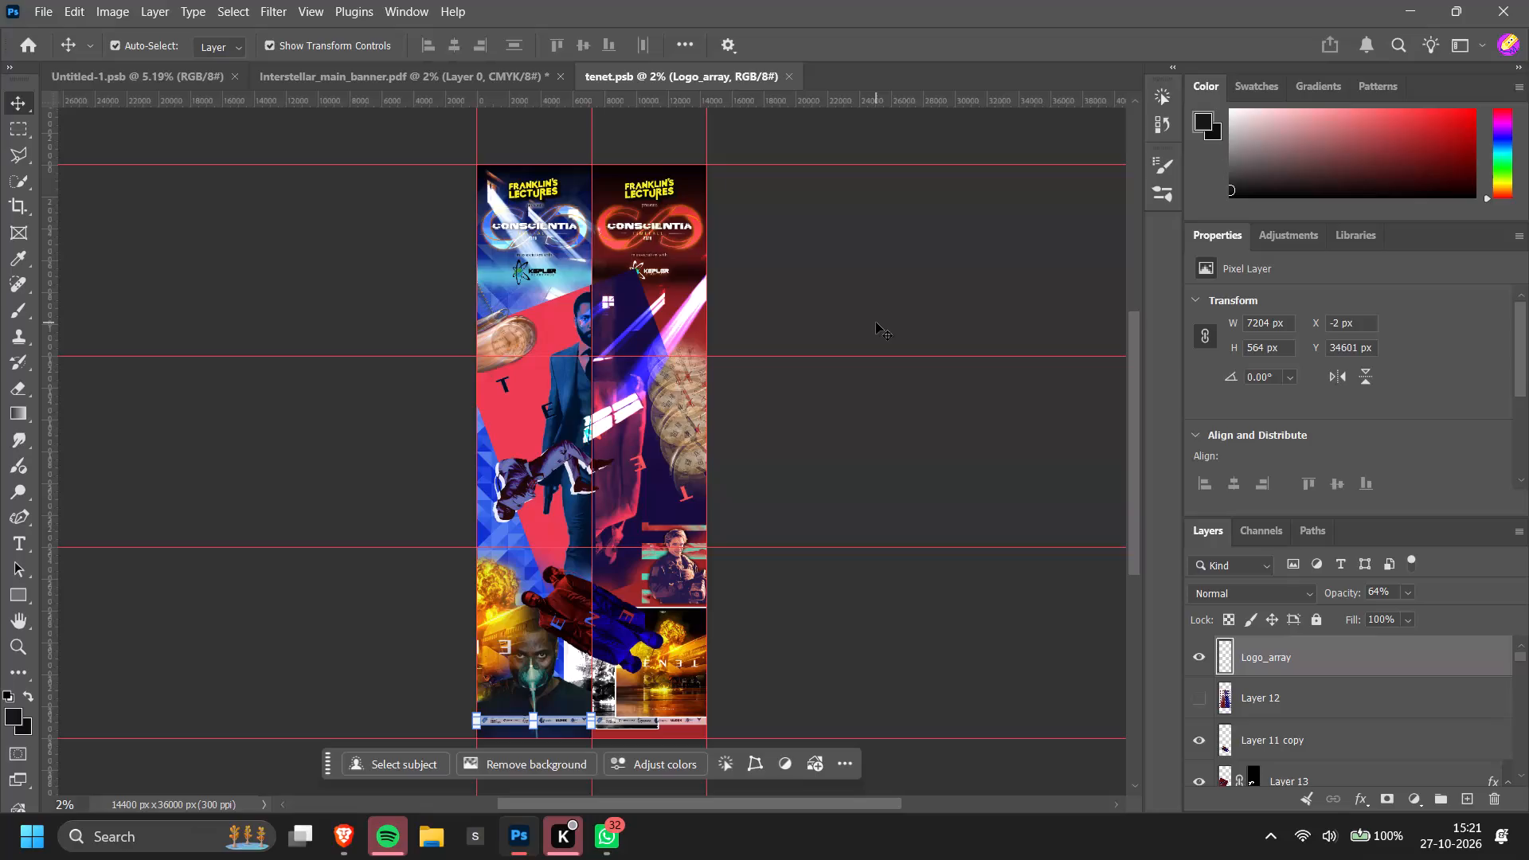
# Copy the Logo_array sponsor strip from tenet.psb and paste it into the Untitled-1.psb banner.
pyautogui.scroll(-4, 648, 687)
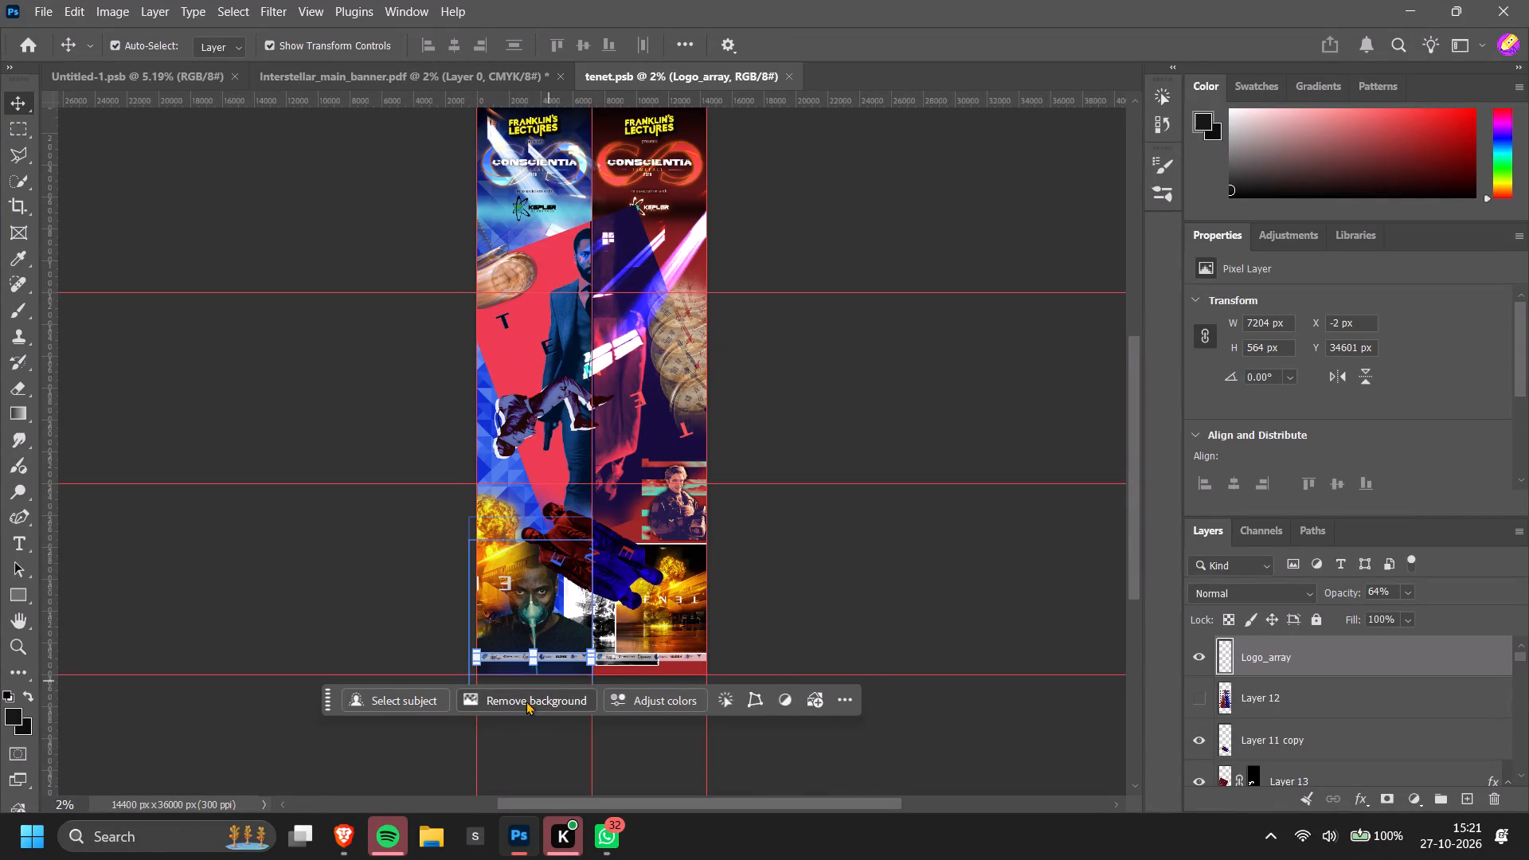
pyautogui.keyDown('alt'); pyautogui.scroll(8, 524, 698); pyautogui.keyUp('alt')
pyautogui.keyDown('alt'); pyautogui.scroll(5, 616, 647); pyautogui.keyUp('alt')
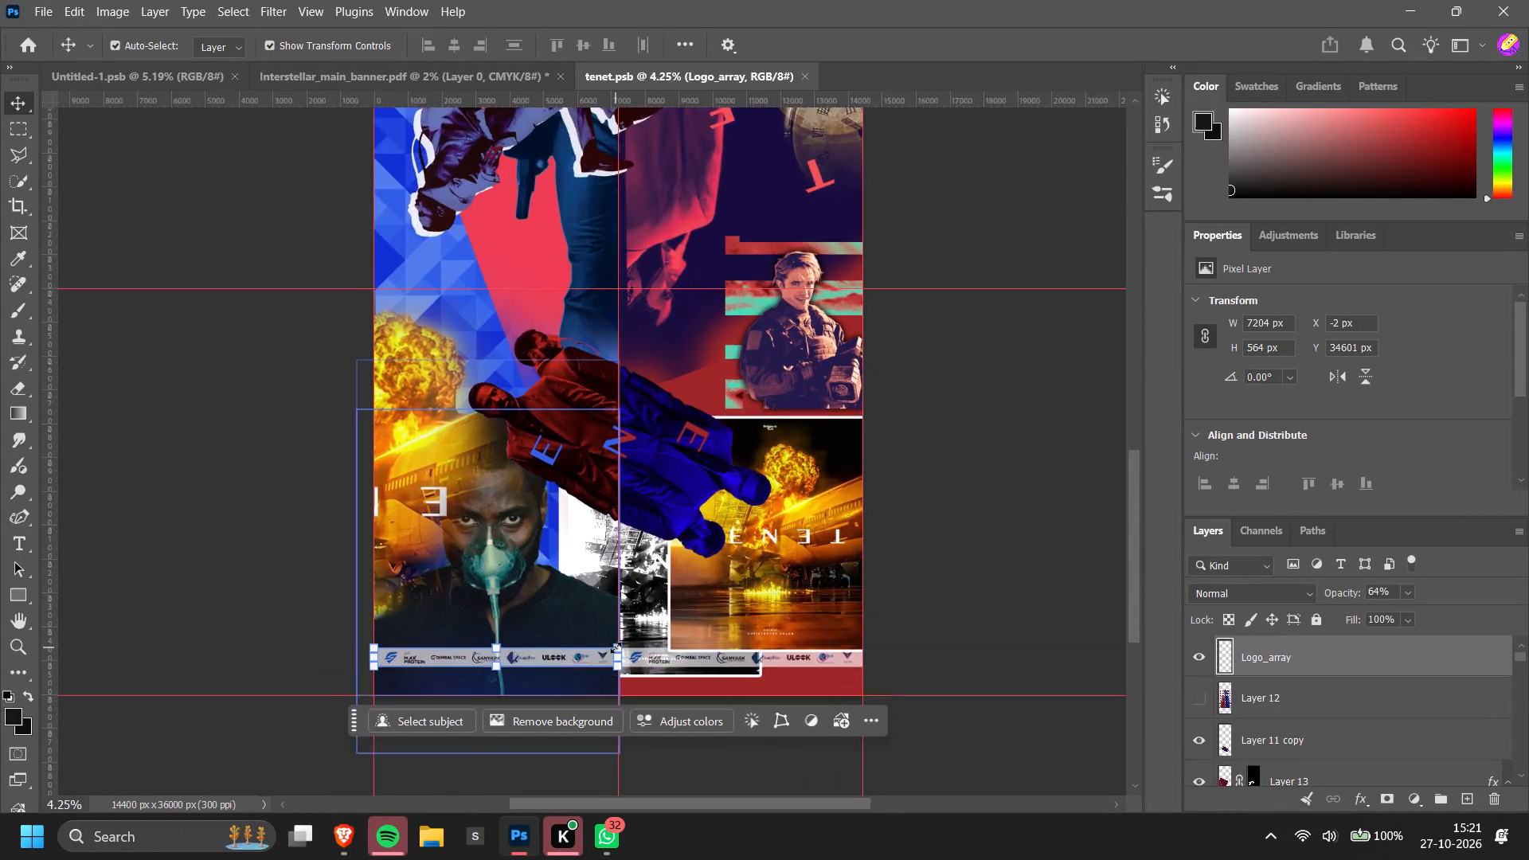
pyautogui.keyDown('alt'); pyautogui.scroll(3, 616, 647); pyautogui.keyUp('alt')
pyautogui.hotkey('ctrl', 'c')
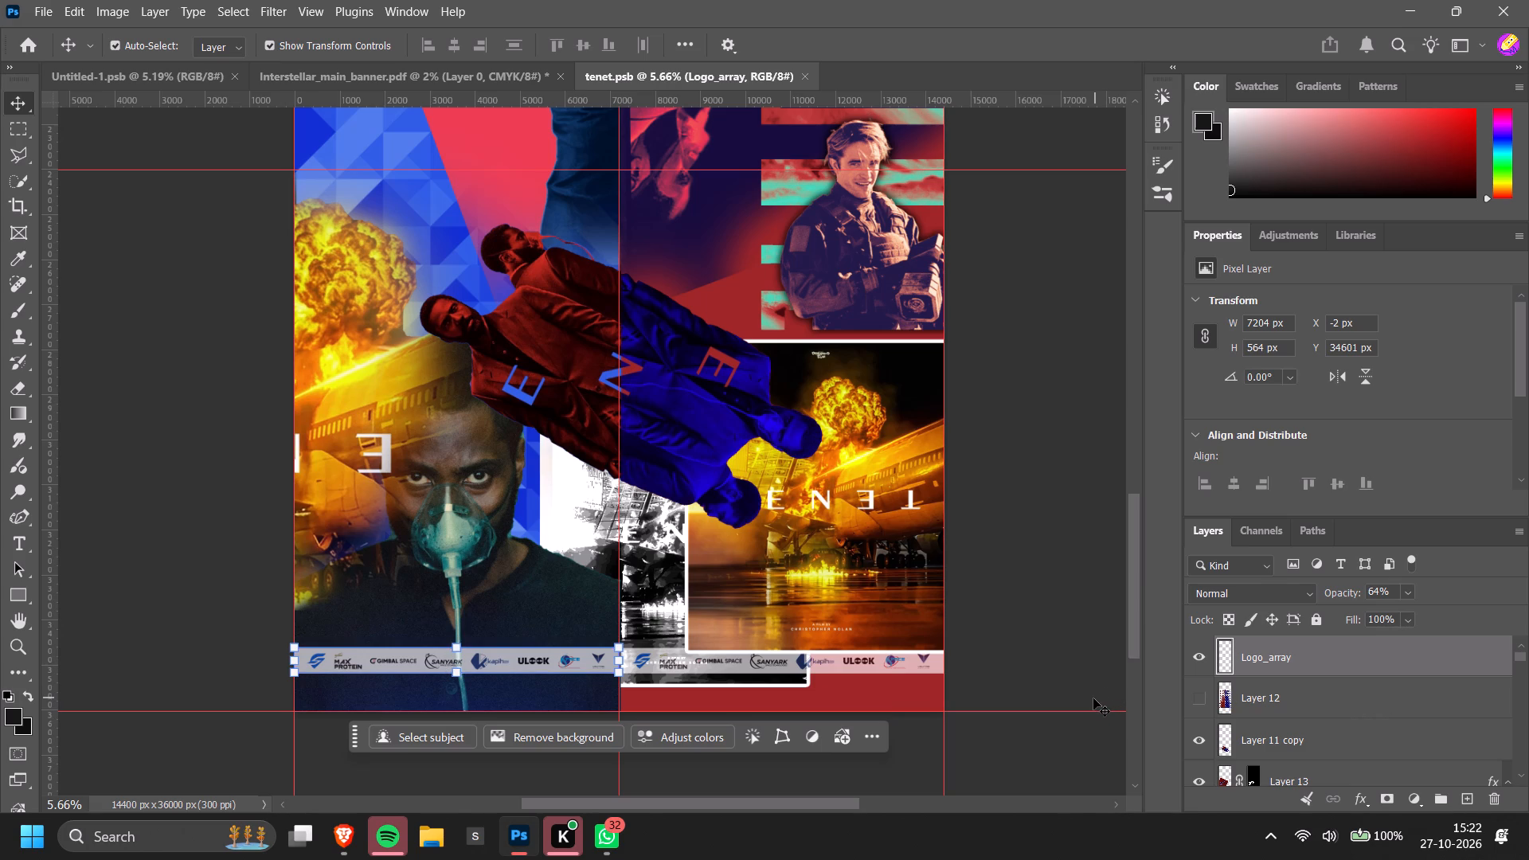
pyautogui.click(391, 77)
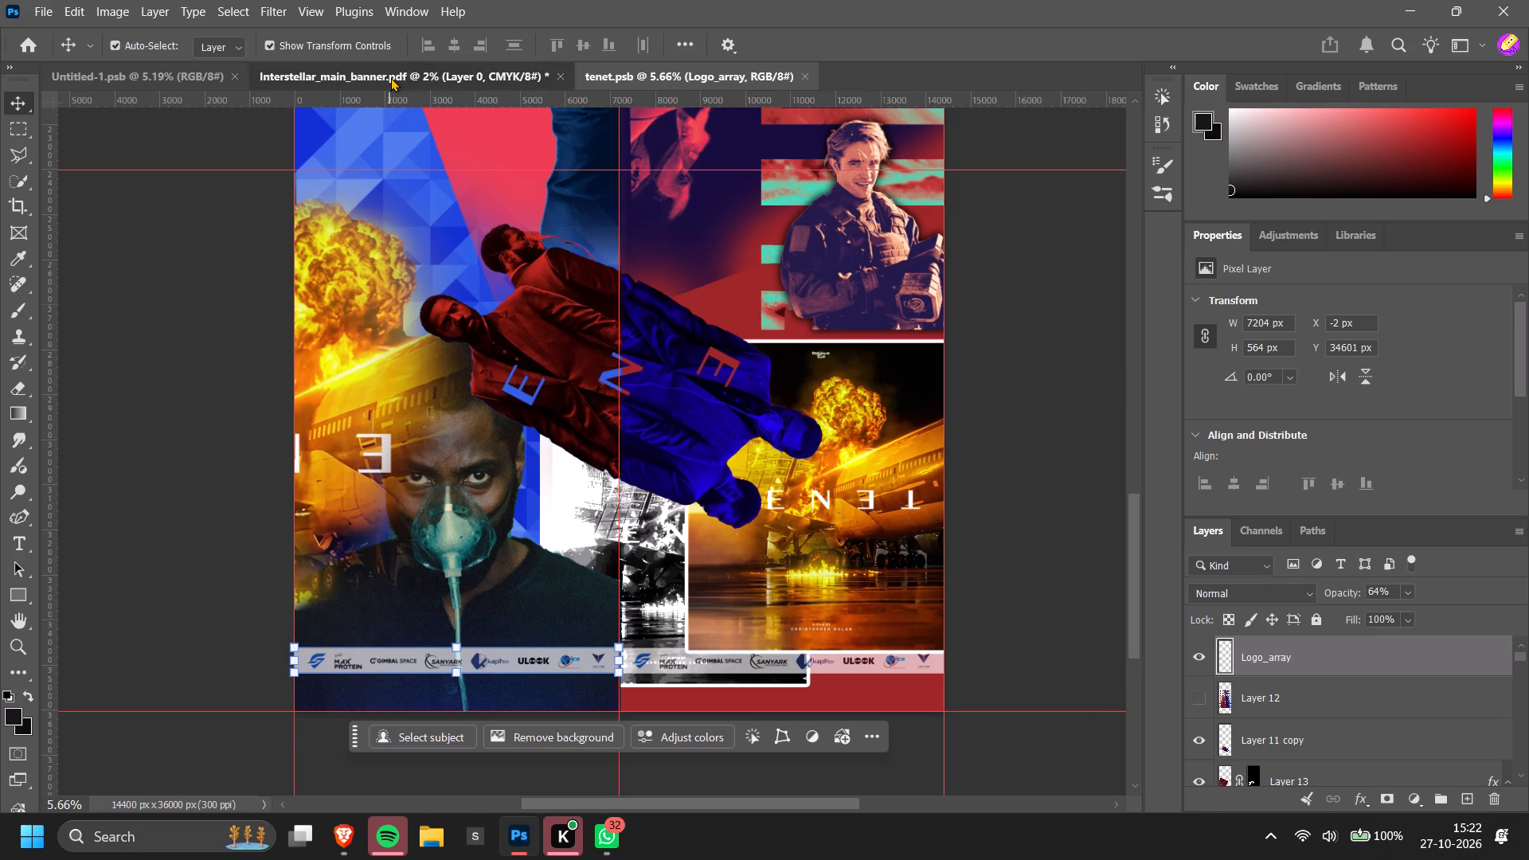
pyautogui.click(166, 69)
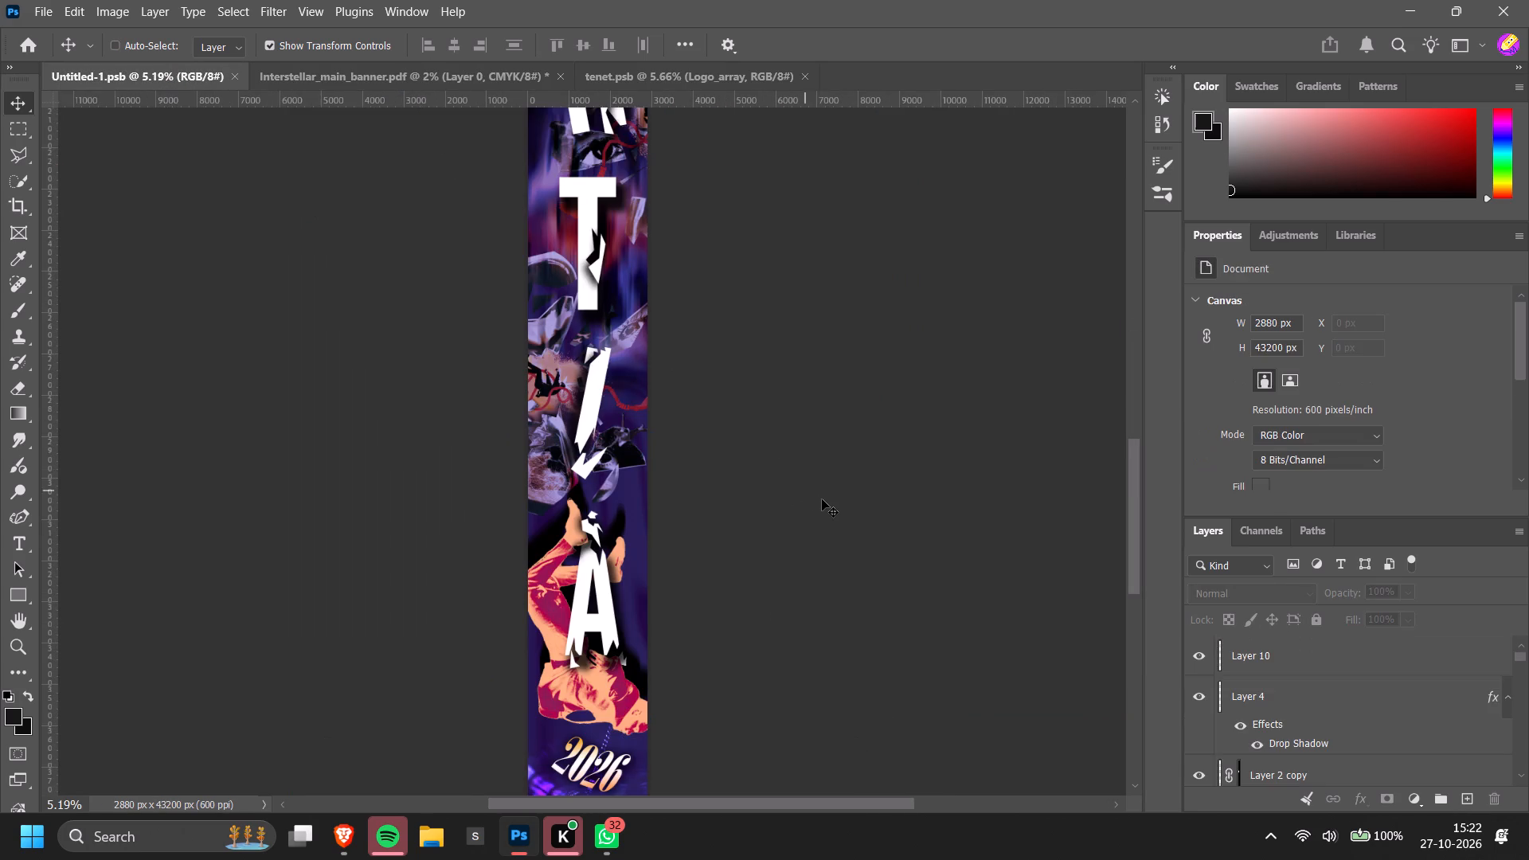
pyautogui.hotkey('ctrl', 'v')
# Scale the pasted logo strip proportionally to about 40%, matching the banner's 2880 px width.
pyautogui.moveTo(826, 450); pyautogui.dragTo(815, 454)
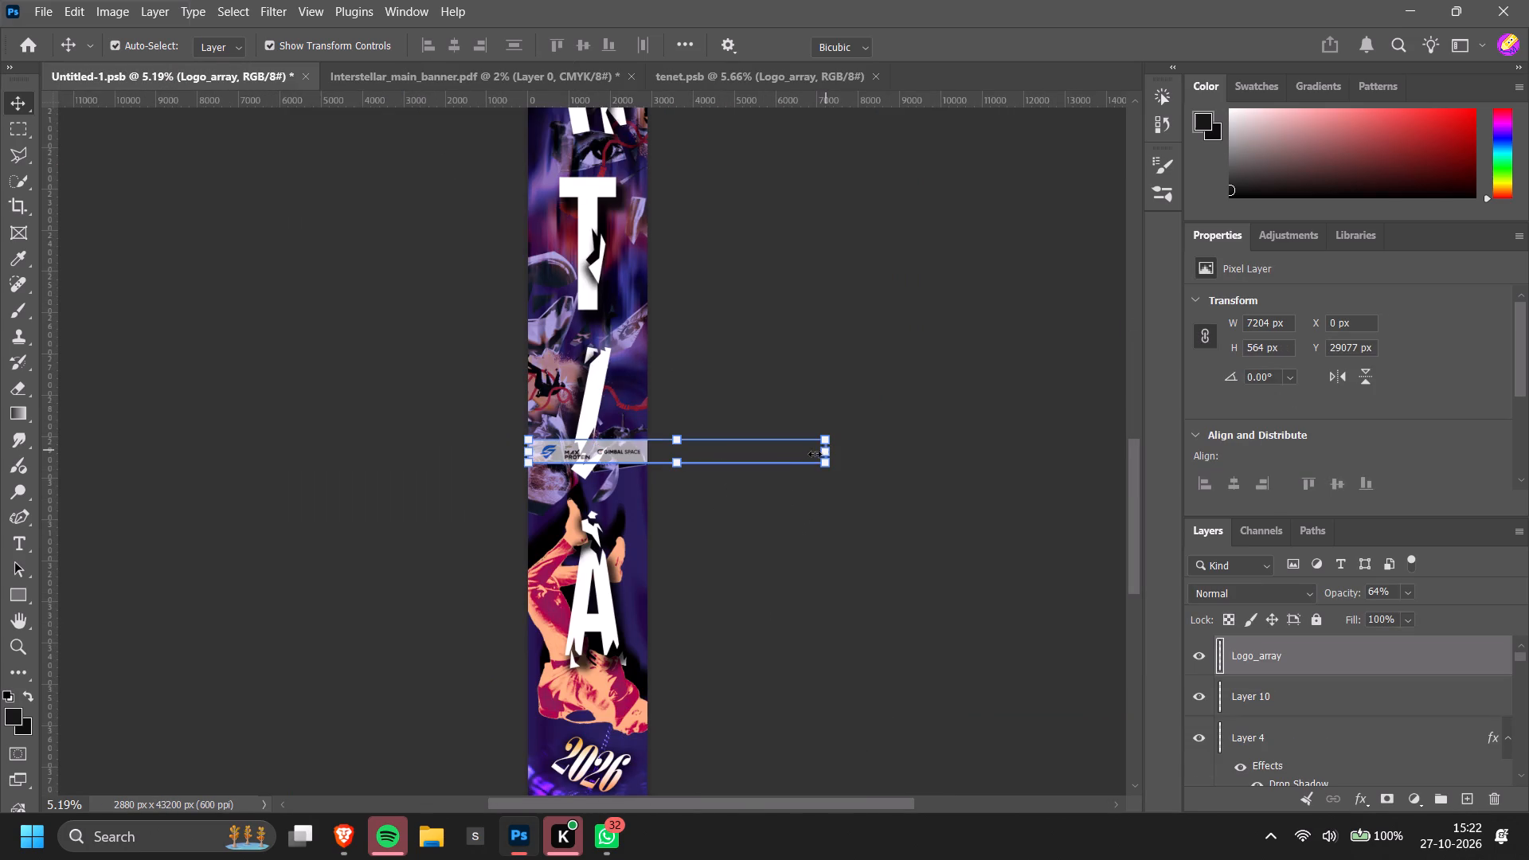
pyautogui.moveTo(815, 454); pyautogui.dragTo(648, 467)
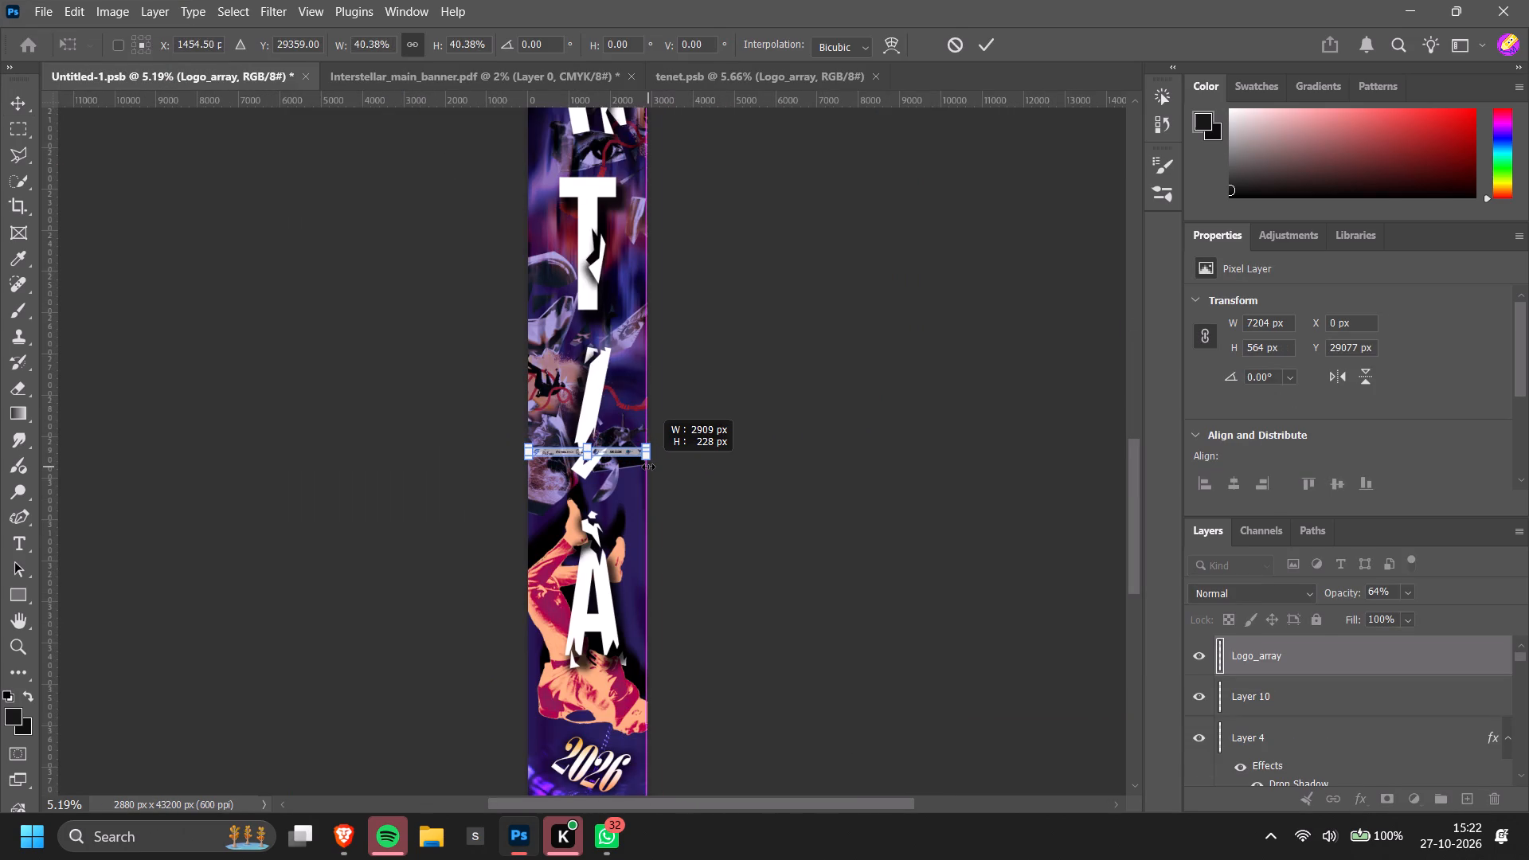
pyautogui.moveTo(648, 467); pyautogui.dragTo(647, 467)
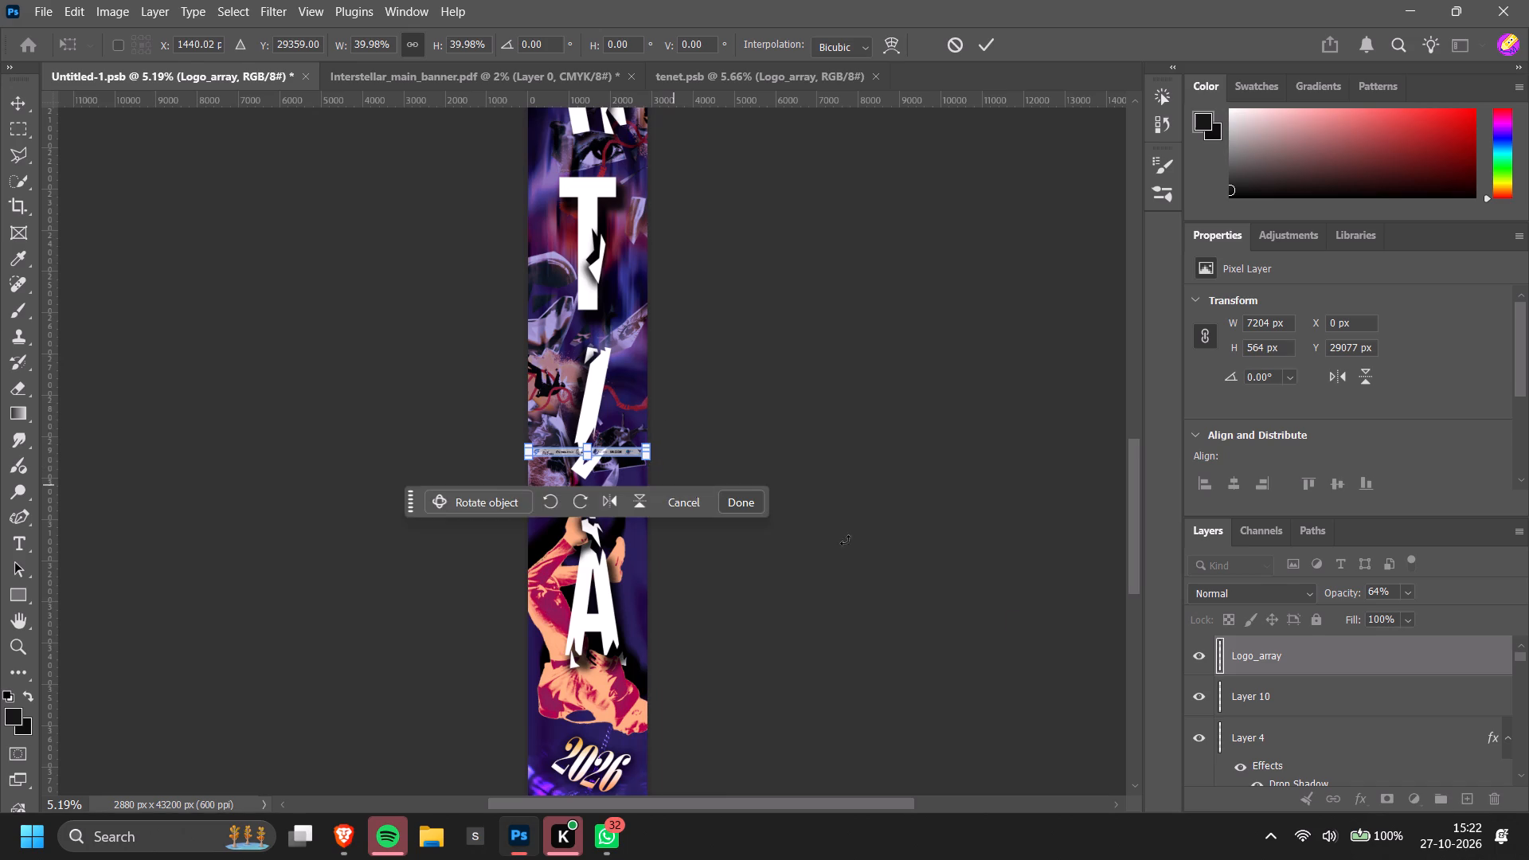
pyautogui.click(1062, 669)
# Move the logo strip down to the bottom of the banner, at about X 29 px, Y 42547 px.
pyautogui.scroll(-5, 756, 567)
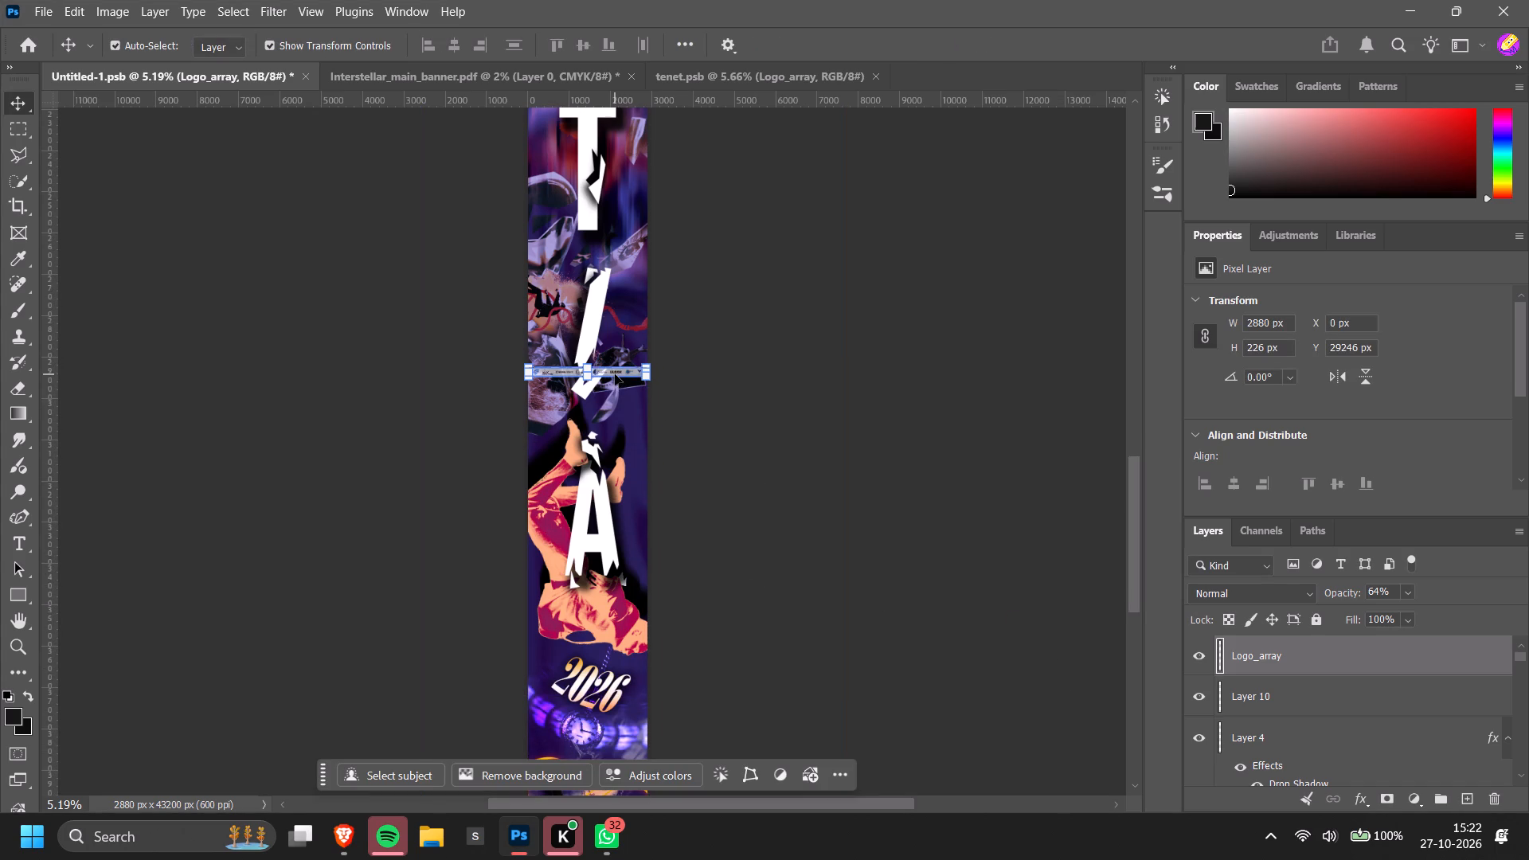
pyautogui.moveTo(615, 373); pyautogui.dragTo(605, 776)
pyautogui.scroll(-3, 641, 749)
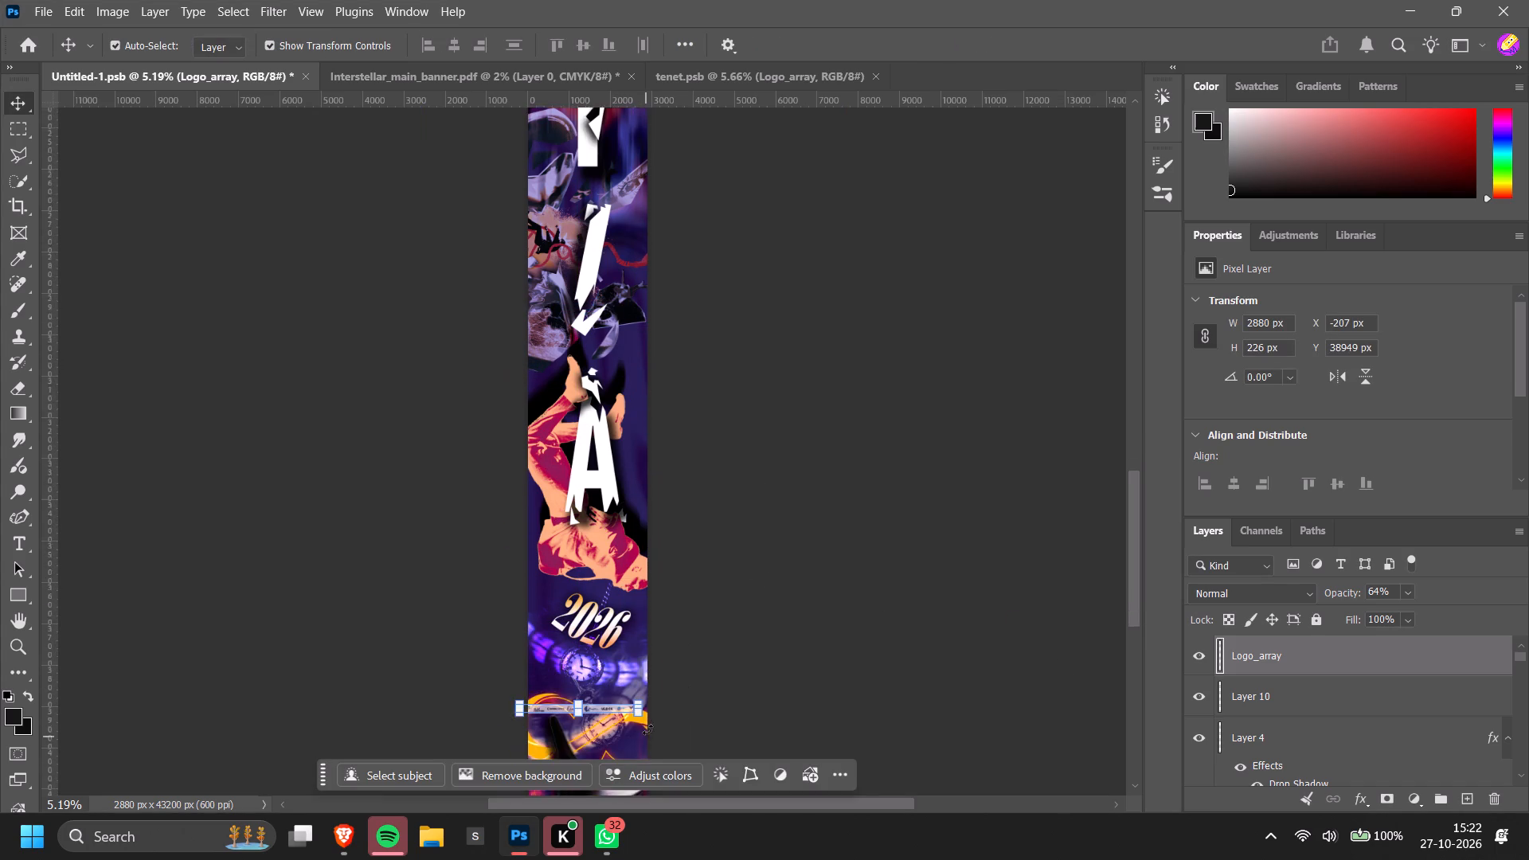
pyautogui.scroll(-13, 647, 729)
pyautogui.moveTo(603, 519); pyautogui.dragTo(600, 559)
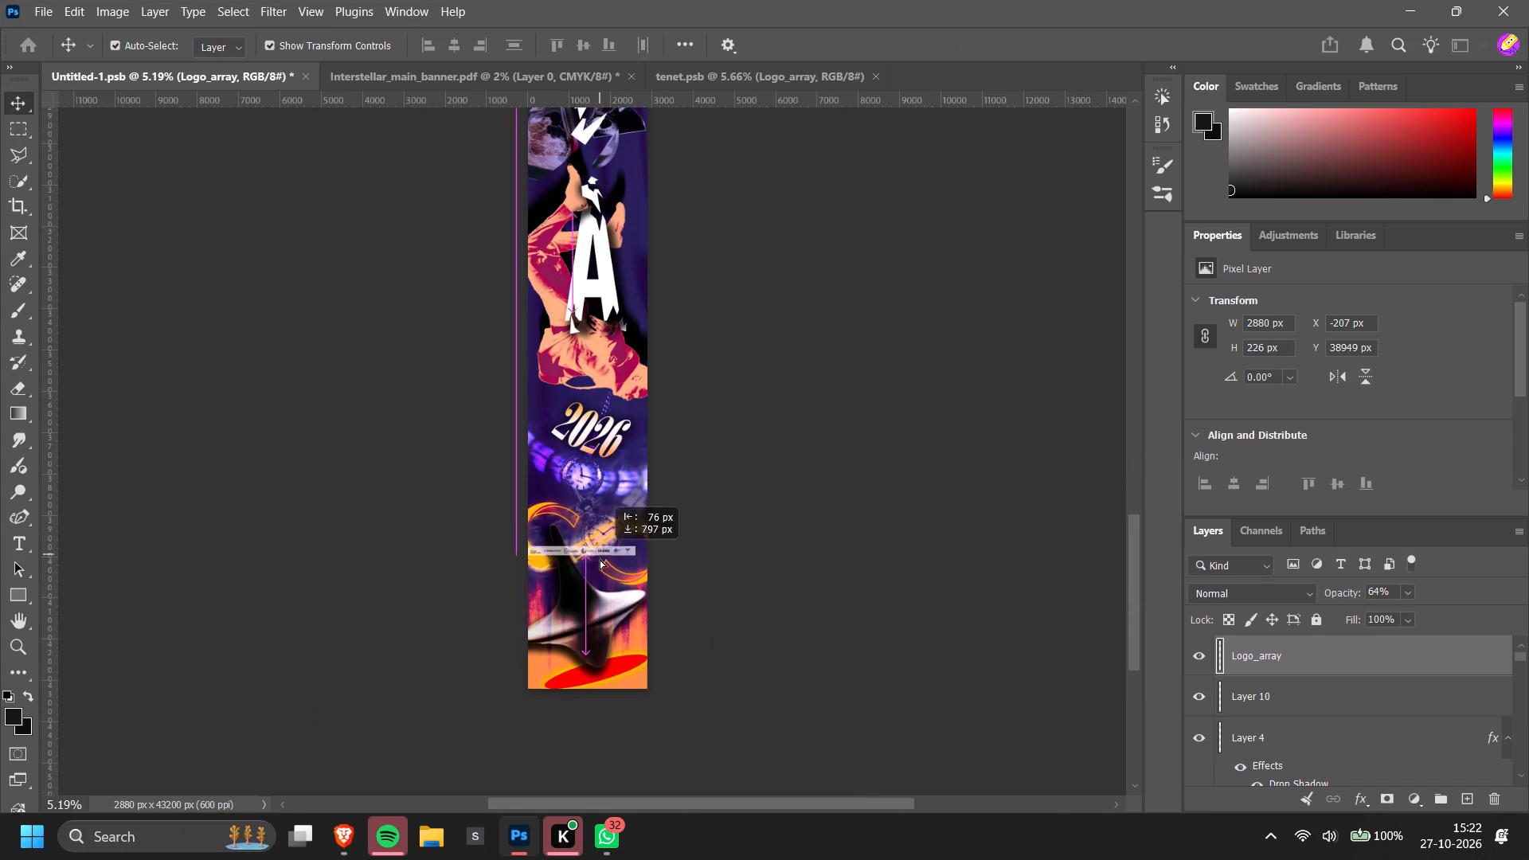
pyautogui.moveTo(600, 559); pyautogui.dragTo(608, 666)
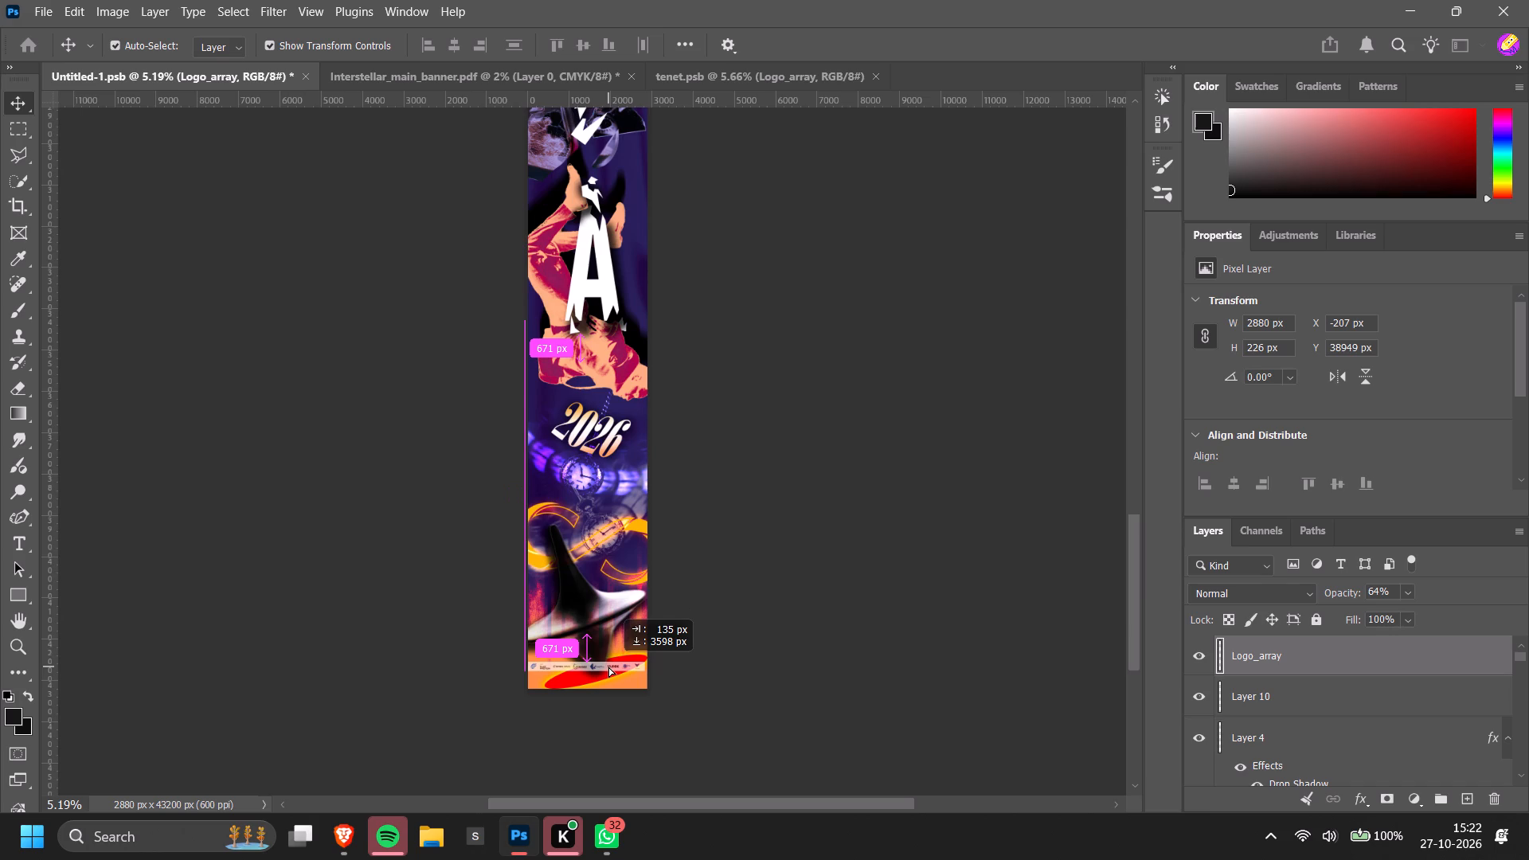
pyautogui.moveTo(608, 666); pyautogui.dragTo(612, 667)
pyautogui.click(863, 655)
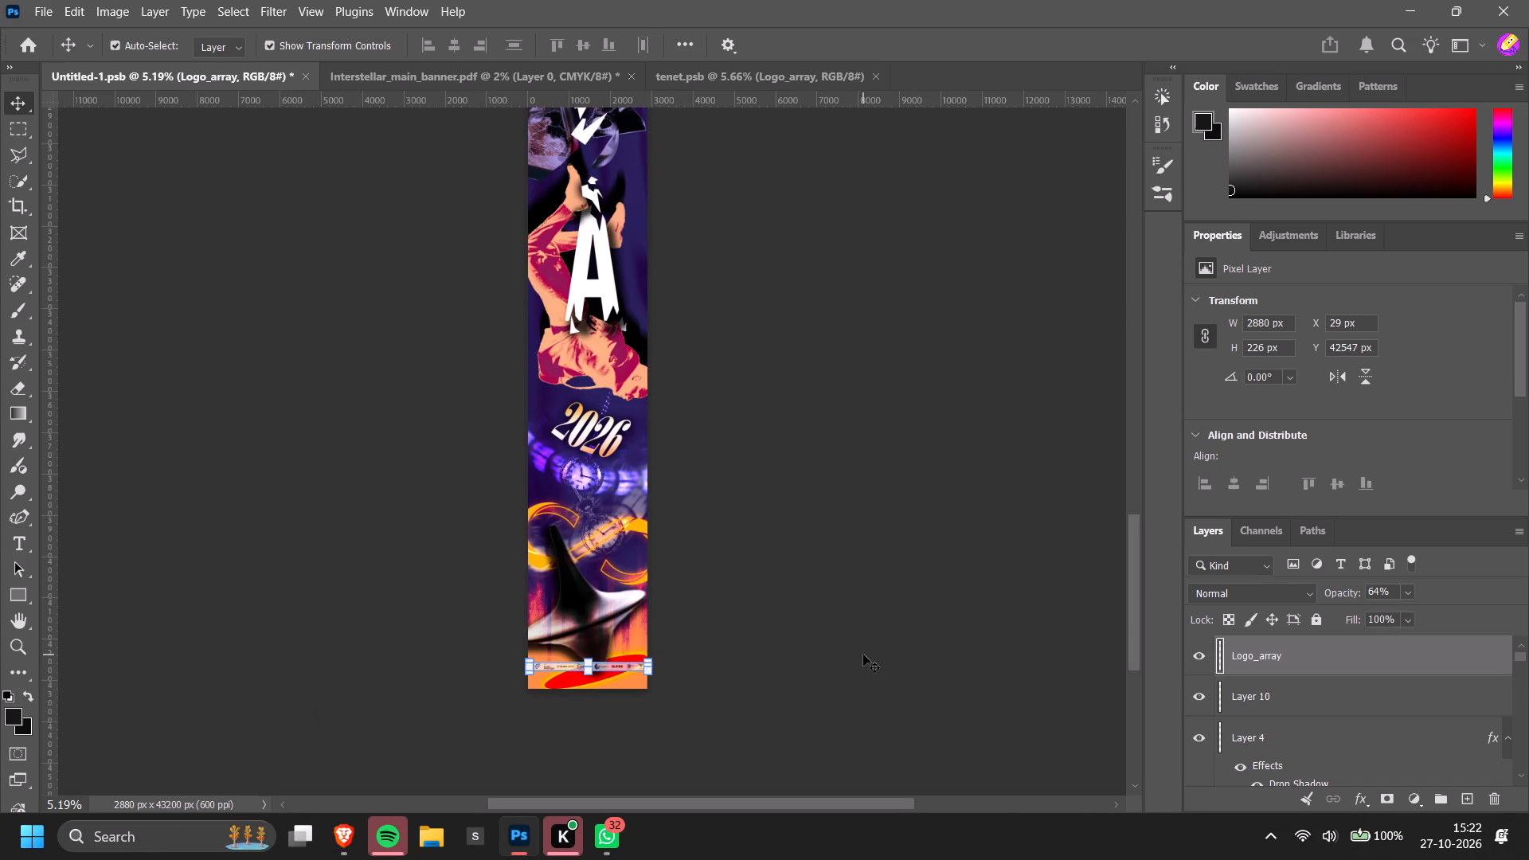
# Shift the logo strip to about X -27 px and enlarge it to about 2998 px wide, overhanging both banner edges.
pyautogui.keyDown('alt'); pyautogui.scroll(20, 632, 664); pyautogui.keyUp('alt')
pyautogui.keyDown('alt'); pyautogui.scroll(3, 632, 664); pyautogui.keyUp('alt')
pyautogui.scroll(-5, 551, 652)
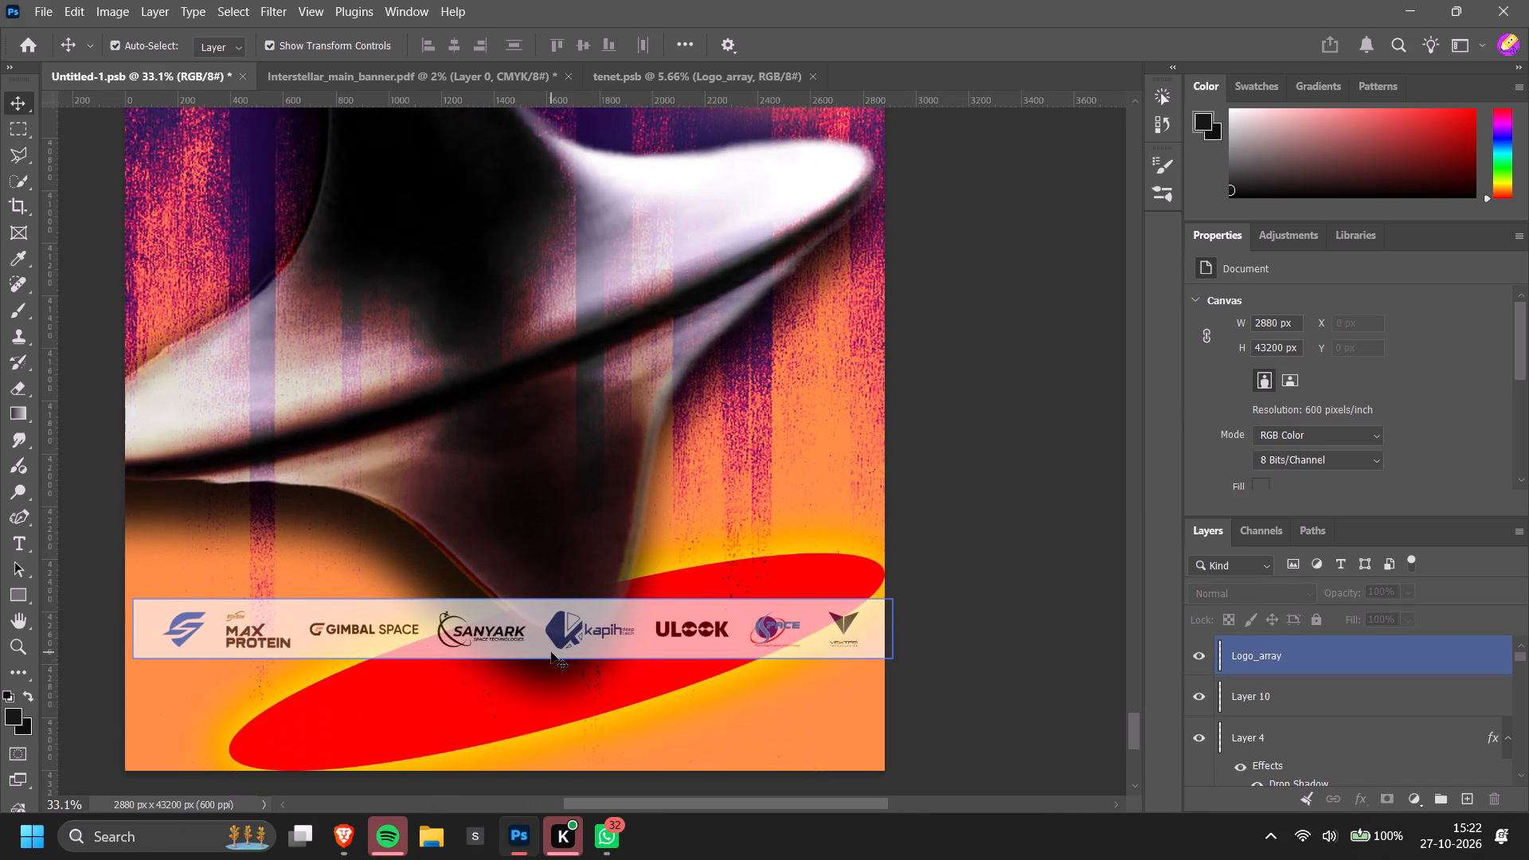
pyautogui.click(542, 647)
pyautogui.keyDown('ctrl'); pyautogui.scroll(7, 542, 647); pyautogui.keyUp('ctrl')
pyautogui.moveTo(542, 647); pyautogui.dragTo(529, 648)
pyautogui.moveTo(988, 661); pyautogui.dragTo(999, 670)
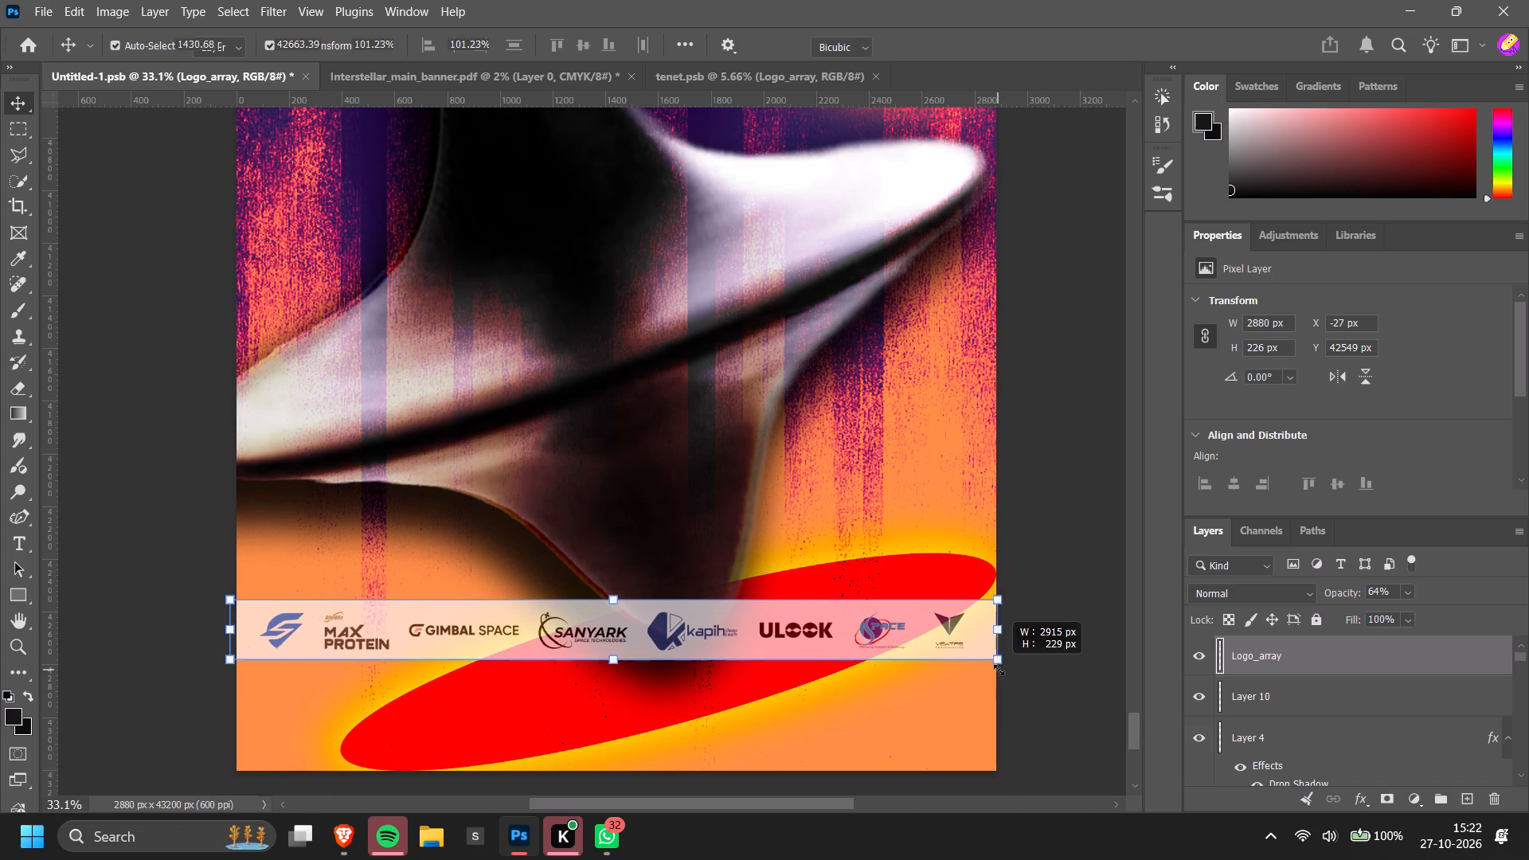
pyautogui.moveTo(999, 670); pyautogui.dragTo(1018, 685)
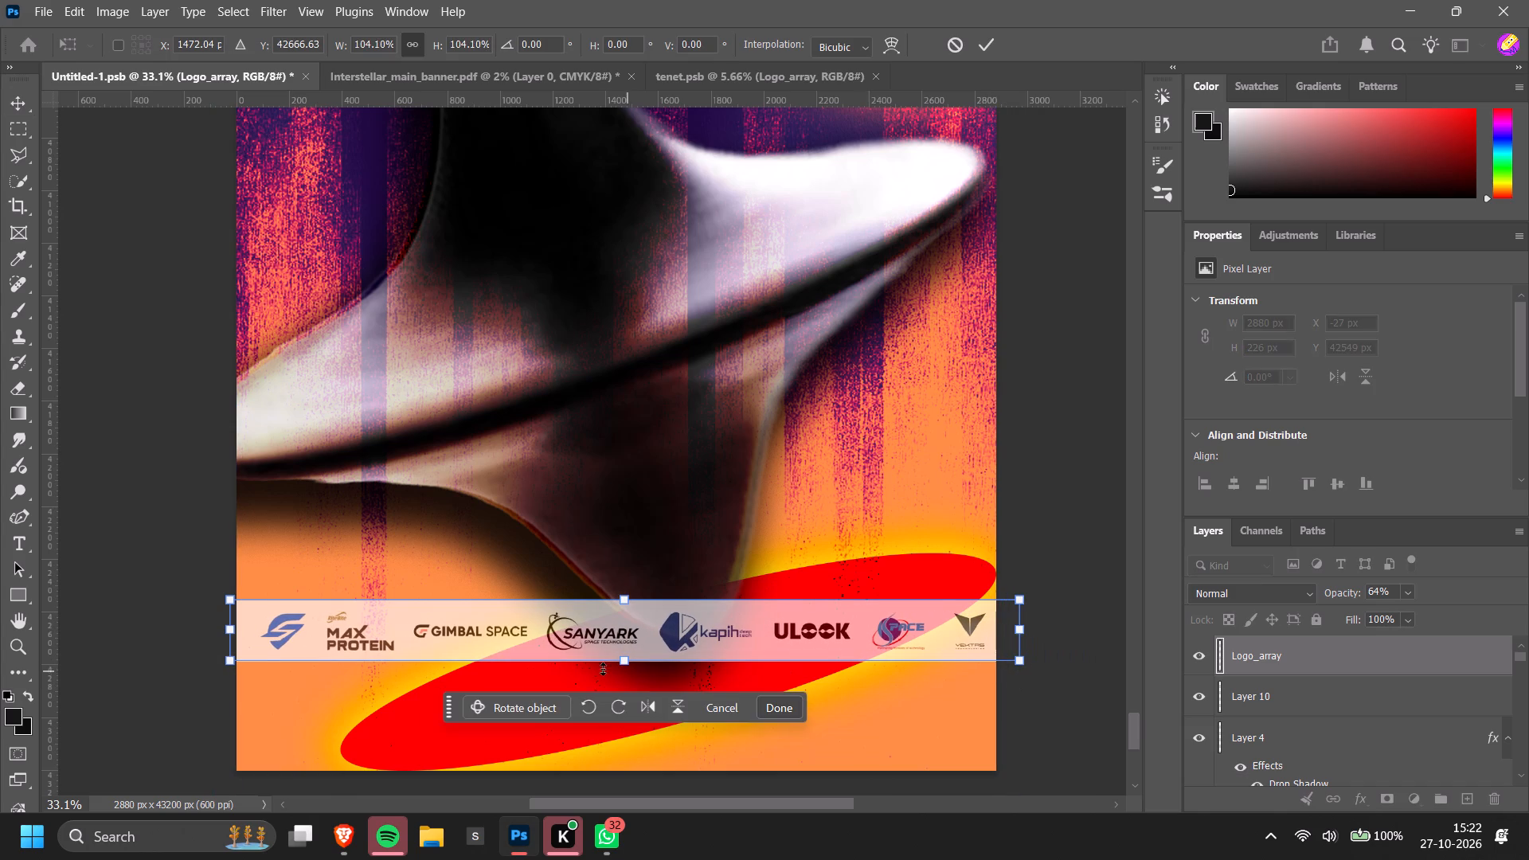
pyautogui.click(982, 44)
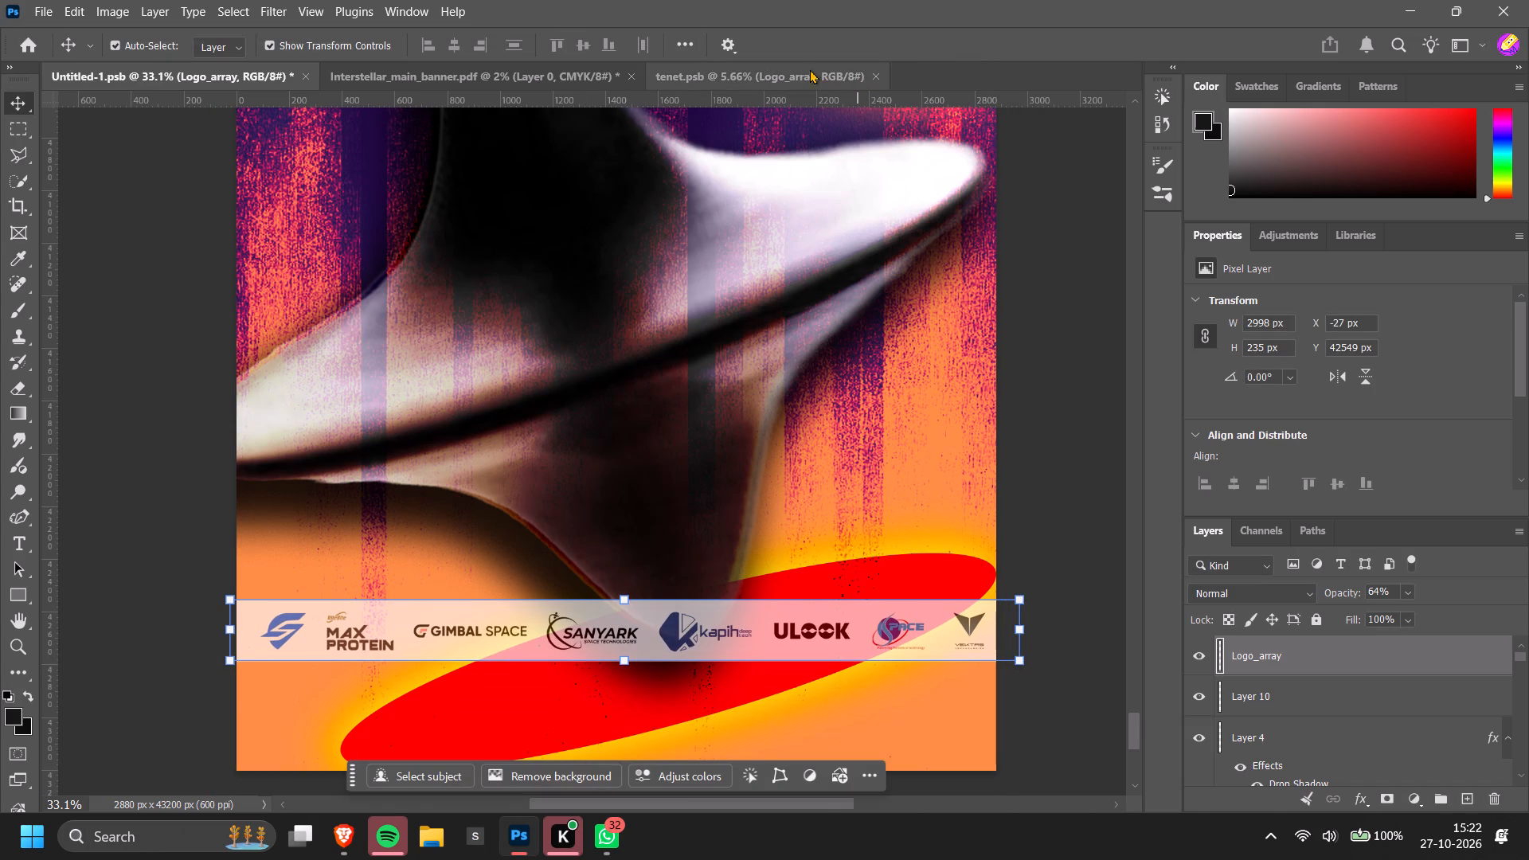
# Centre the logo strip horizontally relative to the canvas.
pyautogui.click(663, 44)
pyautogui.click(683, 45)
pyautogui.click(735, 230)
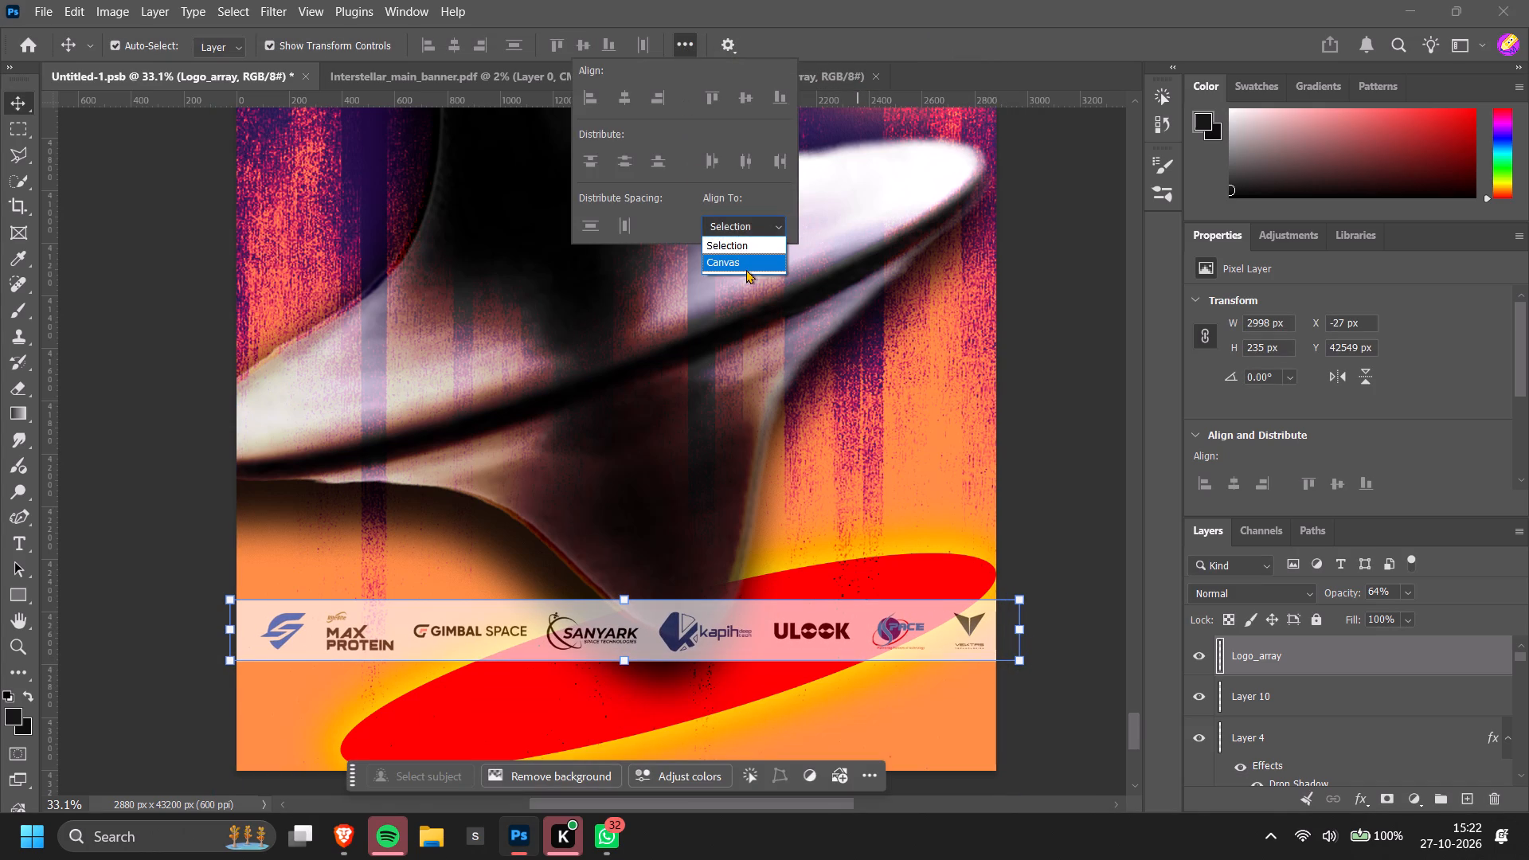
pyautogui.click(746, 269)
pyautogui.click(621, 103)
pyautogui.click(158, 311)
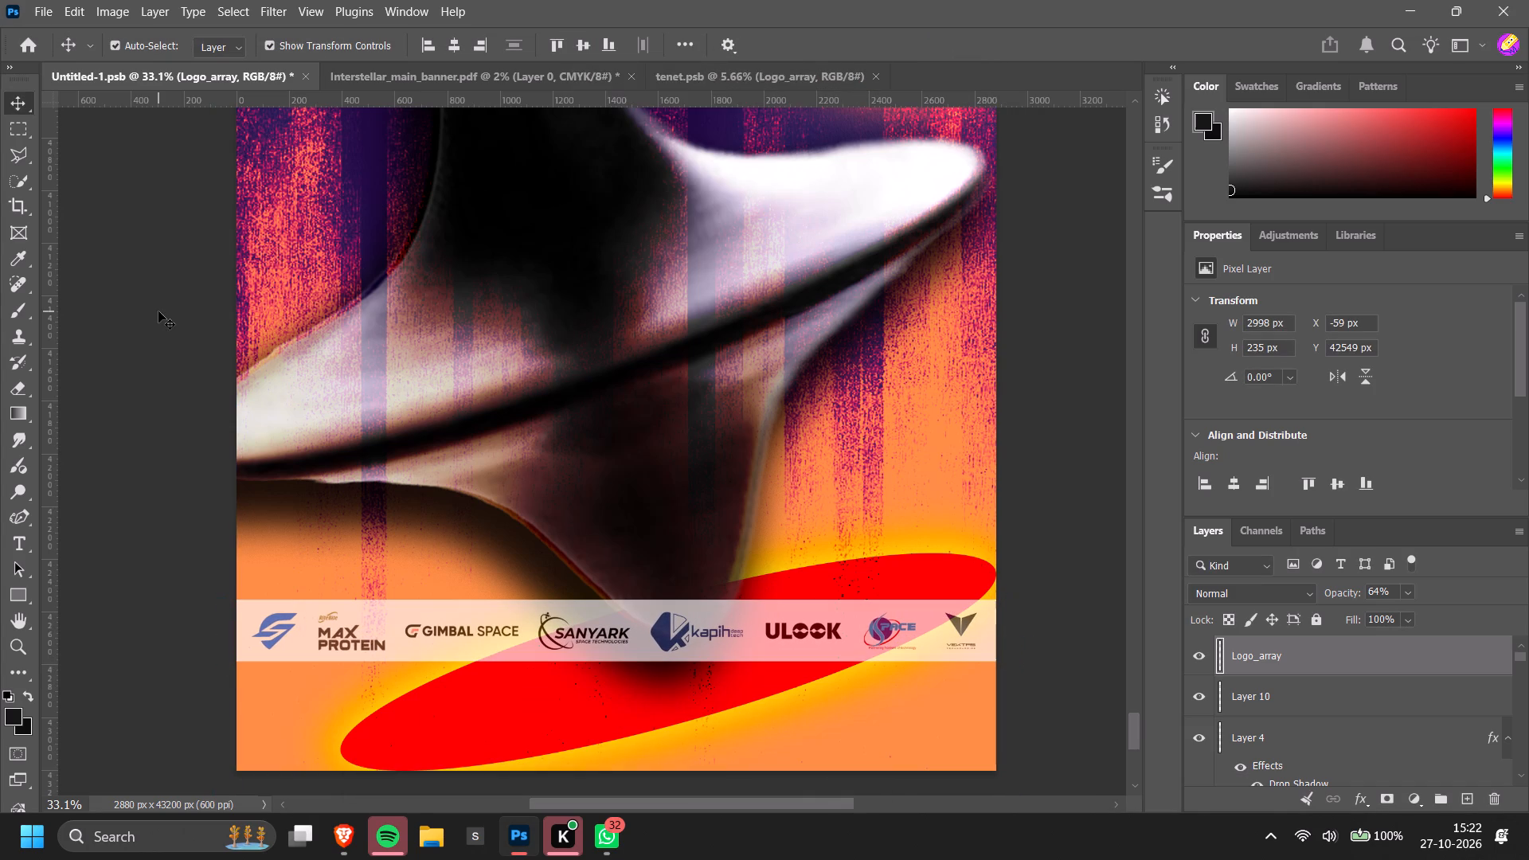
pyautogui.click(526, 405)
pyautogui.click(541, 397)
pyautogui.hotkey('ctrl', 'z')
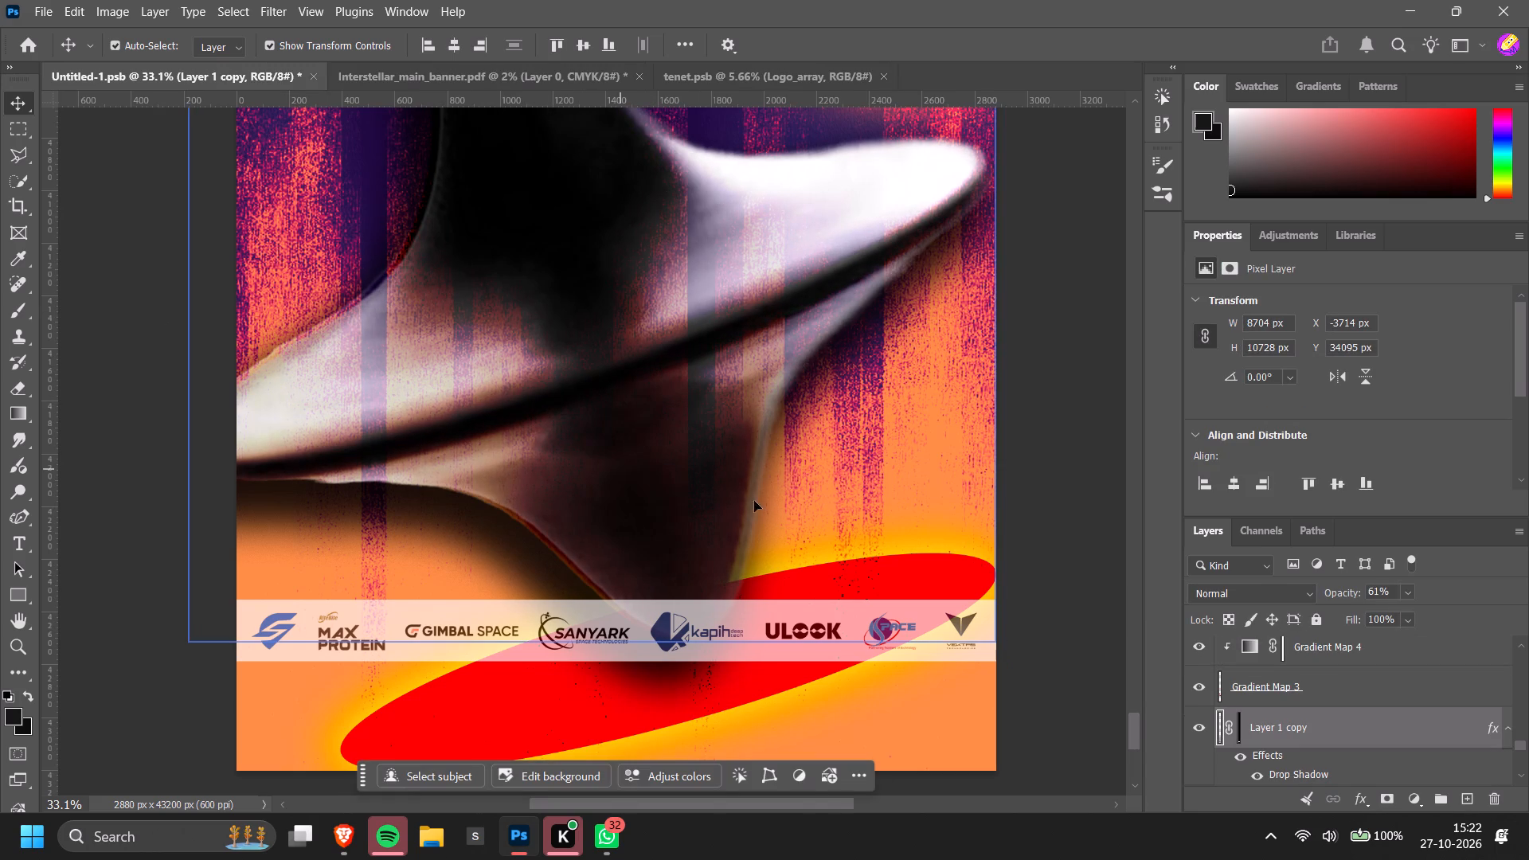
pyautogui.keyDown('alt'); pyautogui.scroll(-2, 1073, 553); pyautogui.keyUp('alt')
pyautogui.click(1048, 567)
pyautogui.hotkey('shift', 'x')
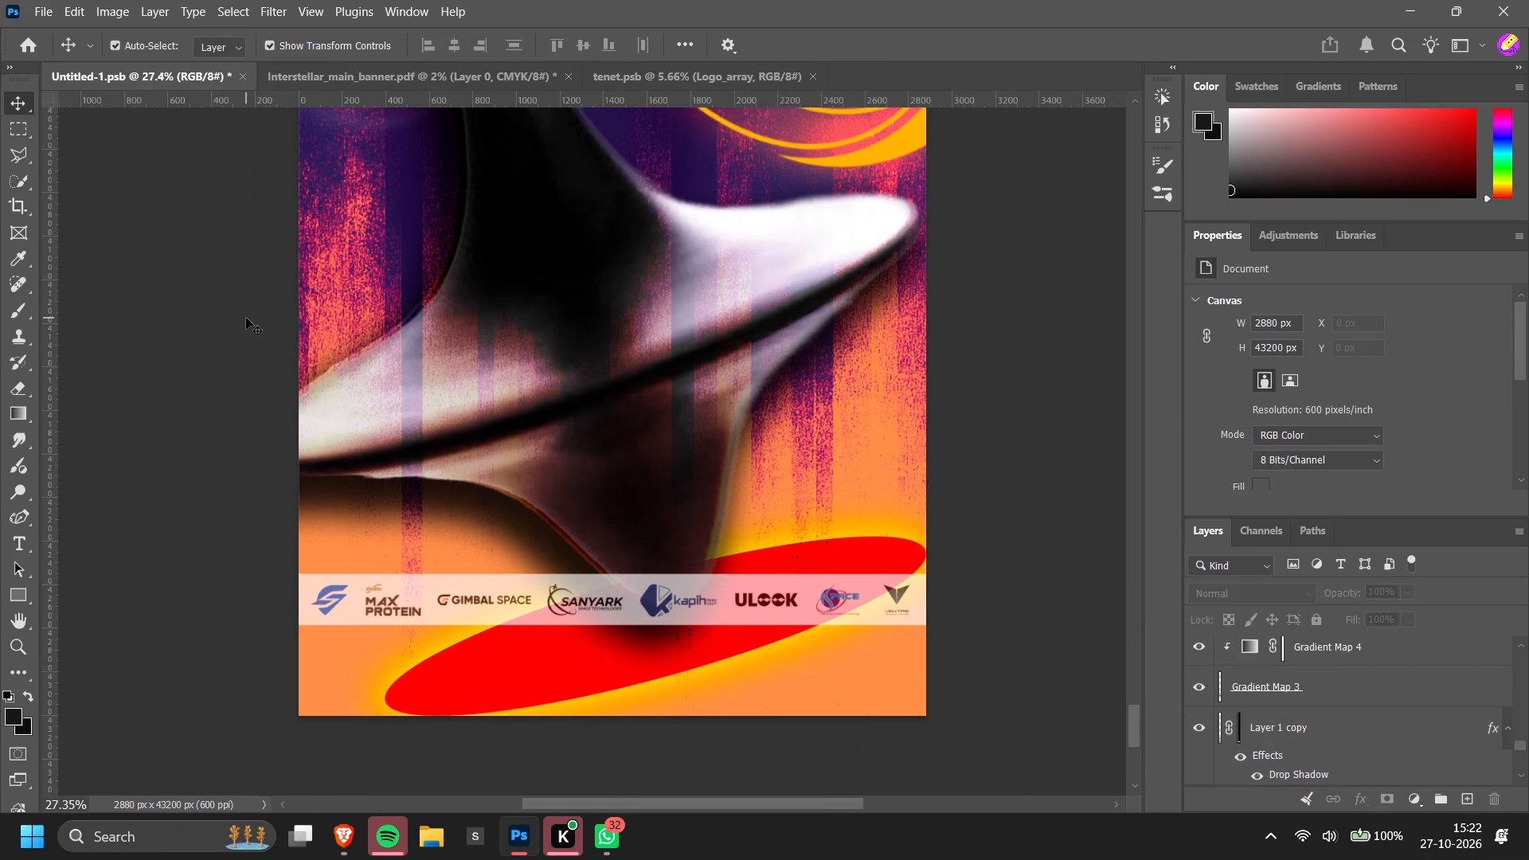
# Purge Photoshop's cached data.
pyautogui.click(95, 9)
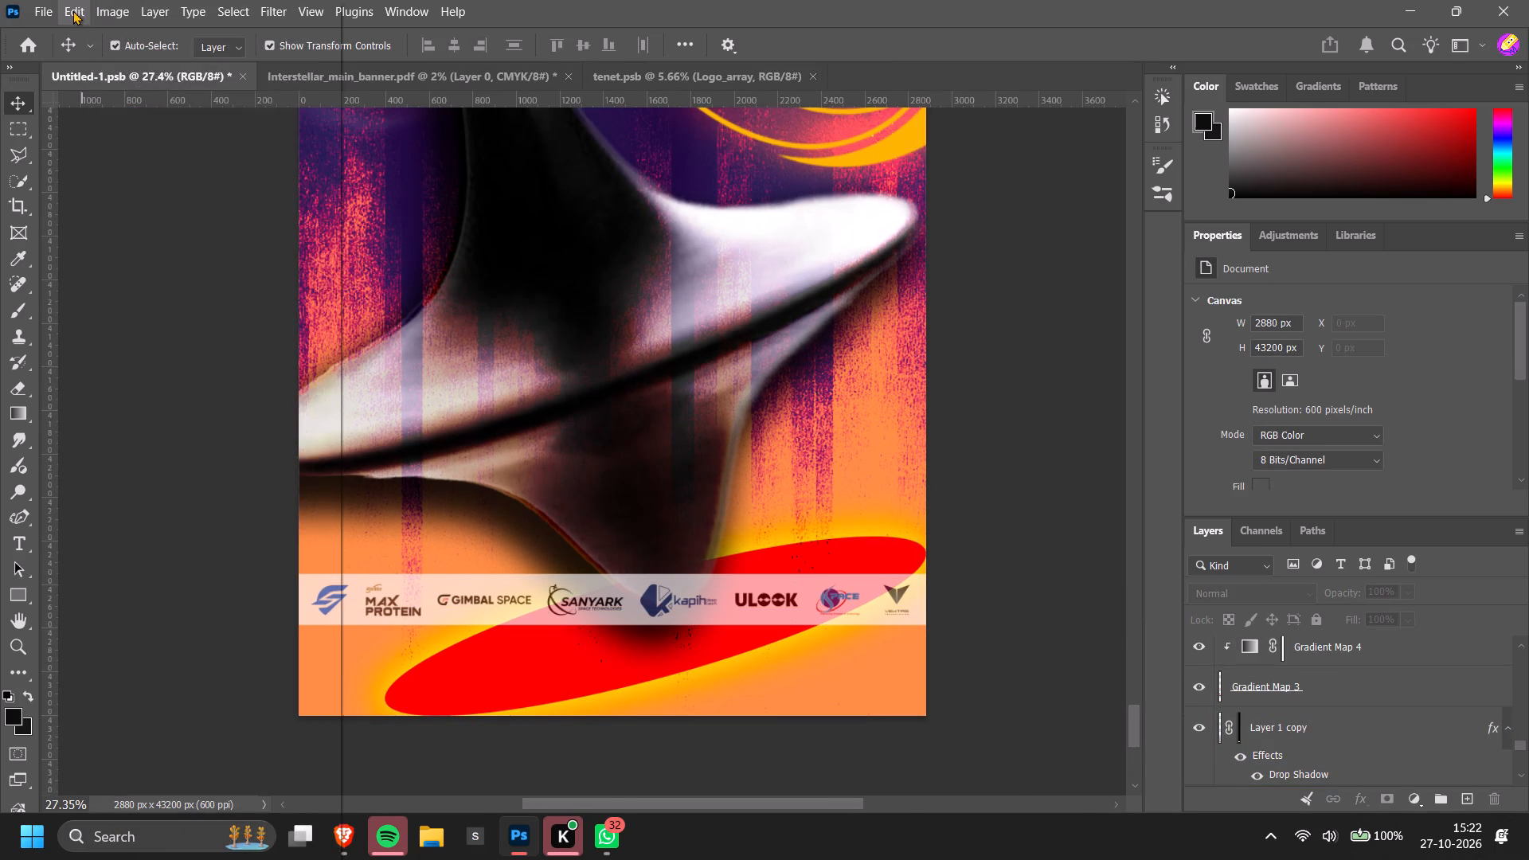
pyautogui.click(73, 10)
pyautogui.click(233, 657)
pyautogui.click(412, 696)
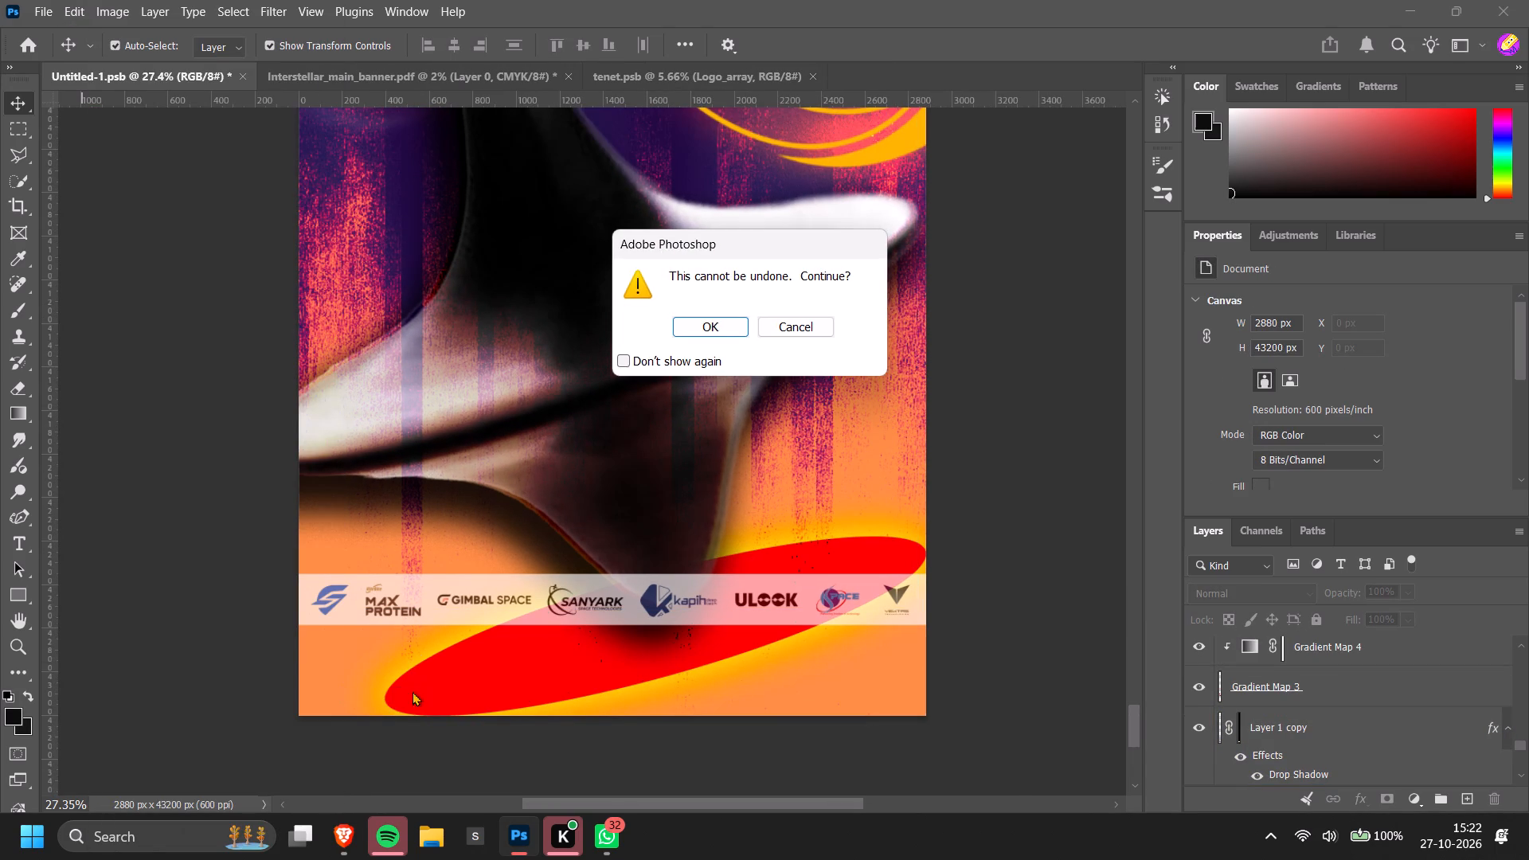
pyautogui.click(723, 334)
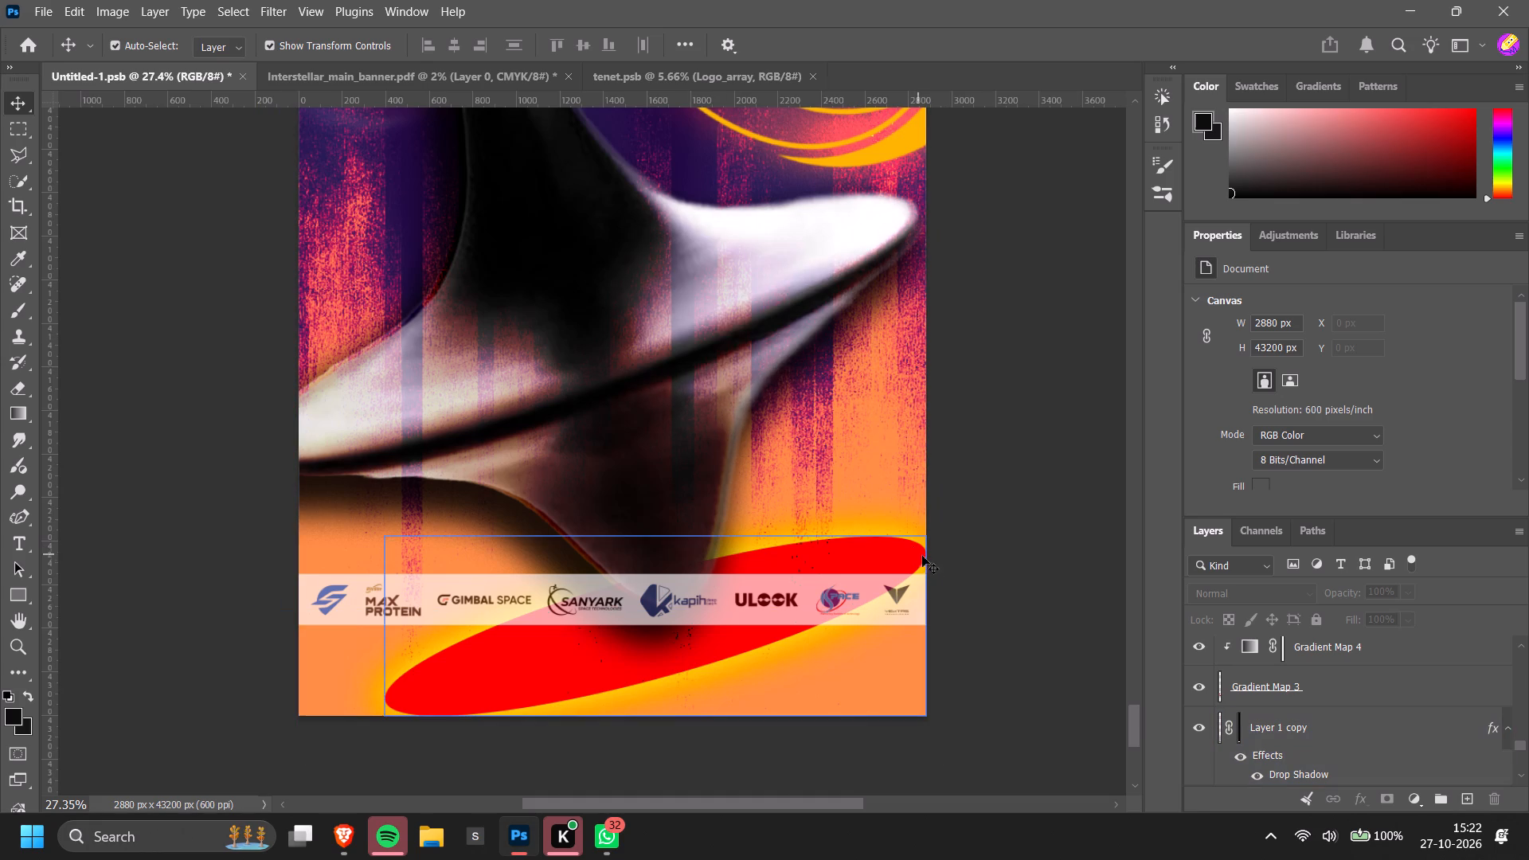
# Move the logo strip slightly lower over the red ellipse near the banner's bottom edge.
pyautogui.keyDown('alt'); pyautogui.scroll(-8, 948, 564); pyautogui.keyUp('alt')
pyautogui.scroll(3, 937, 569)
pyautogui.keyDown('alt'); pyautogui.scroll(4, 597, 576); pyautogui.keyUp('alt')
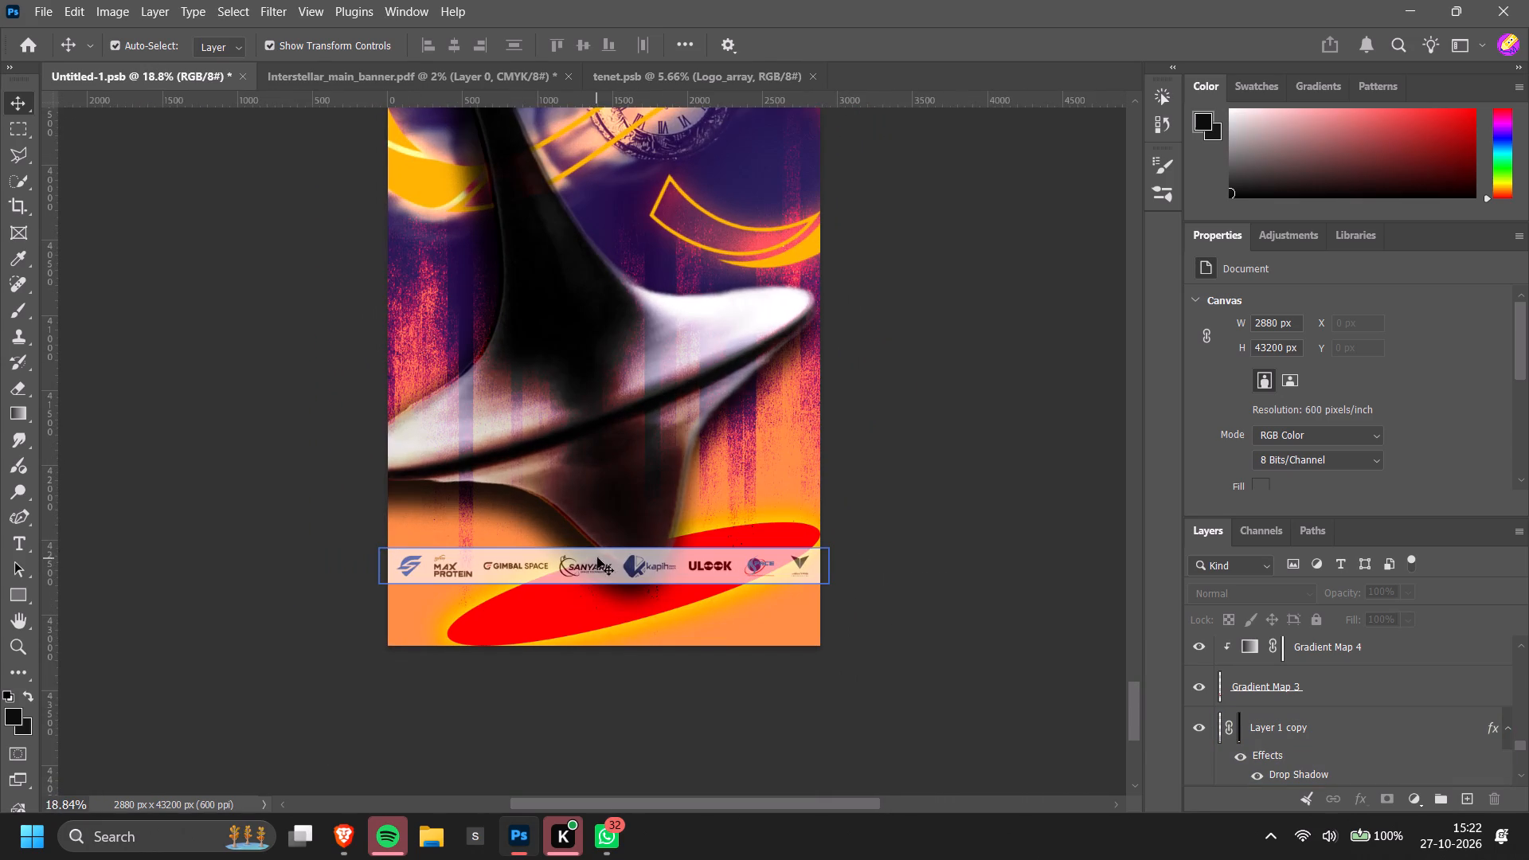
pyautogui.click(609, 563)
pyautogui.moveTo(625, 569); pyautogui.dragTo(622, 592)
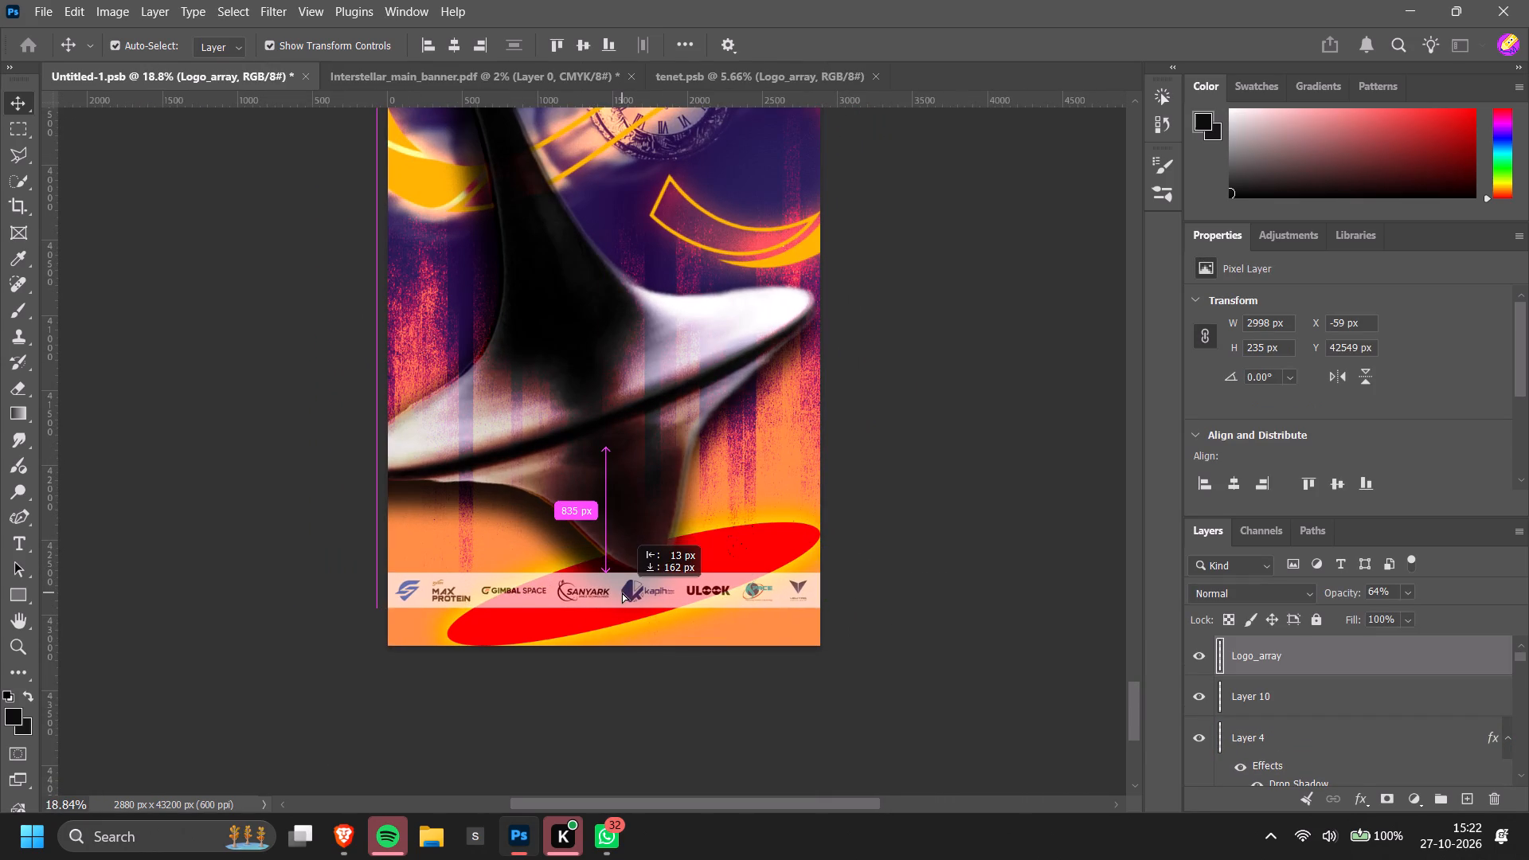
pyautogui.moveTo(622, 592); pyautogui.dragTo(624, 580)
pyautogui.click(999, 511)
# Select the spinning top's Layer 1 copy and Layer 1 together and move them about 48 px to the left.
pyautogui.keyDown('alt'); pyautogui.scroll(-4, 999, 511); pyautogui.keyUp('alt')
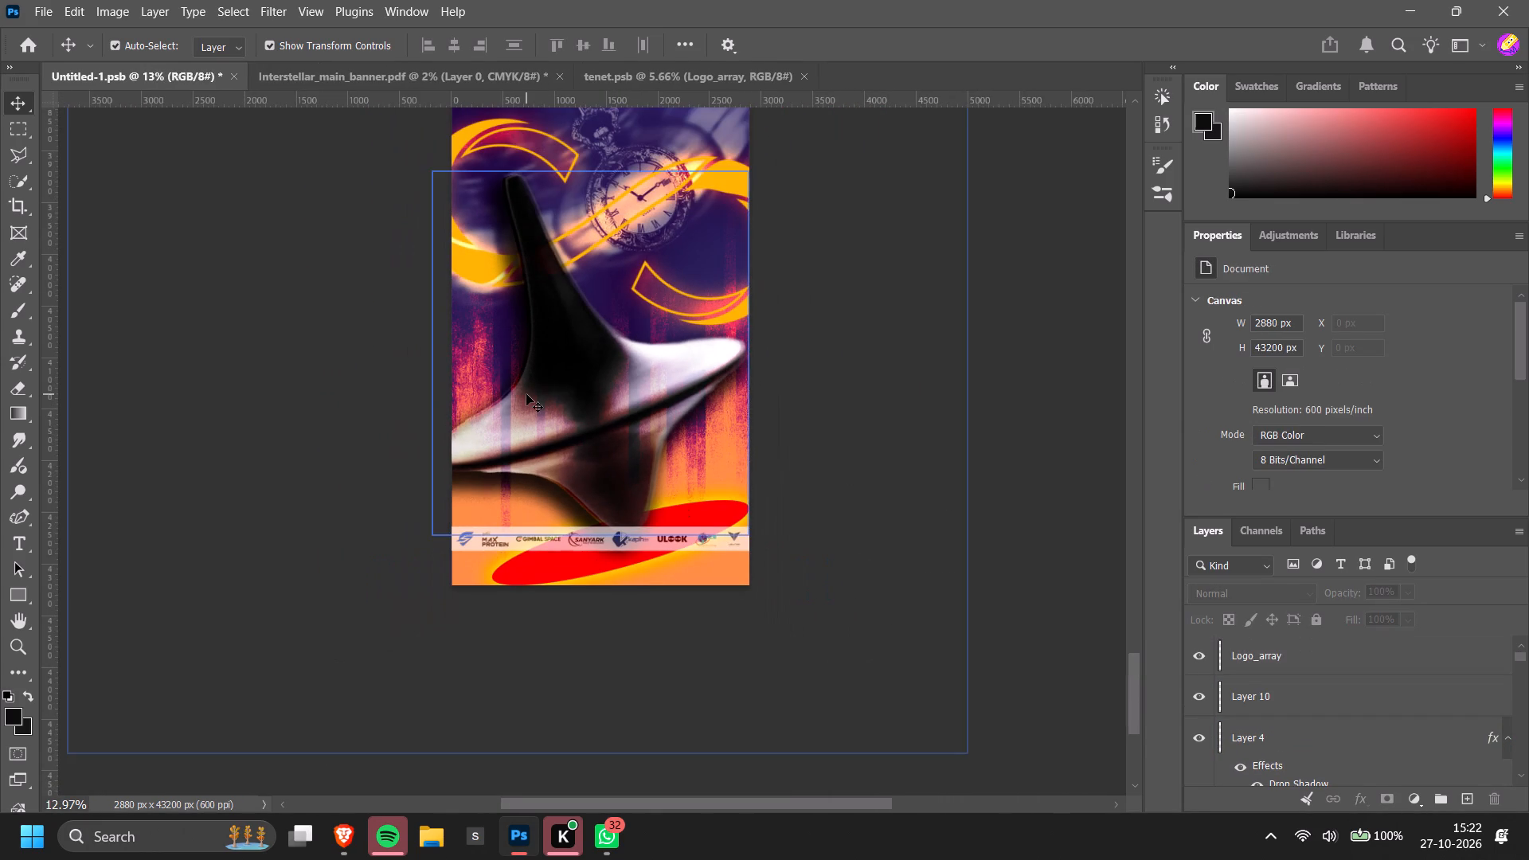
pyautogui.click(531, 394)
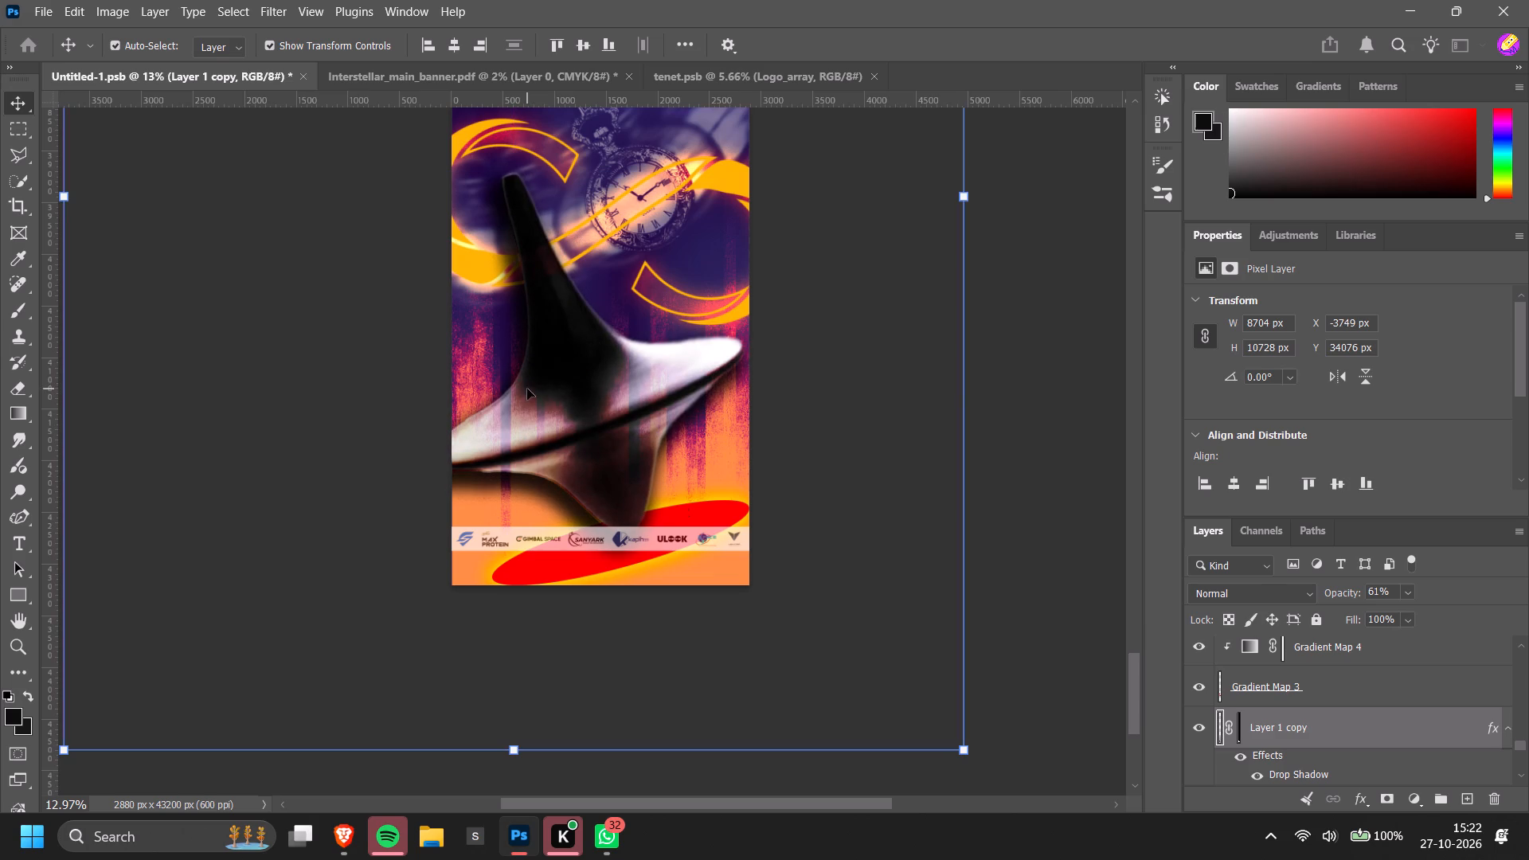
pyautogui.scroll(-1, 1375, 711)
pyautogui.keyDown('shift'); pyautogui.click(1341, 752); pyautogui.keyUp('shift')
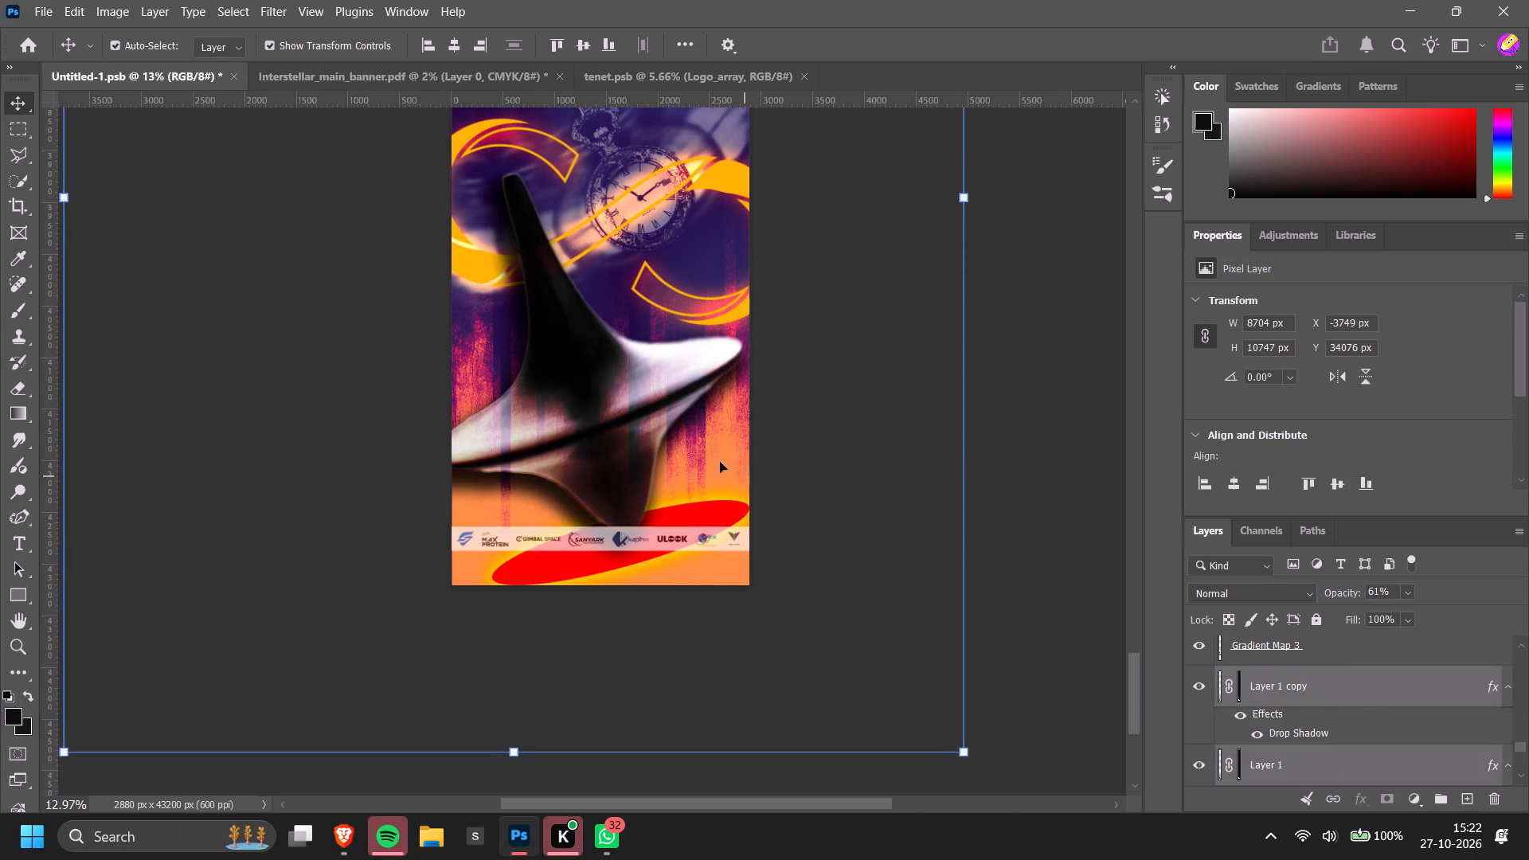
pyautogui.click(632, 431)
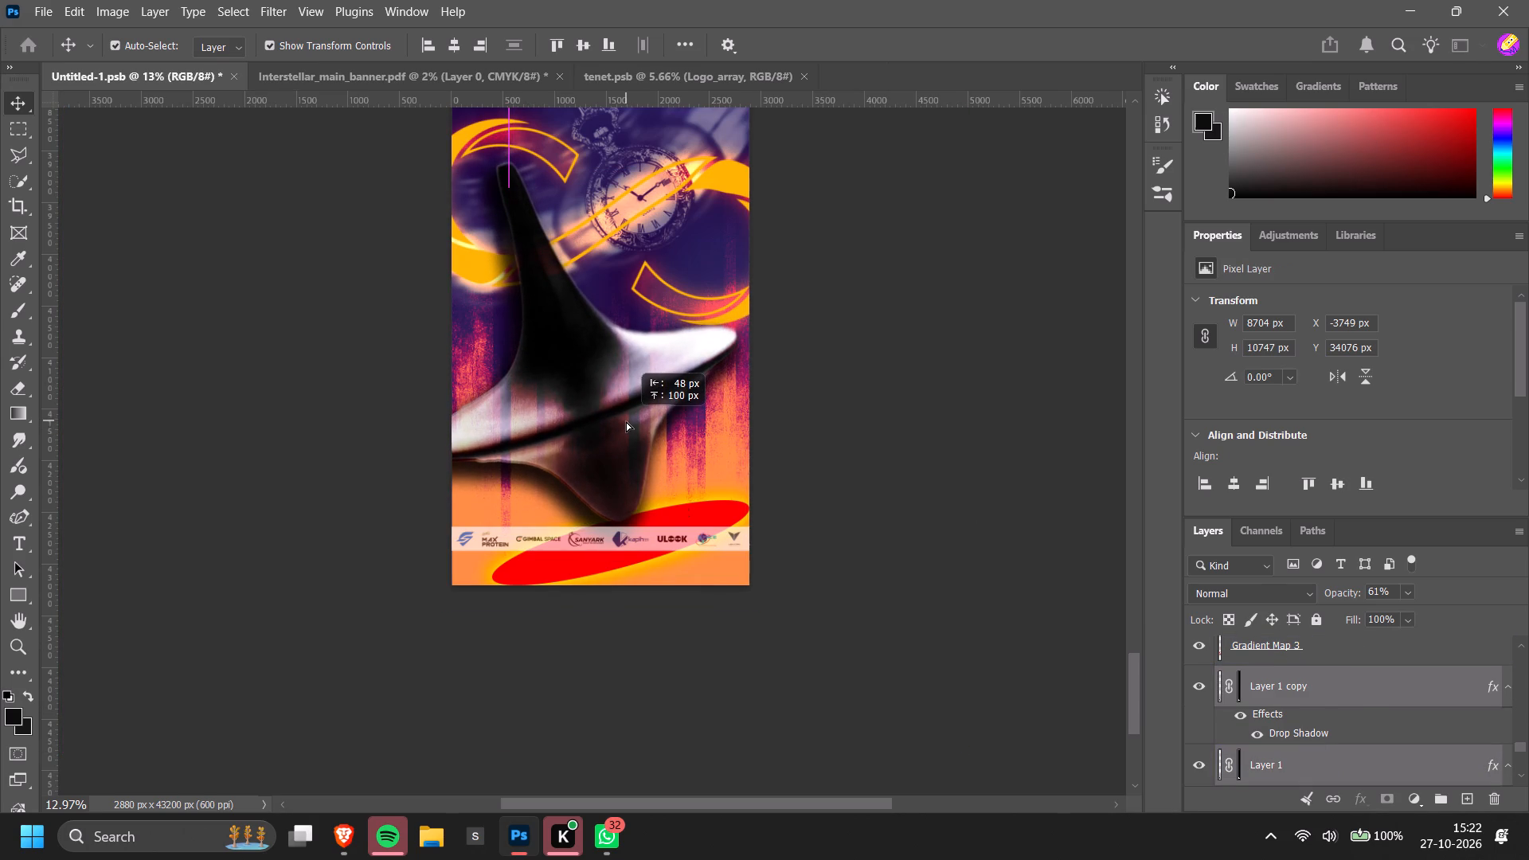
# Scale both spinning top layers down proportionally to about 98.9%.
pyautogui.moveTo(965, 756); pyautogui.dragTo(964, 754)
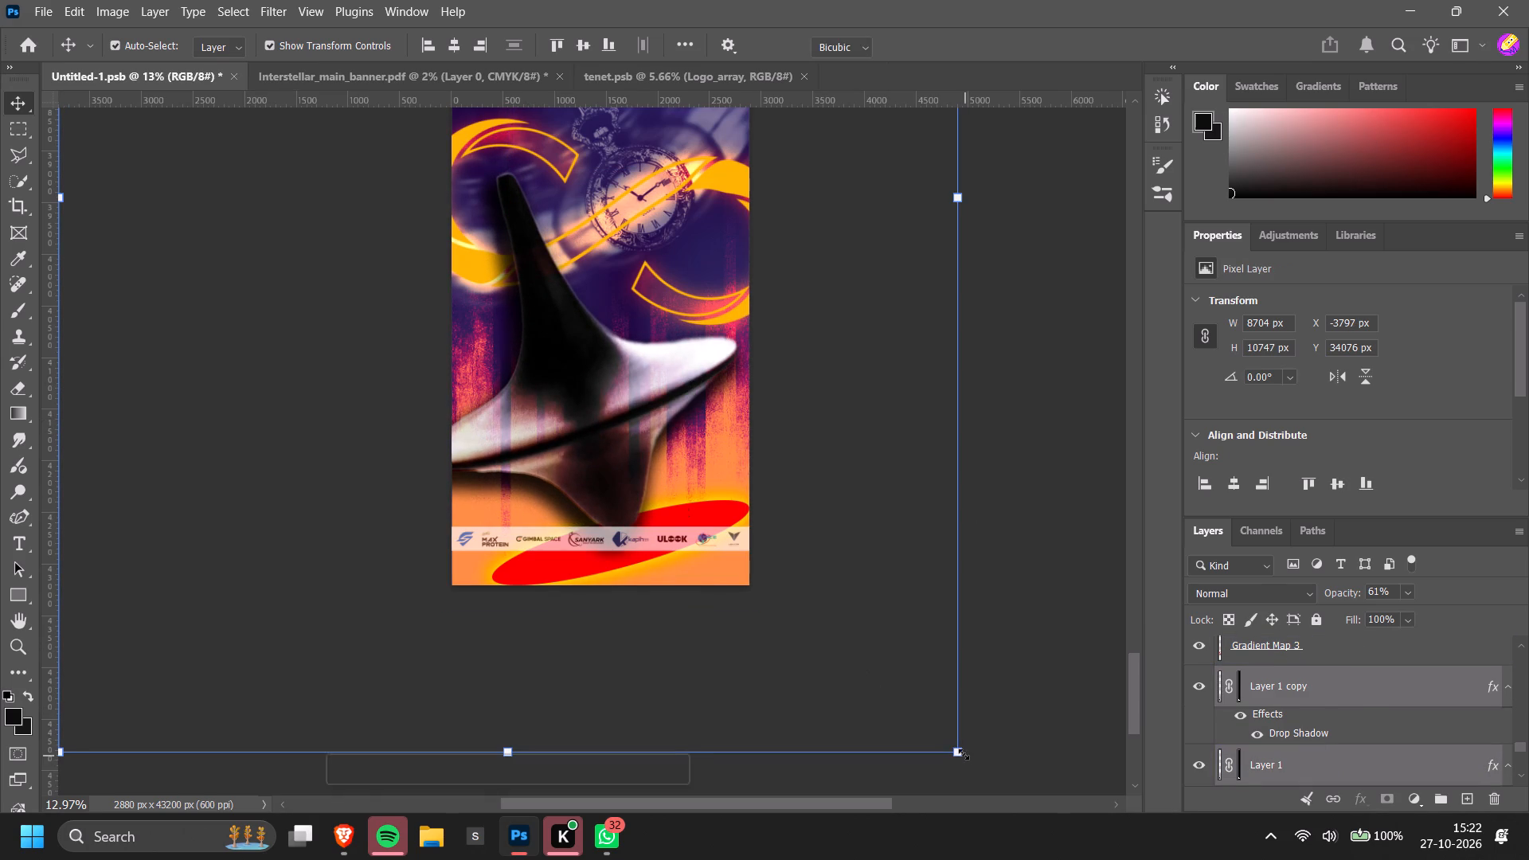
pyautogui.moveTo(964, 754); pyautogui.dragTo(953, 745)
pyautogui.click(1043, 545)
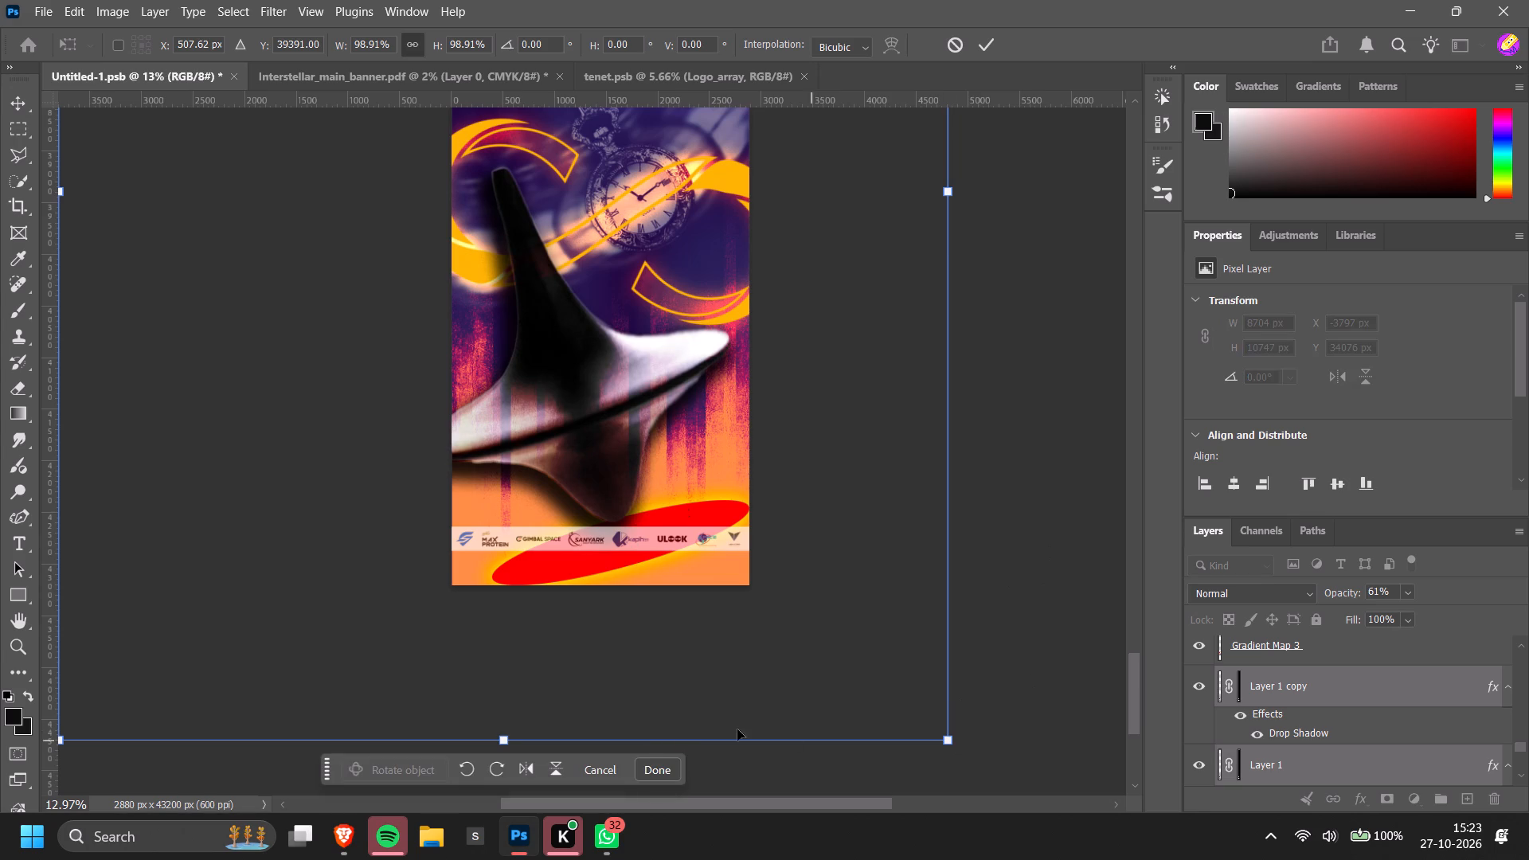
pyautogui.click(649, 762)
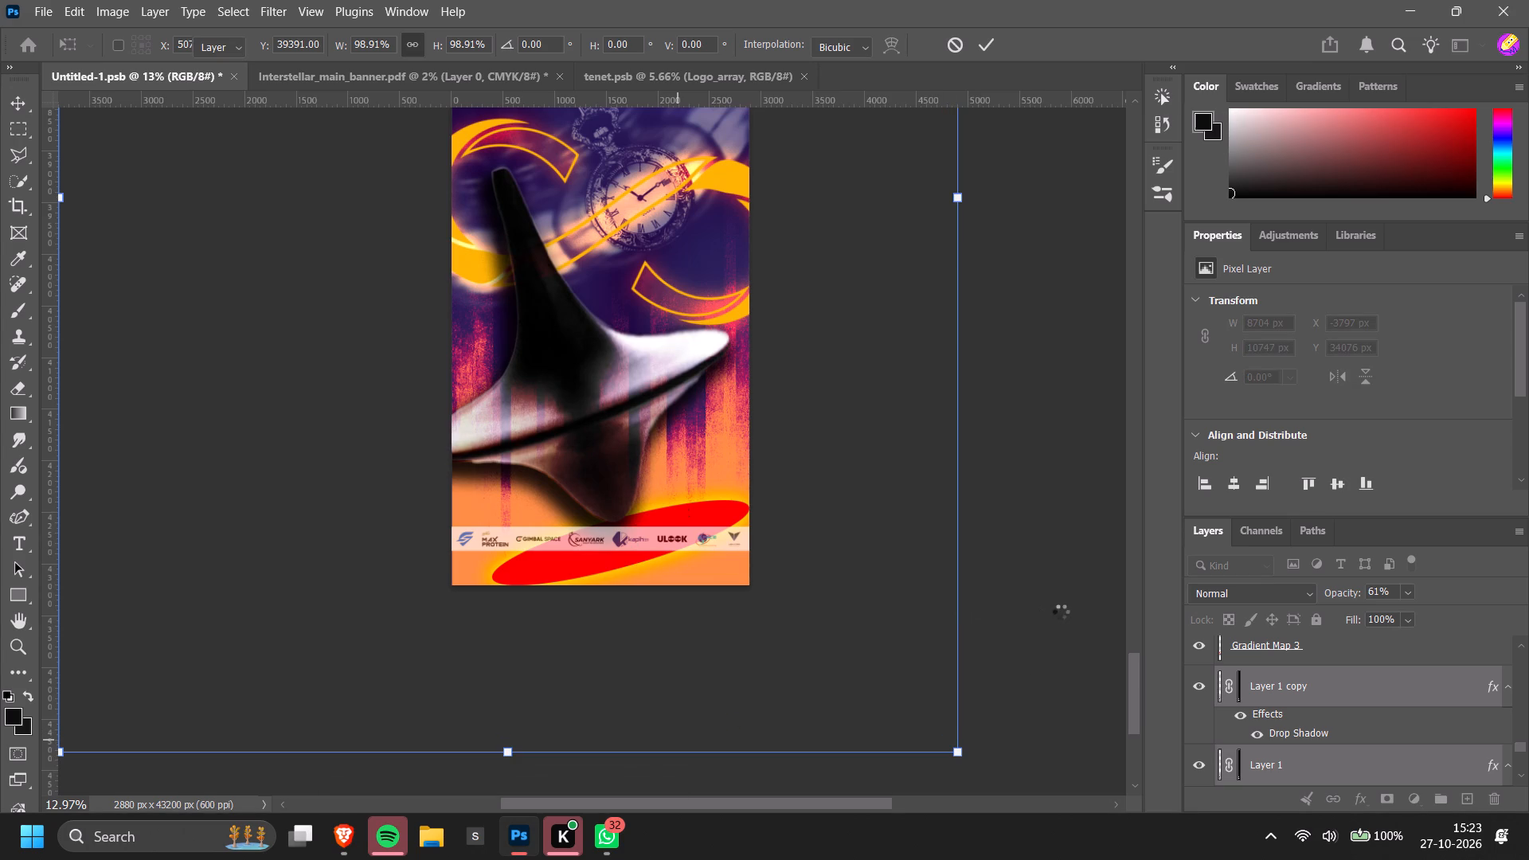
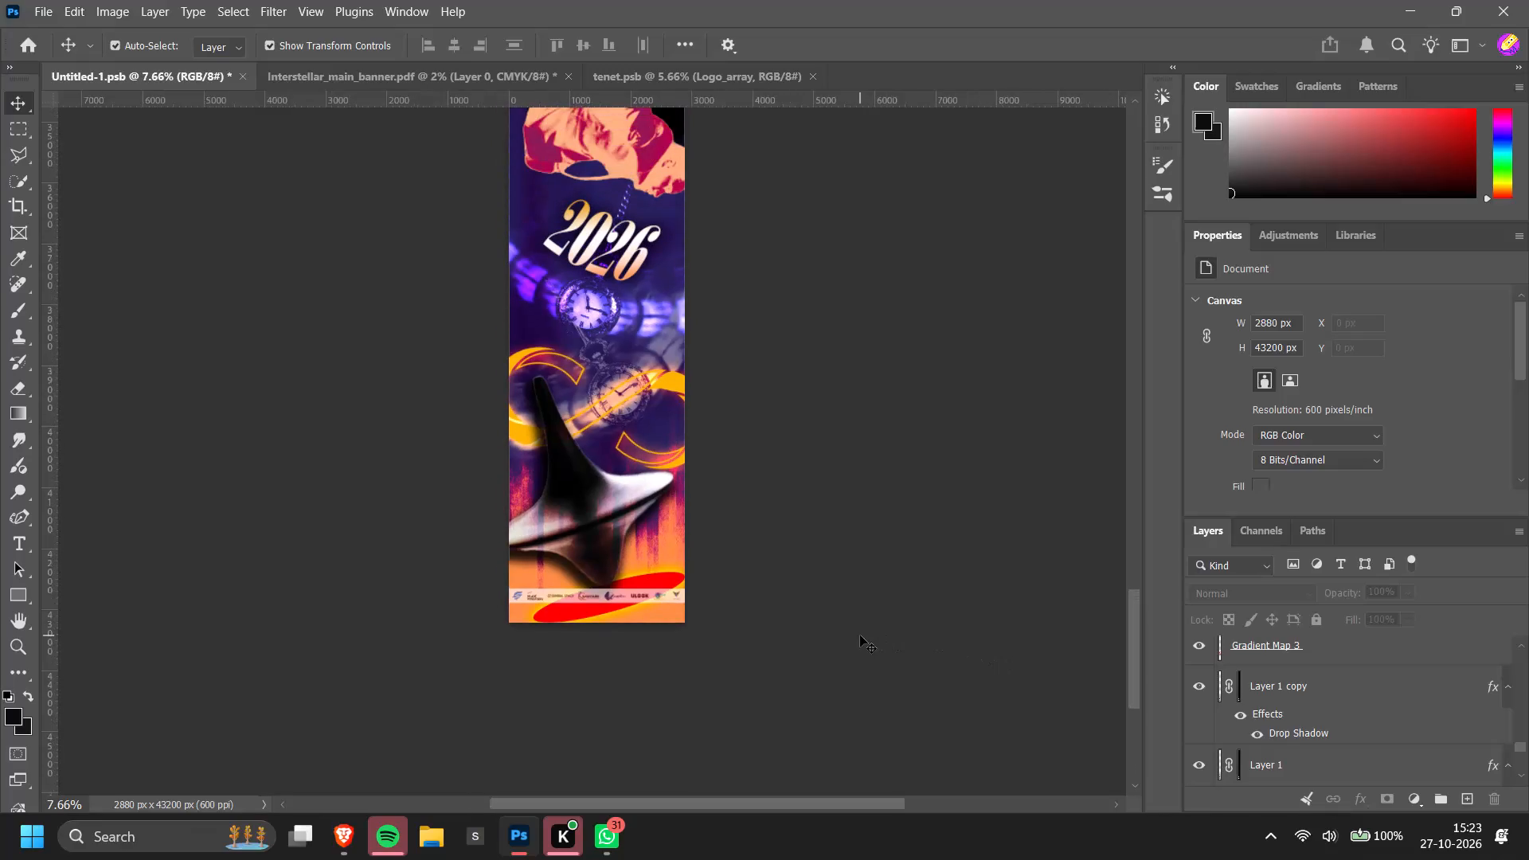
# Raise the opacity of the Logo_array strip at the banner's bottom to 77% and then further towards solid white.
pyautogui.keyDown('alt'); pyautogui.scroll(6, 641, 682); pyautogui.keyUp('alt')
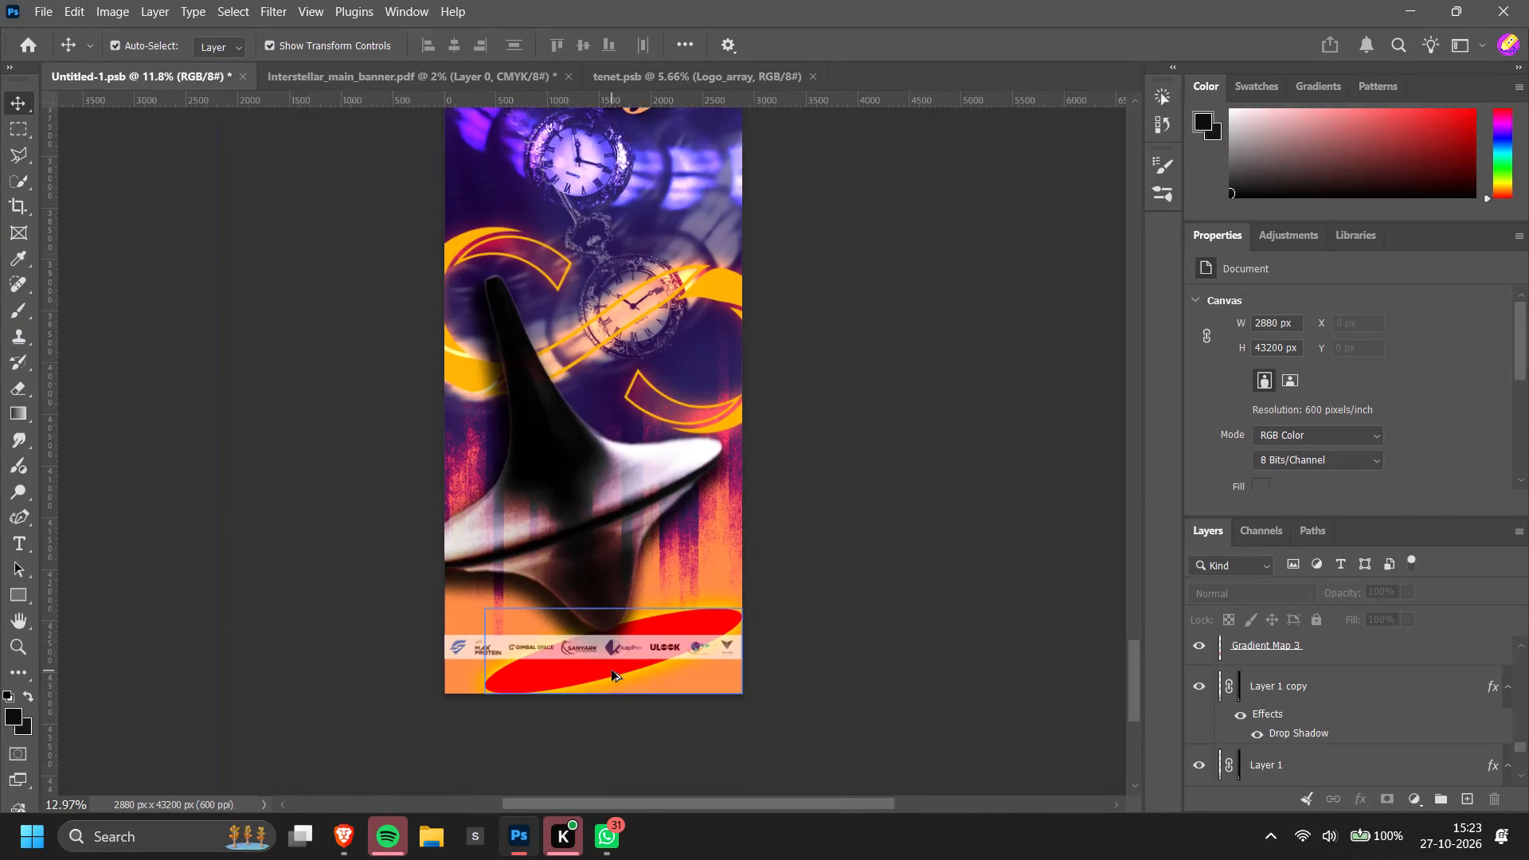
pyautogui.keyDown('alt'); pyautogui.scroll(7, 612, 670); pyautogui.keyUp('alt')
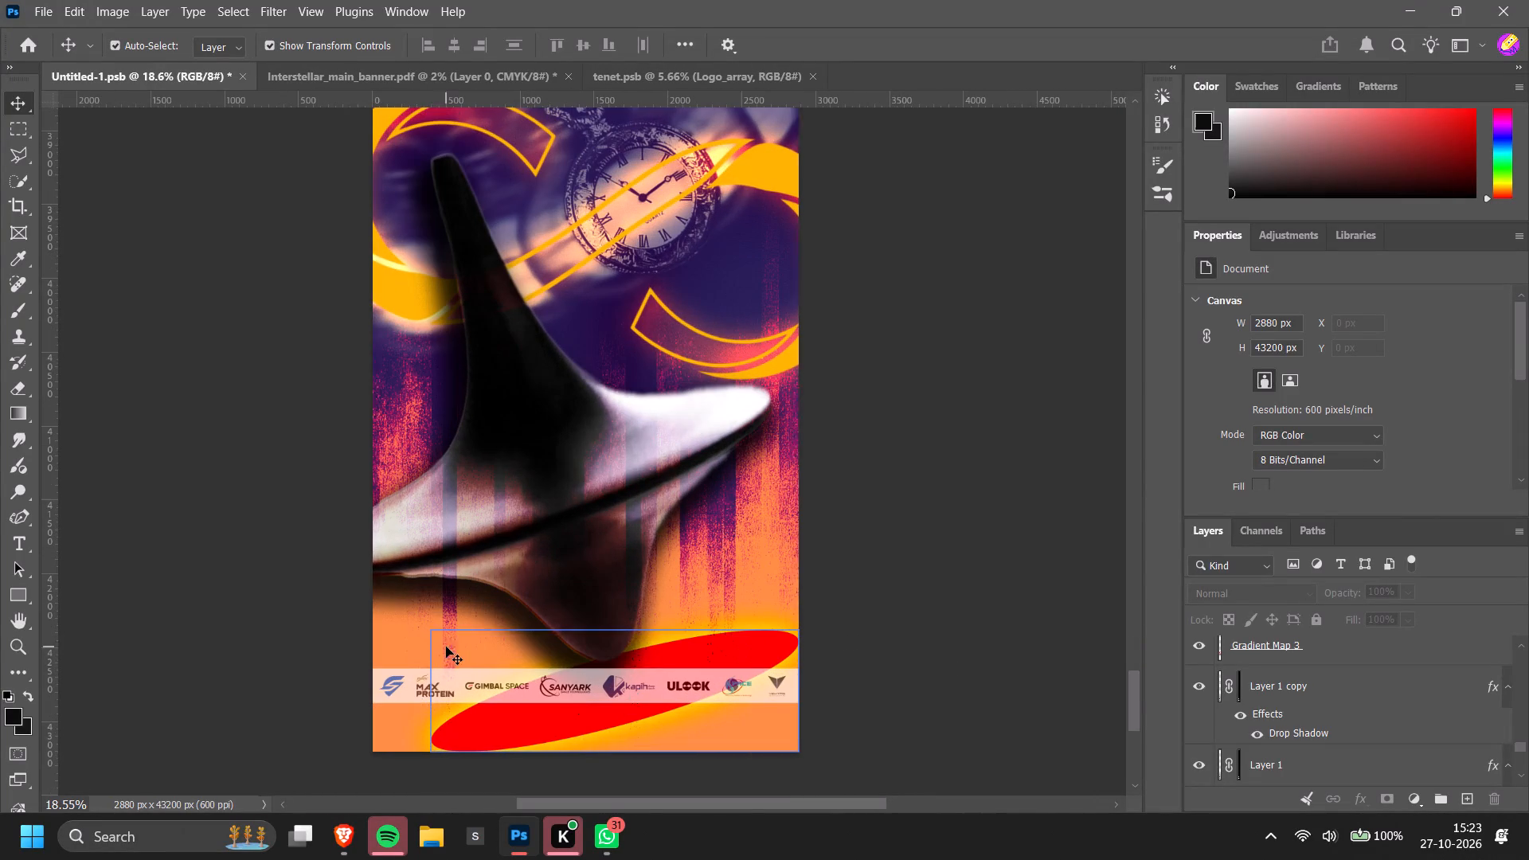
pyautogui.click(415, 670)
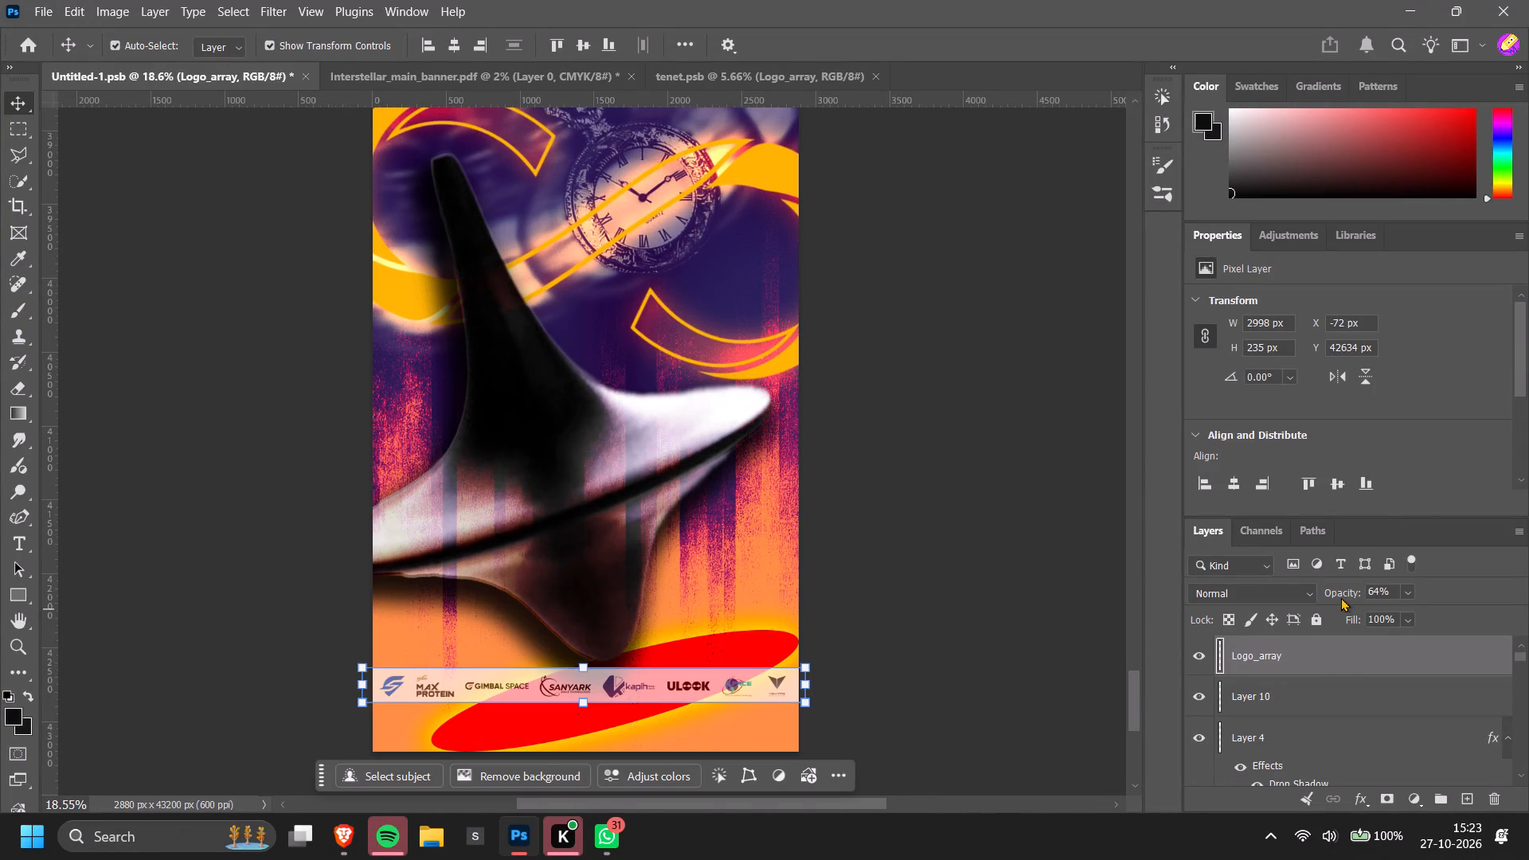
pyautogui.moveTo(1341, 597); pyautogui.dragTo(1349, 596)
pyautogui.click(1339, 592)
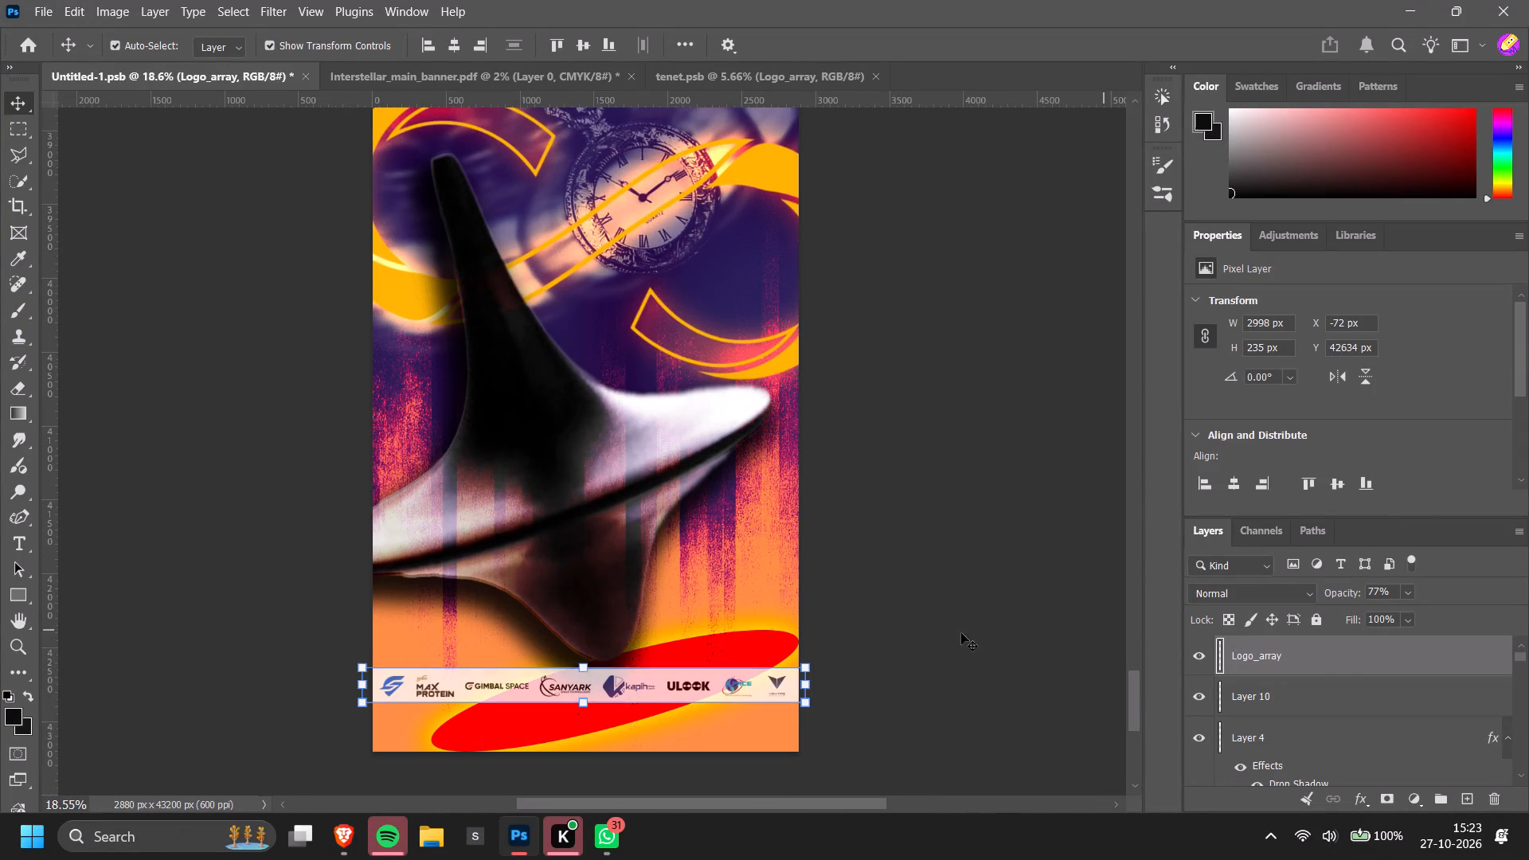
pyautogui.click(896, 637)
pyautogui.click(757, 696)
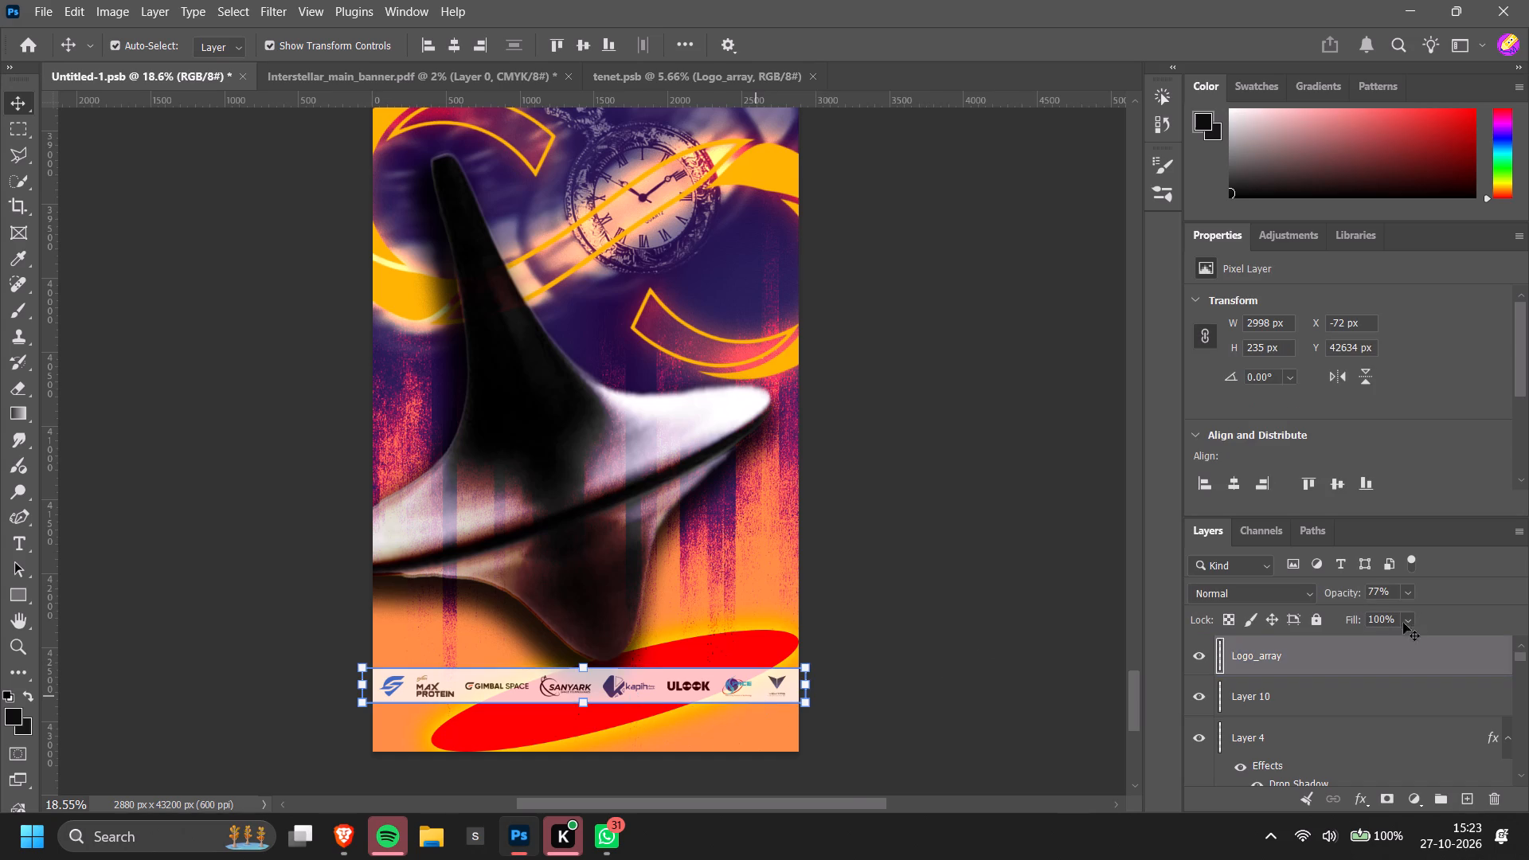
pyautogui.click(1341, 597)
pyautogui.click(951, 636)
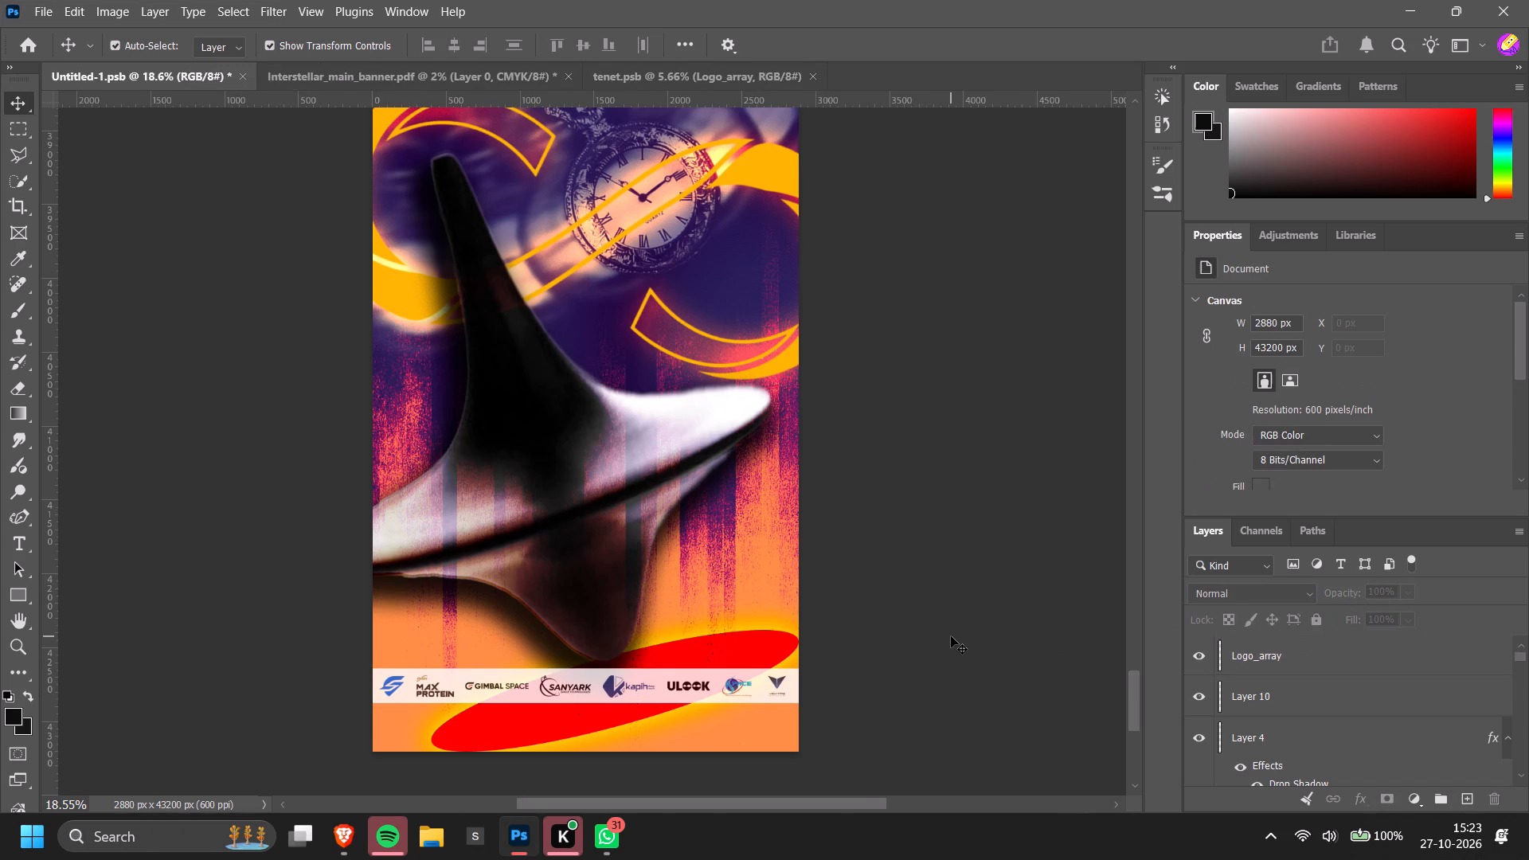
# Review the whole banner, from the logo strip at the bottom up to the first title letters.
pyautogui.keyDown('alt'); pyautogui.scroll(-10, 951, 636); pyautogui.keyUp('alt')
pyautogui.scroll(10, 893, 640)
pyautogui.scroll(-5, 667, 698)
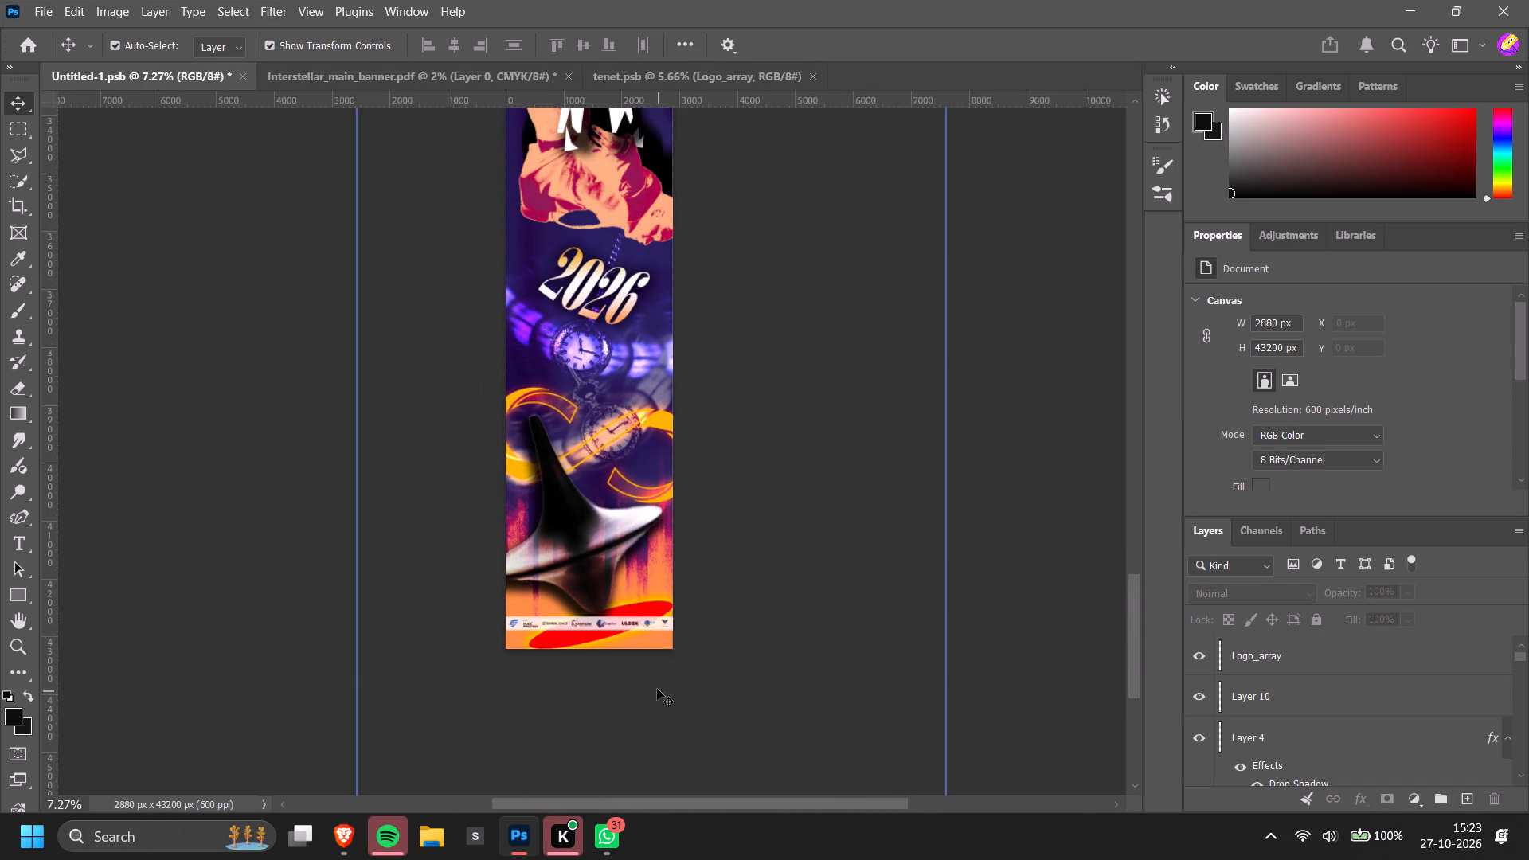
pyautogui.keyDown('alt'); pyautogui.scroll(9, 610, 648); pyautogui.keyUp('alt')
pyautogui.keyDown('alt'); pyautogui.scroll(-6, 828, 642); pyautogui.keyUp('alt')
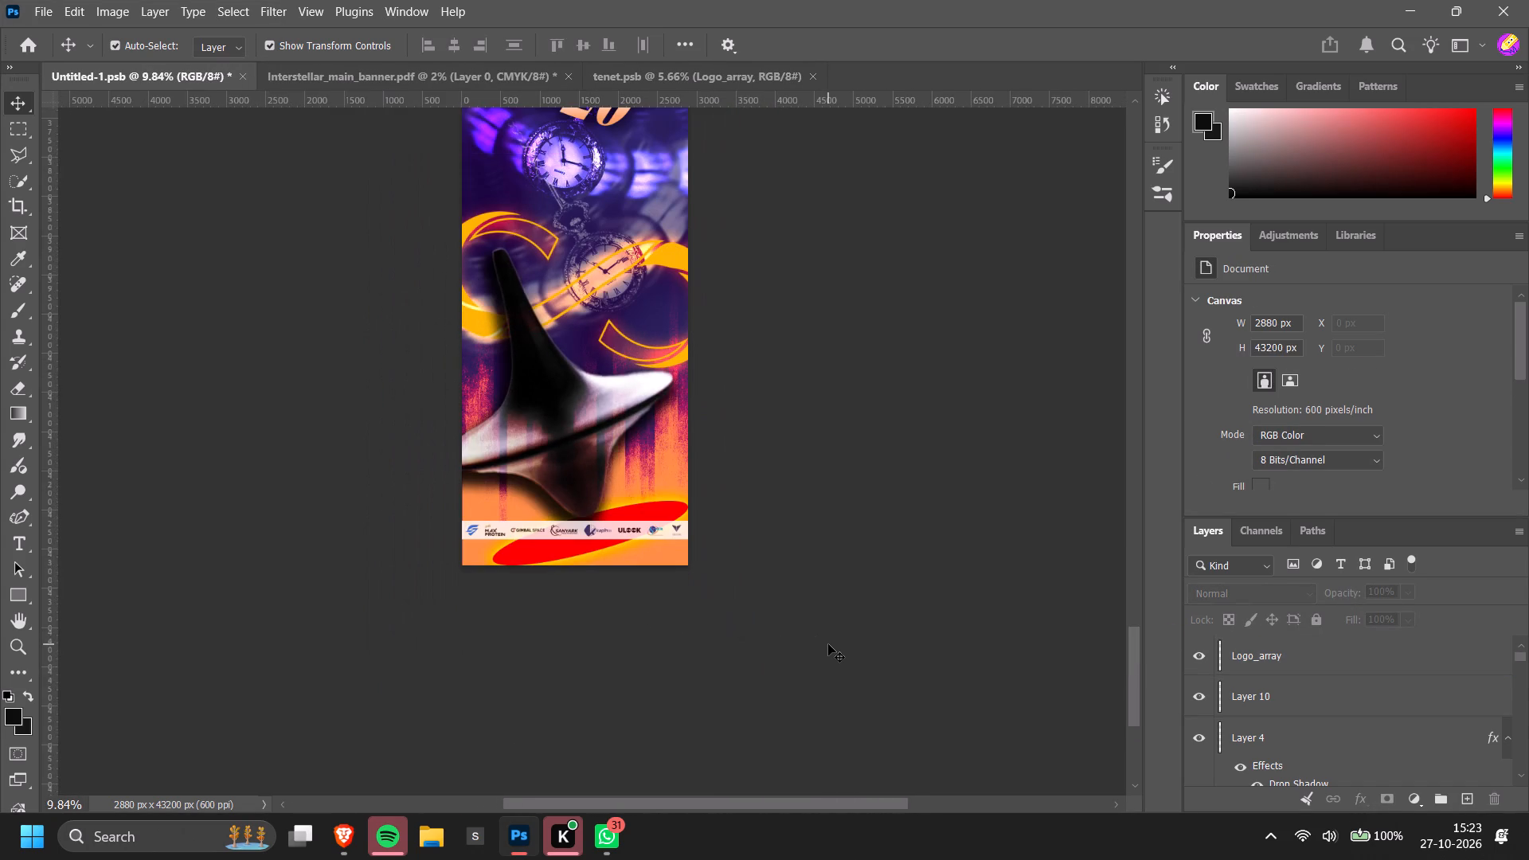
pyautogui.scroll(19, 828, 644)
pyautogui.keyDown('alt'); pyautogui.scroll(-5, 828, 647); pyautogui.keyUp('alt')
pyautogui.scroll(9, 815, 665)
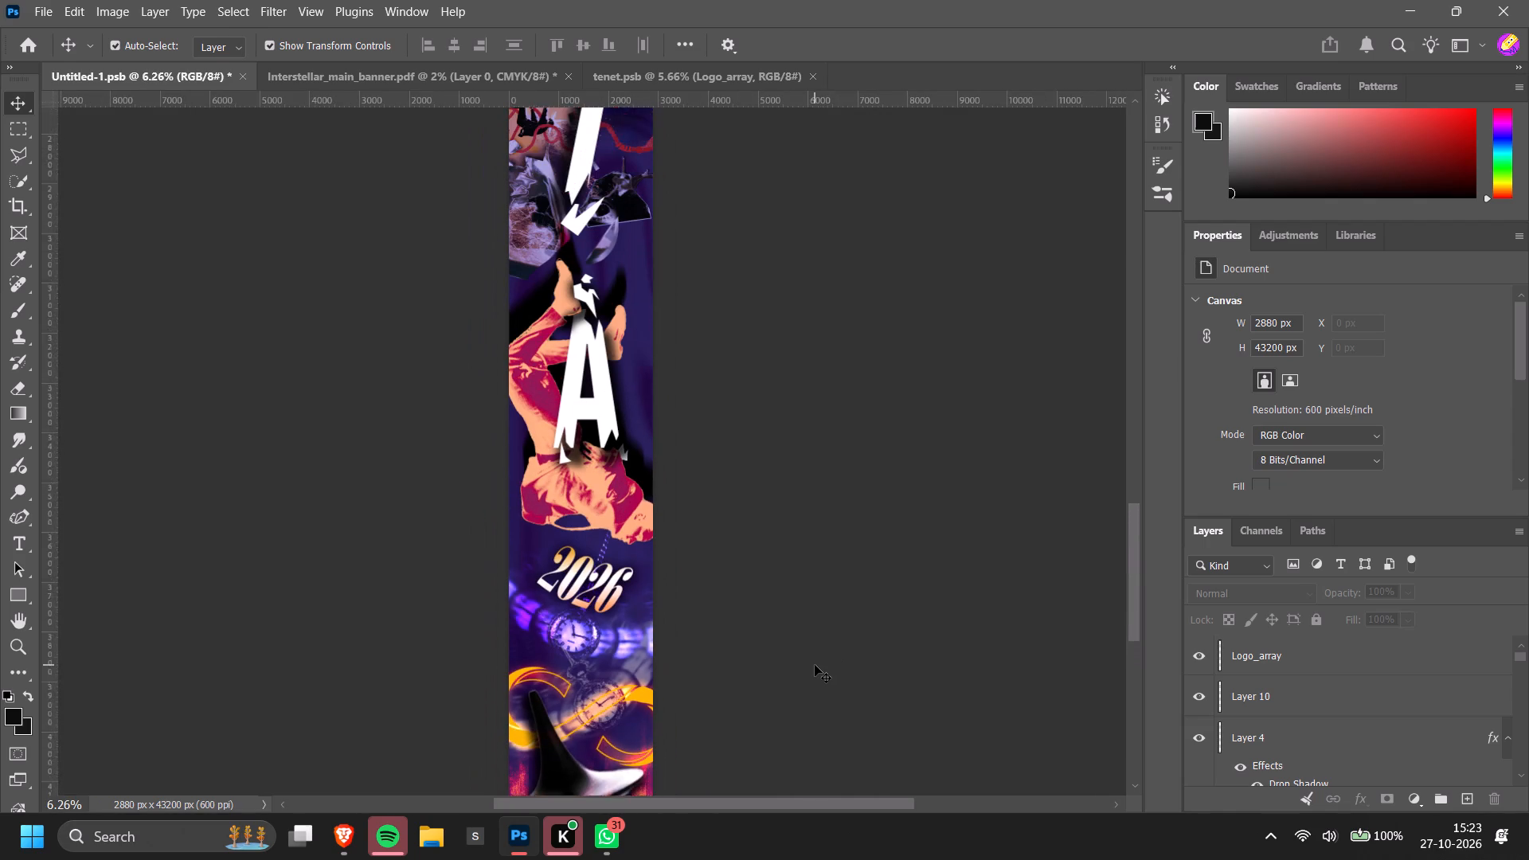
pyautogui.scroll(8, 815, 665)
pyautogui.keyDown('alt'); pyautogui.scroll(-9, 812, 667); pyautogui.keyUp('alt')
pyautogui.scroll(20, 804, 678)
pyautogui.scroll(5, 804, 678)
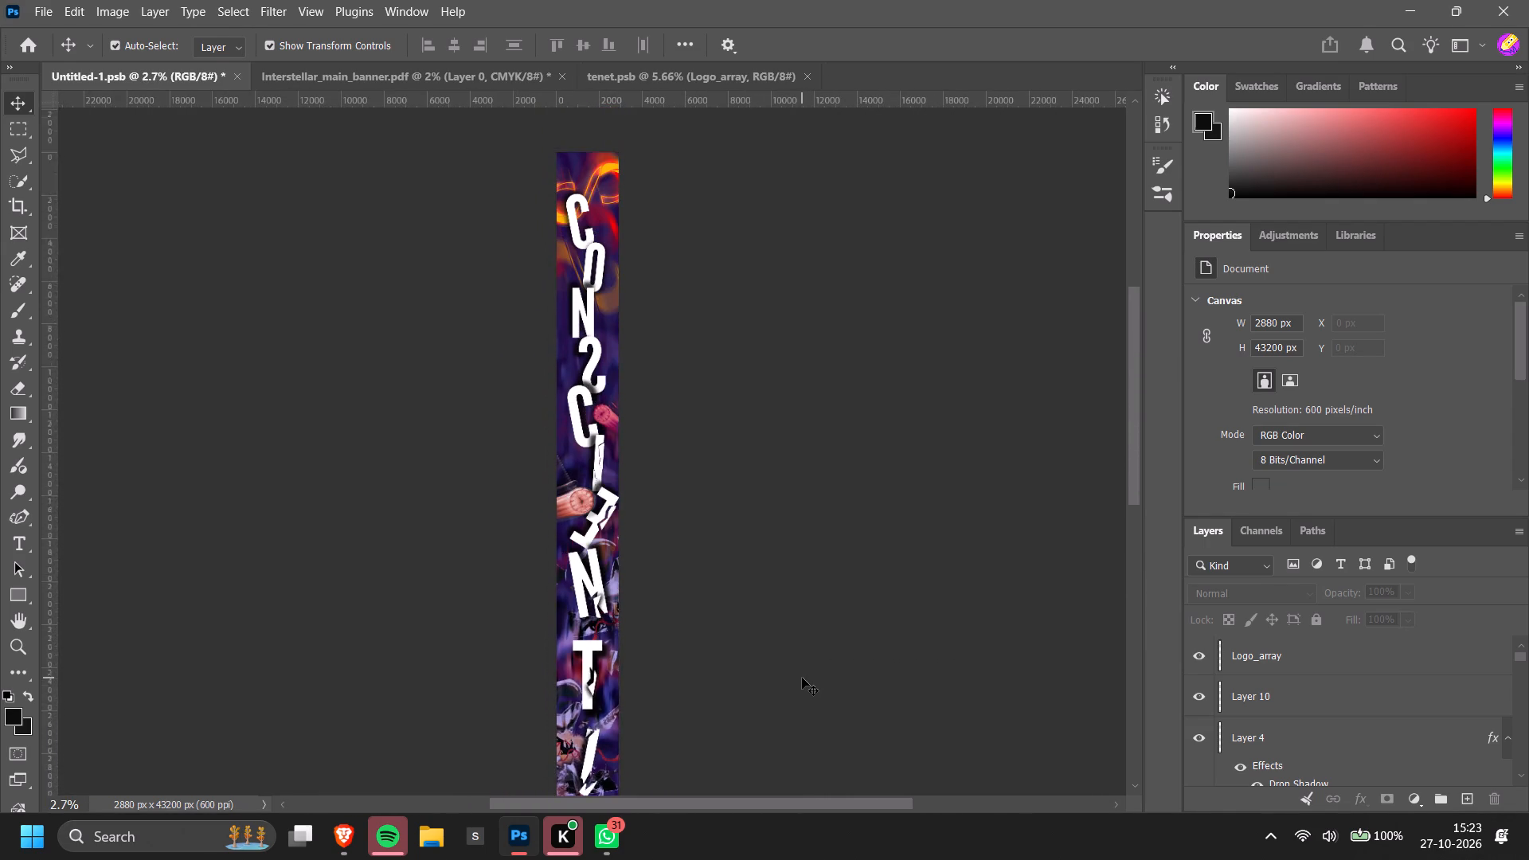
pyautogui.scroll(2, 802, 678)
pyautogui.scroll(-5, 794, 675)
pyautogui.scroll(5, 753, 570)
# Select the upper title letters C, O, N, S, C, I and E together, including the broken pieces of the I and E.
pyautogui.click(580, 253)
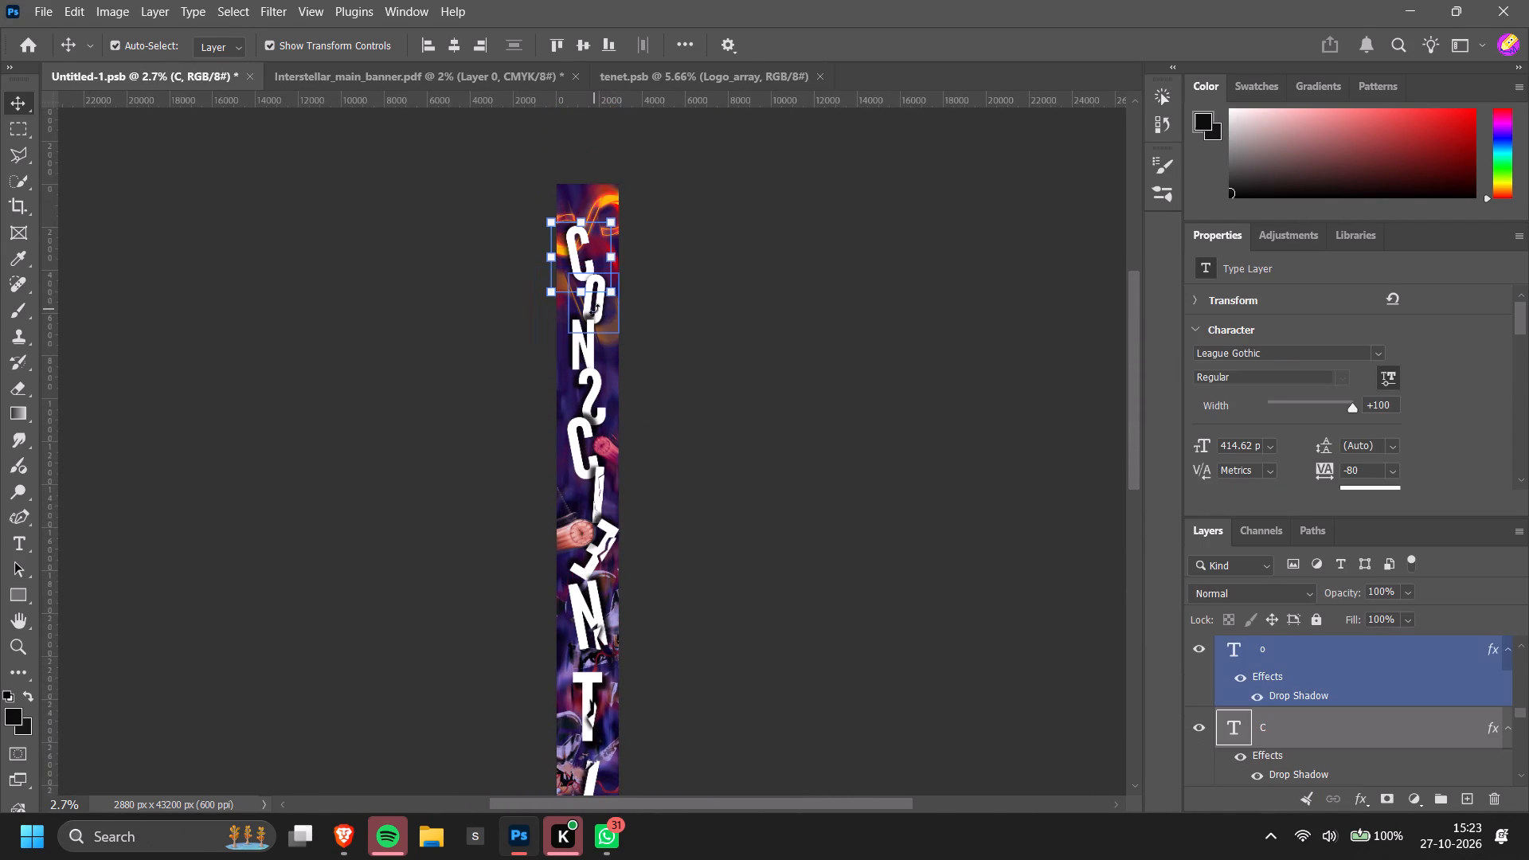
pyautogui.keyDown('shift'); pyautogui.click(581, 352); pyautogui.keyUp('shift')
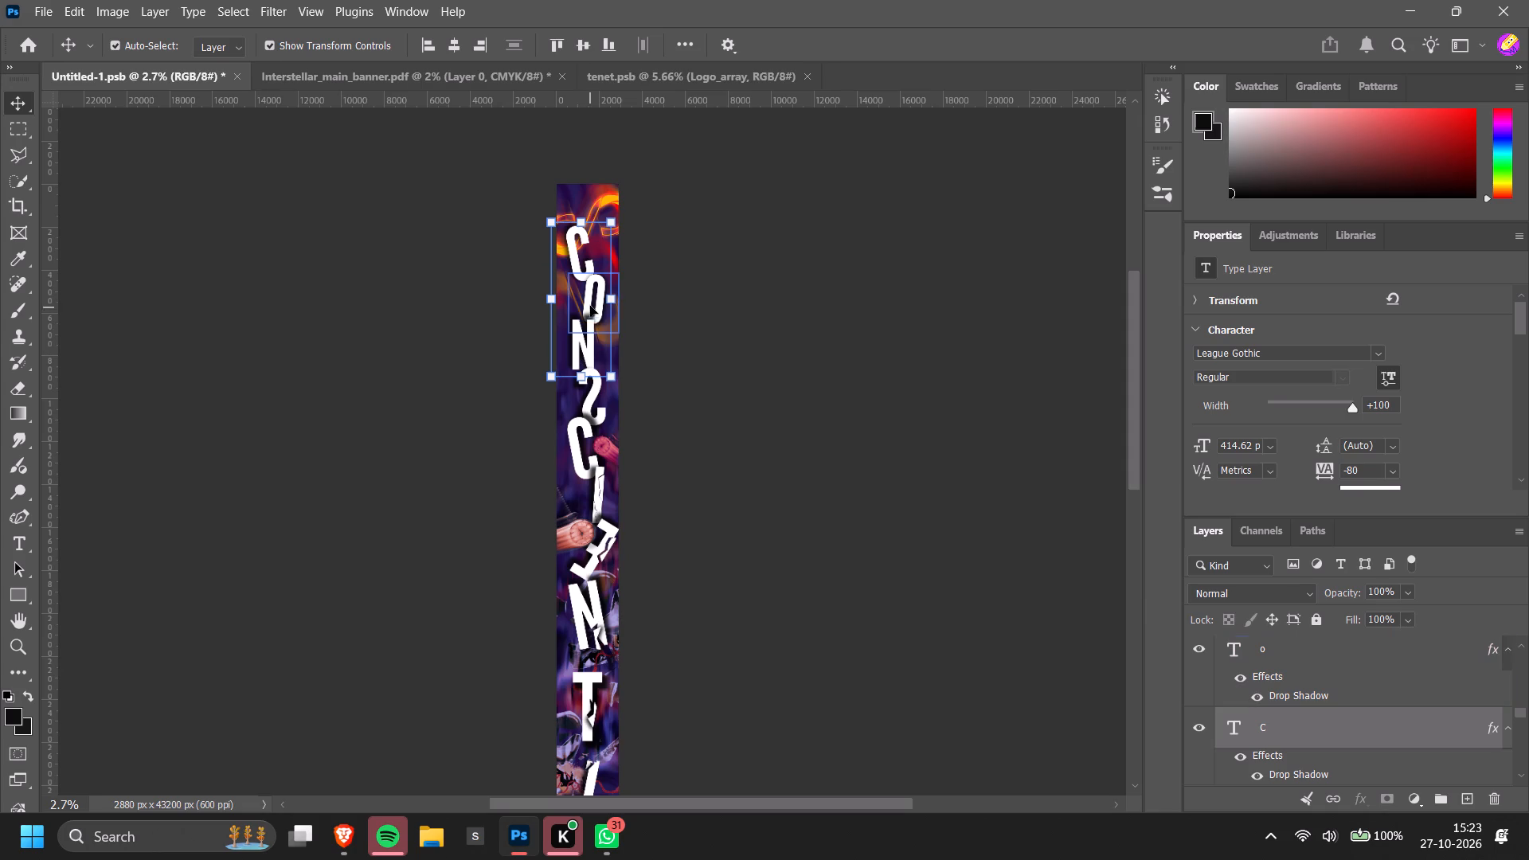
pyautogui.keyDown('shift'); pyautogui.click(591, 303); pyautogui.keyUp('shift')
pyautogui.keyDown('shift'); pyautogui.click(592, 411); pyautogui.keyUp('shift')
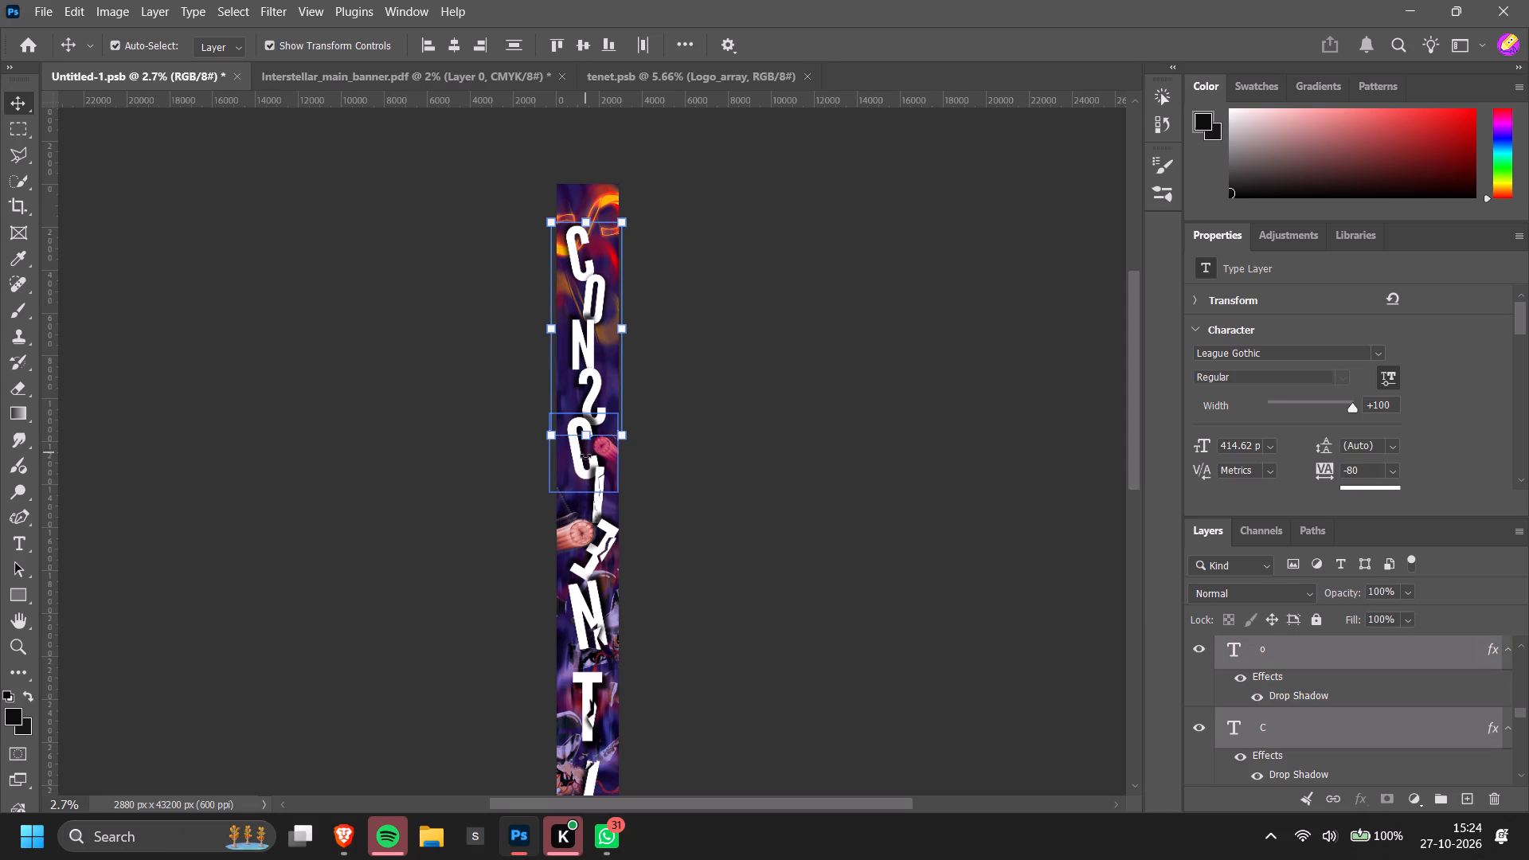
pyautogui.keyDown('shift'); pyautogui.click(585, 479); pyautogui.keyUp('shift')
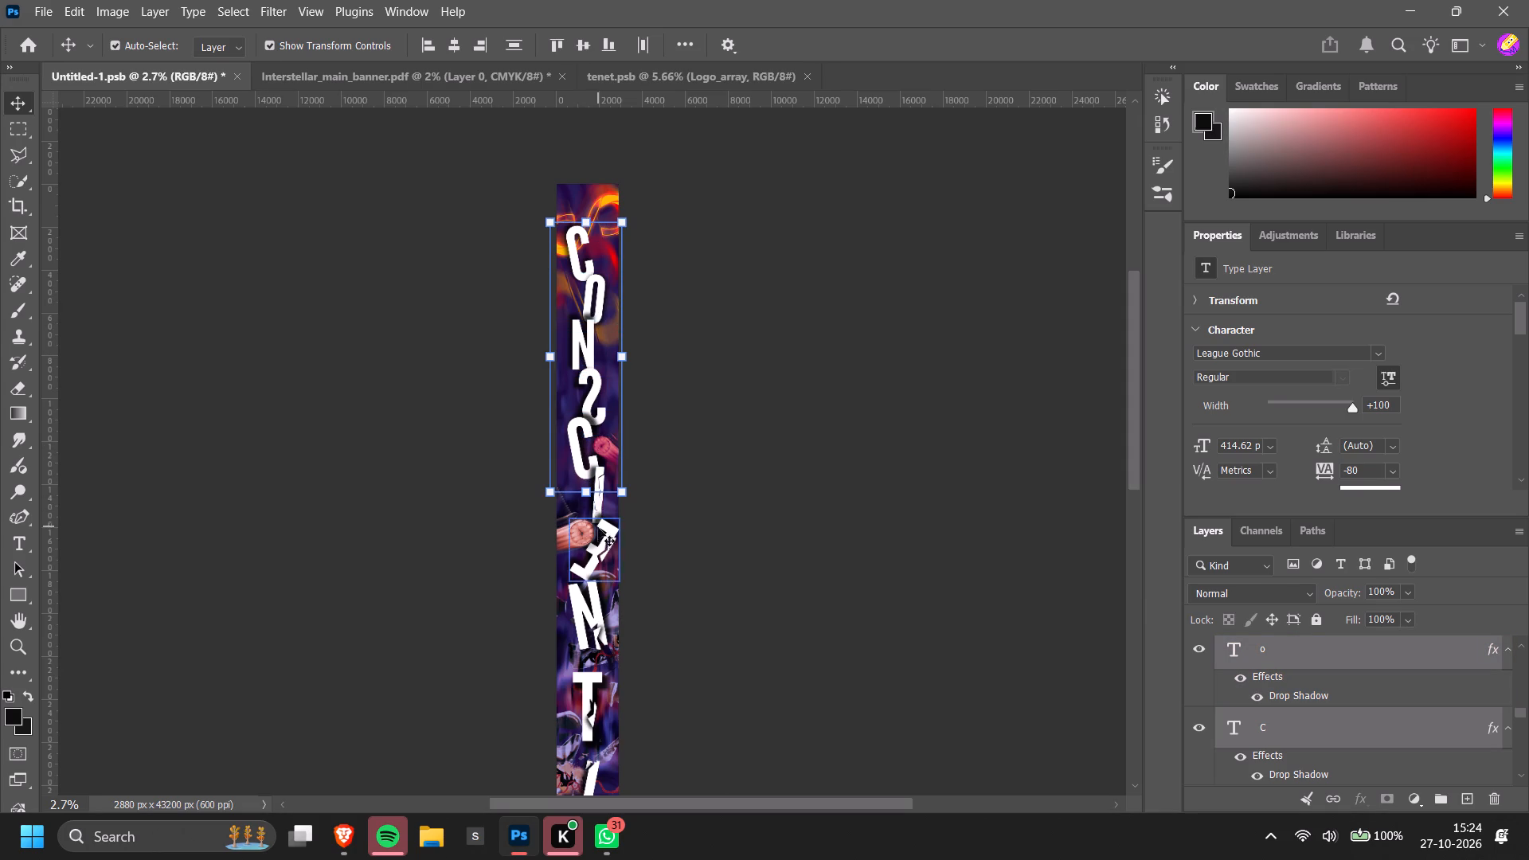
pyautogui.keyDown('alt'); pyautogui.scroll(12, 599, 545); pyautogui.keyUp('alt')
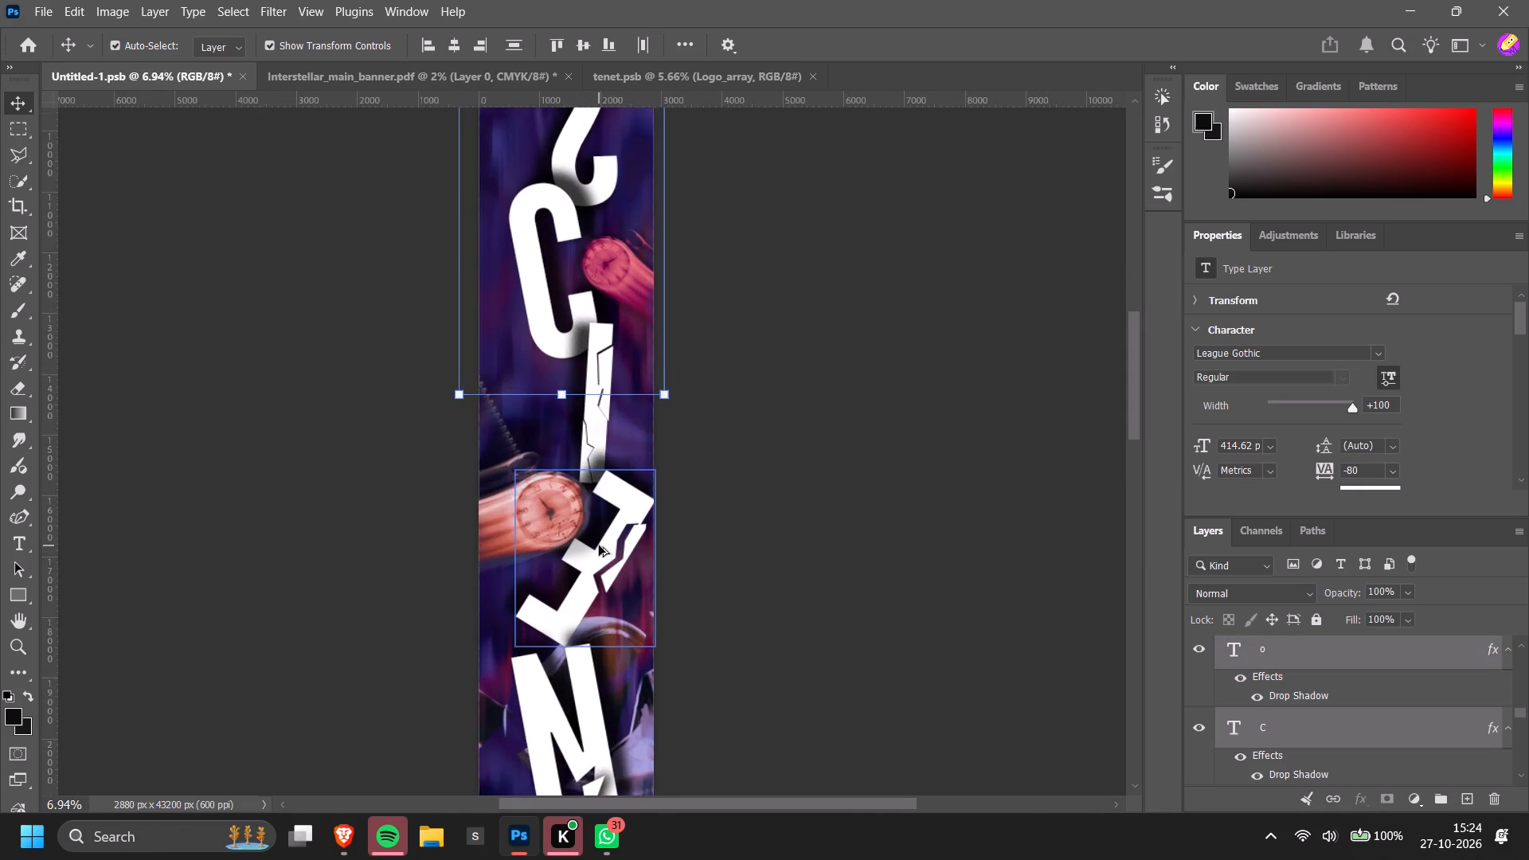
pyautogui.keyDown('shift'); pyautogui.click(607, 352); pyautogui.keyUp('shift')
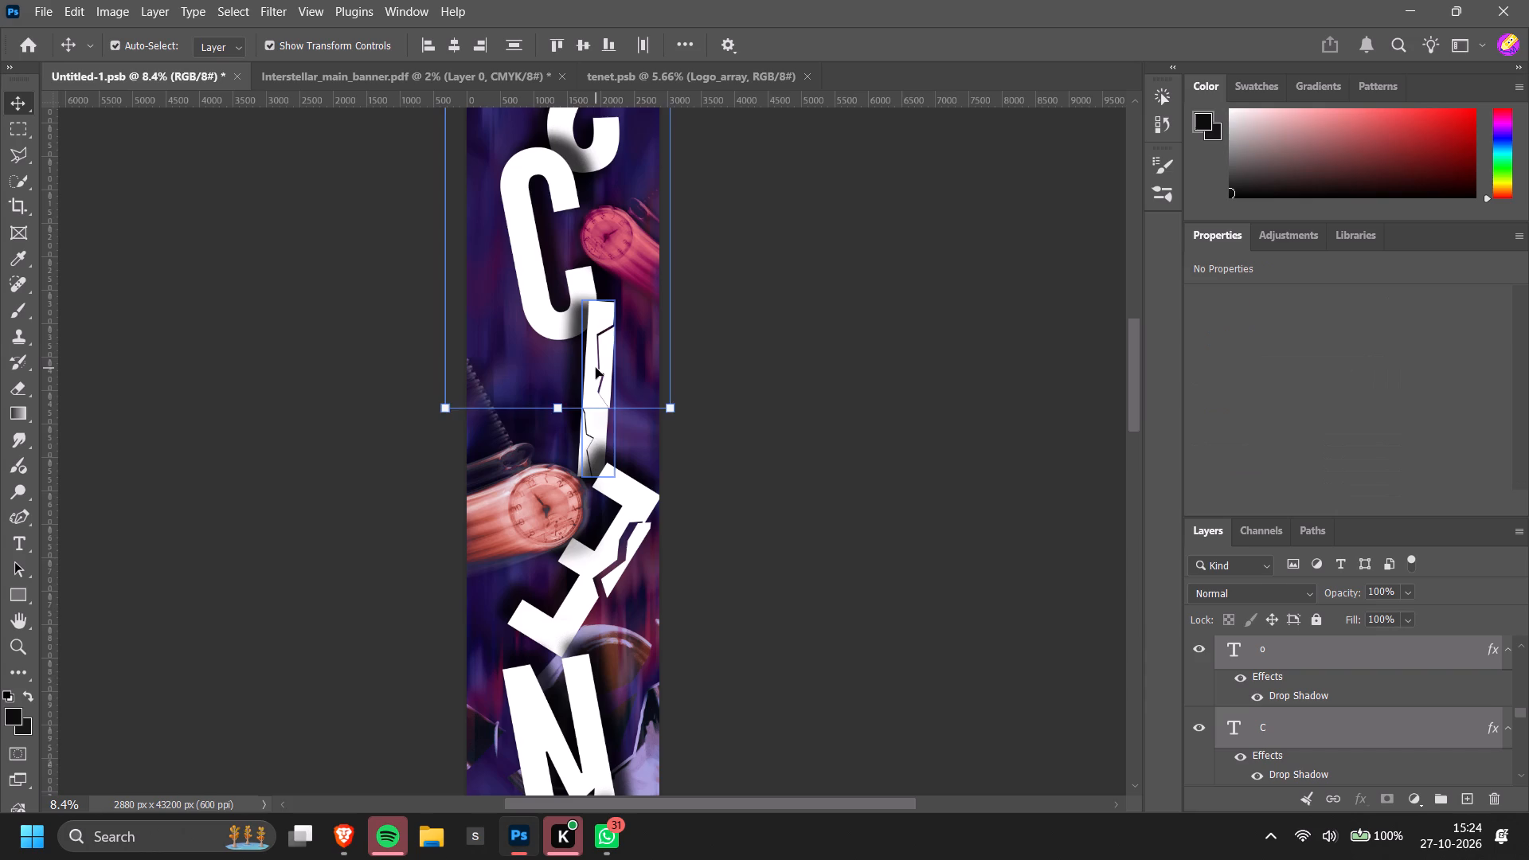
pyautogui.keyDown('shift'); pyautogui.click(596, 368); pyautogui.keyUp('shift')
pyautogui.keyDown('shift'); pyautogui.click(582, 441); pyautogui.keyUp('shift')
pyautogui.keyDown('shift'); pyautogui.click(609, 531); pyautogui.keyUp('shift')
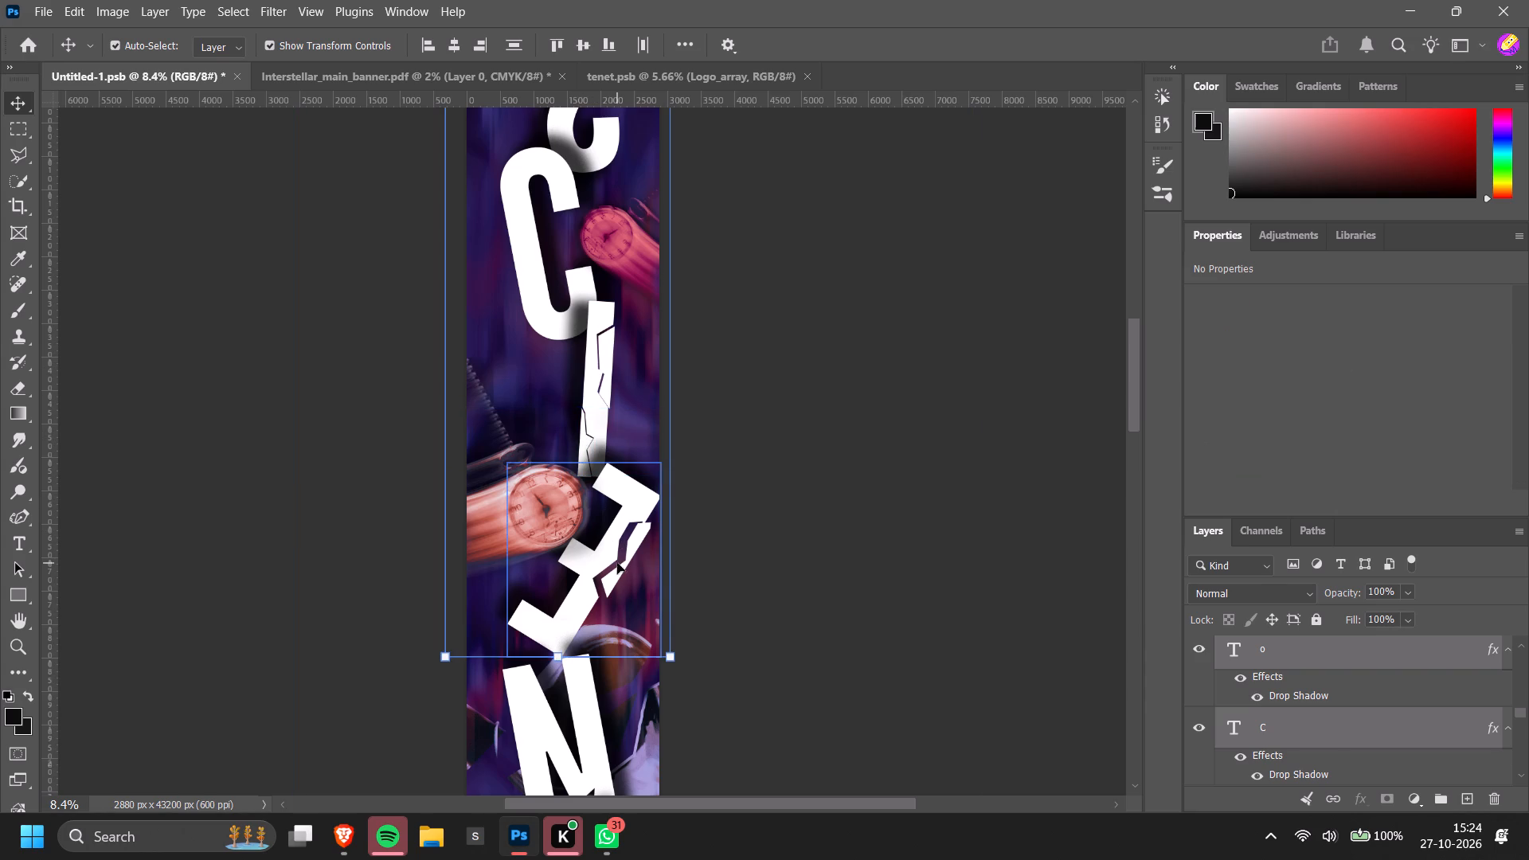
pyautogui.keyDown('shift'); pyautogui.click(621, 579); pyautogui.keyUp('shift')
pyautogui.keyDown('shift'); pyautogui.click(624, 589); pyautogui.keyUp('shift')
pyautogui.keyDown('shift'); pyautogui.click(618, 574); pyautogui.keyUp('shift')
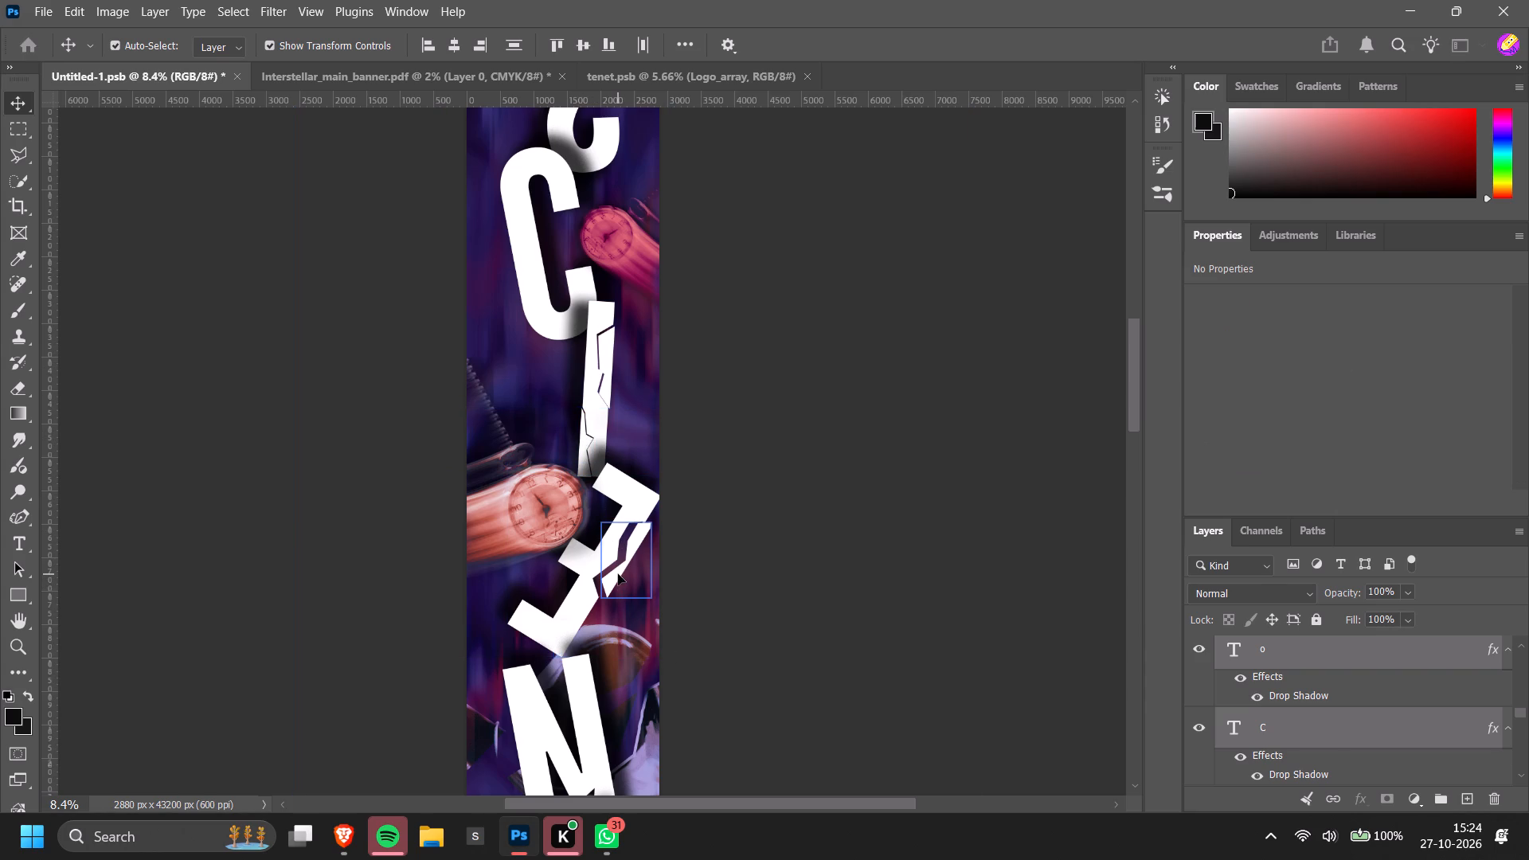
# Add the remaining N, T, I and A letters and their broken pieces to the selection and merge all selected layers into one.
pyautogui.scroll(-9, 592, 694)
pyautogui.keyDown('shift'); pyautogui.click(586, 600); pyautogui.keyUp('shift')
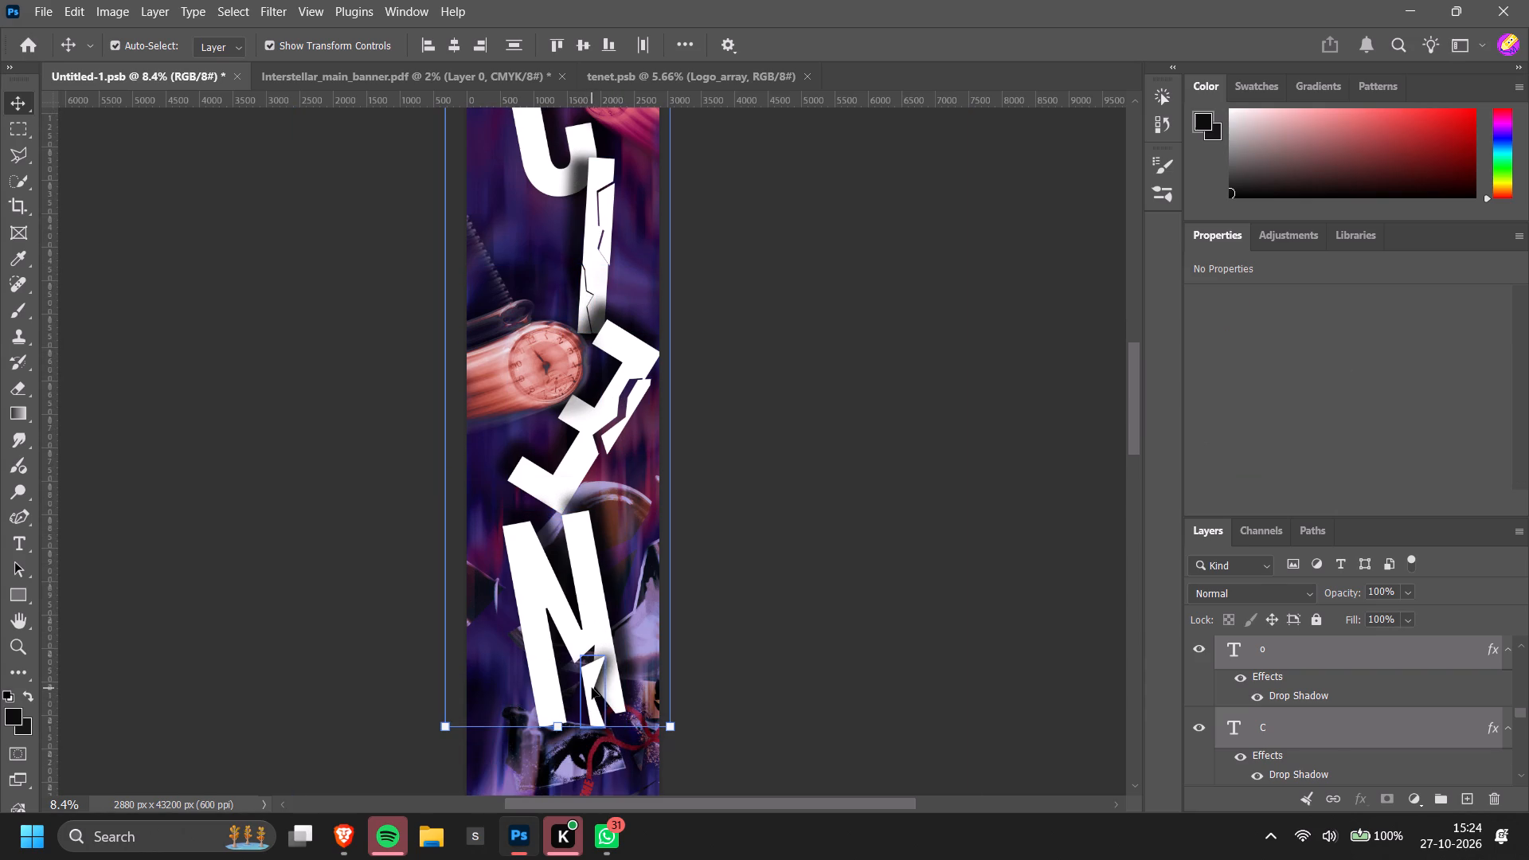
pyautogui.keyDown('shift'); pyautogui.click(591, 690); pyautogui.keyUp('shift')
pyautogui.scroll(-18, 597, 670)
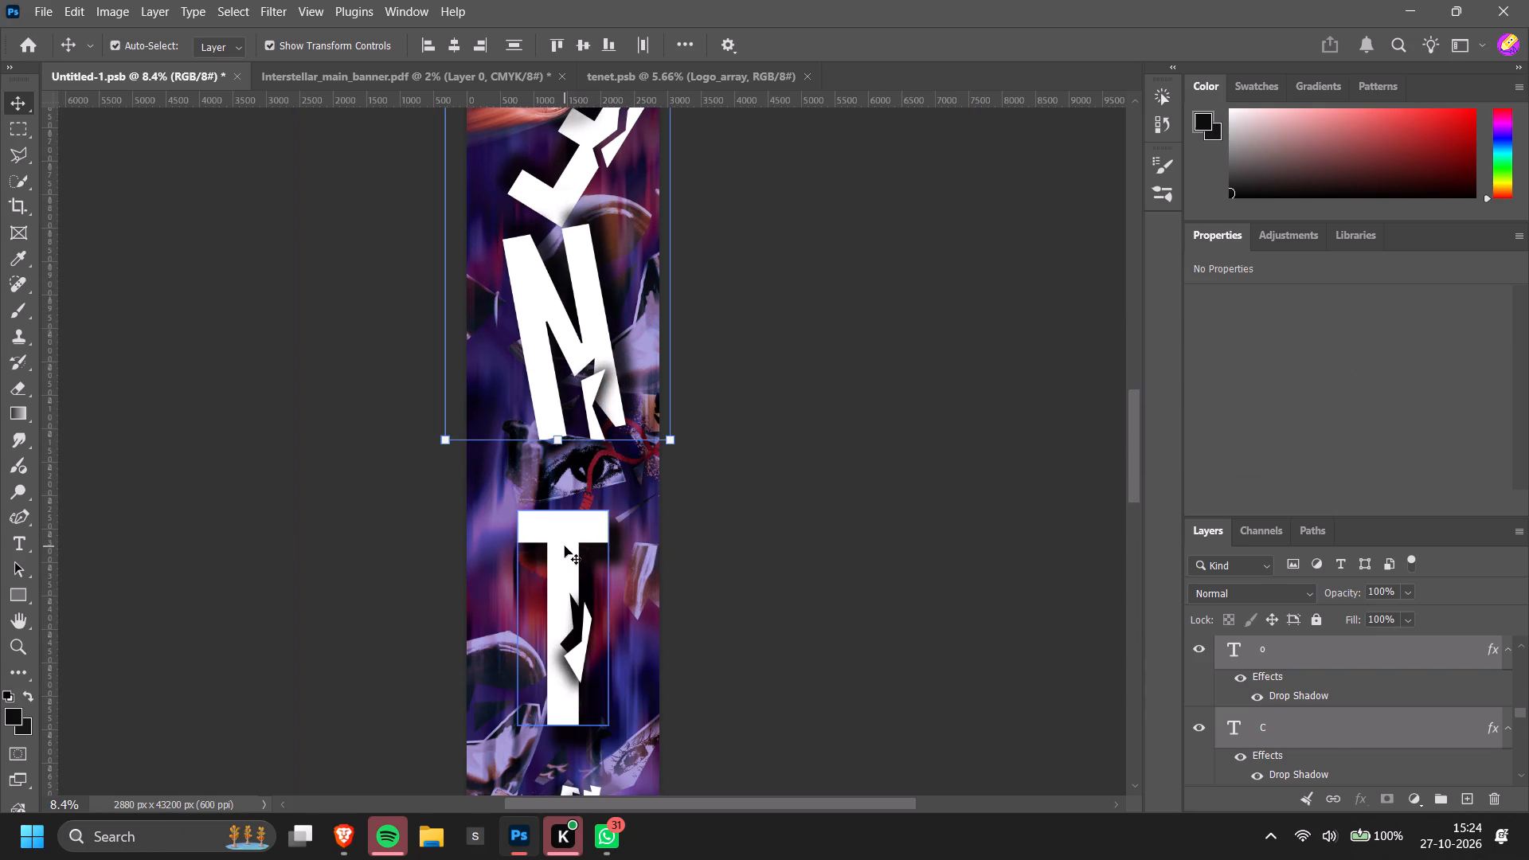
pyautogui.keyDown('shift'); pyautogui.click(565, 546); pyautogui.keyUp('shift')
pyautogui.keyDown('shift'); pyautogui.click(575, 660); pyautogui.keyUp('shift')
pyautogui.scroll(-7, 575, 660)
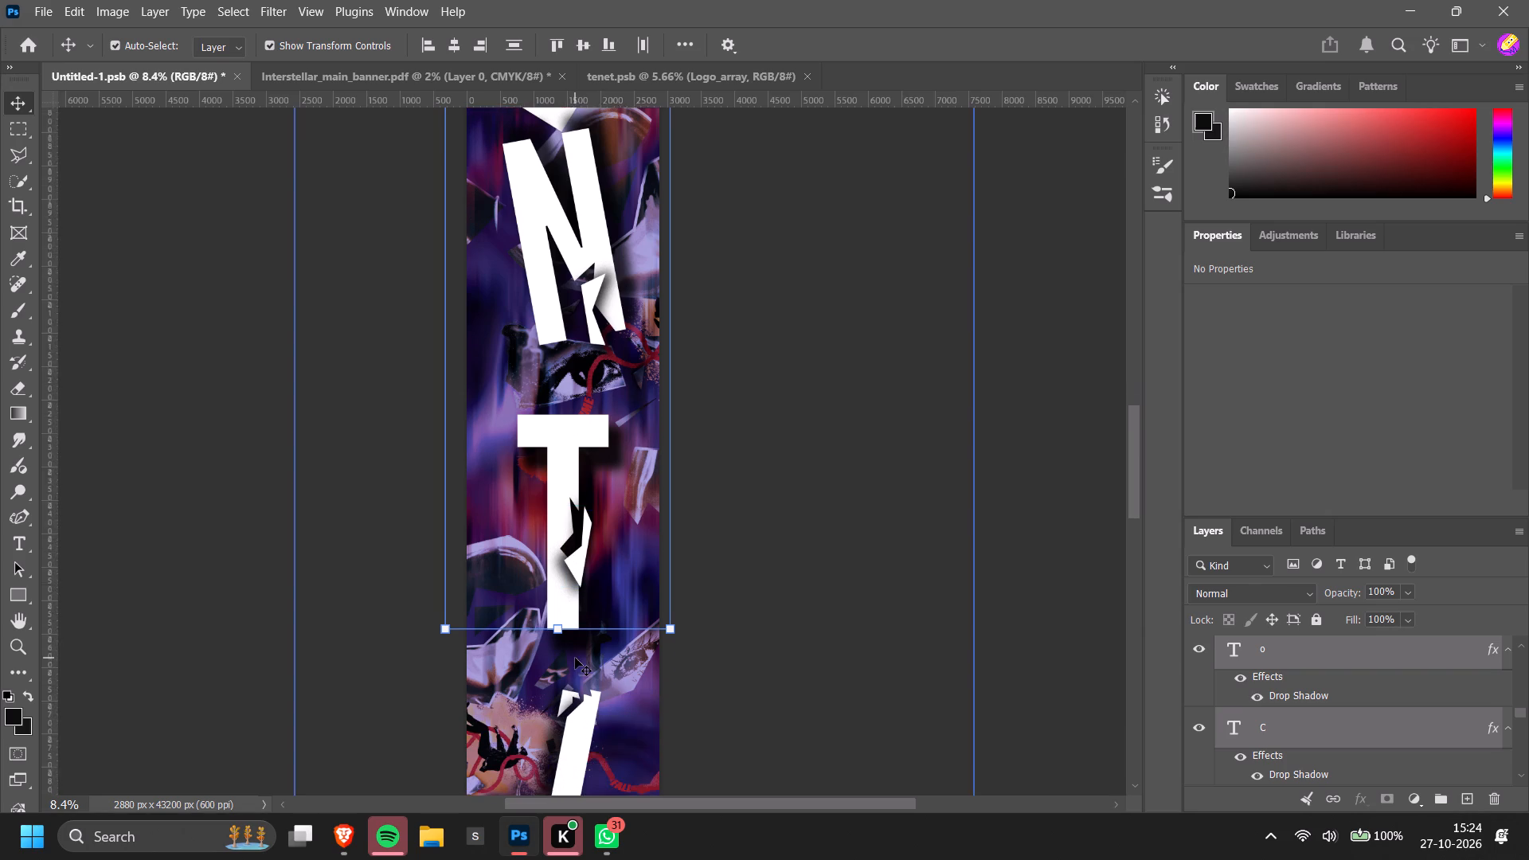
pyautogui.scroll(-15, 575, 658)
pyautogui.keyDown('shift'); pyautogui.click(573, 510); pyautogui.keyUp('shift')
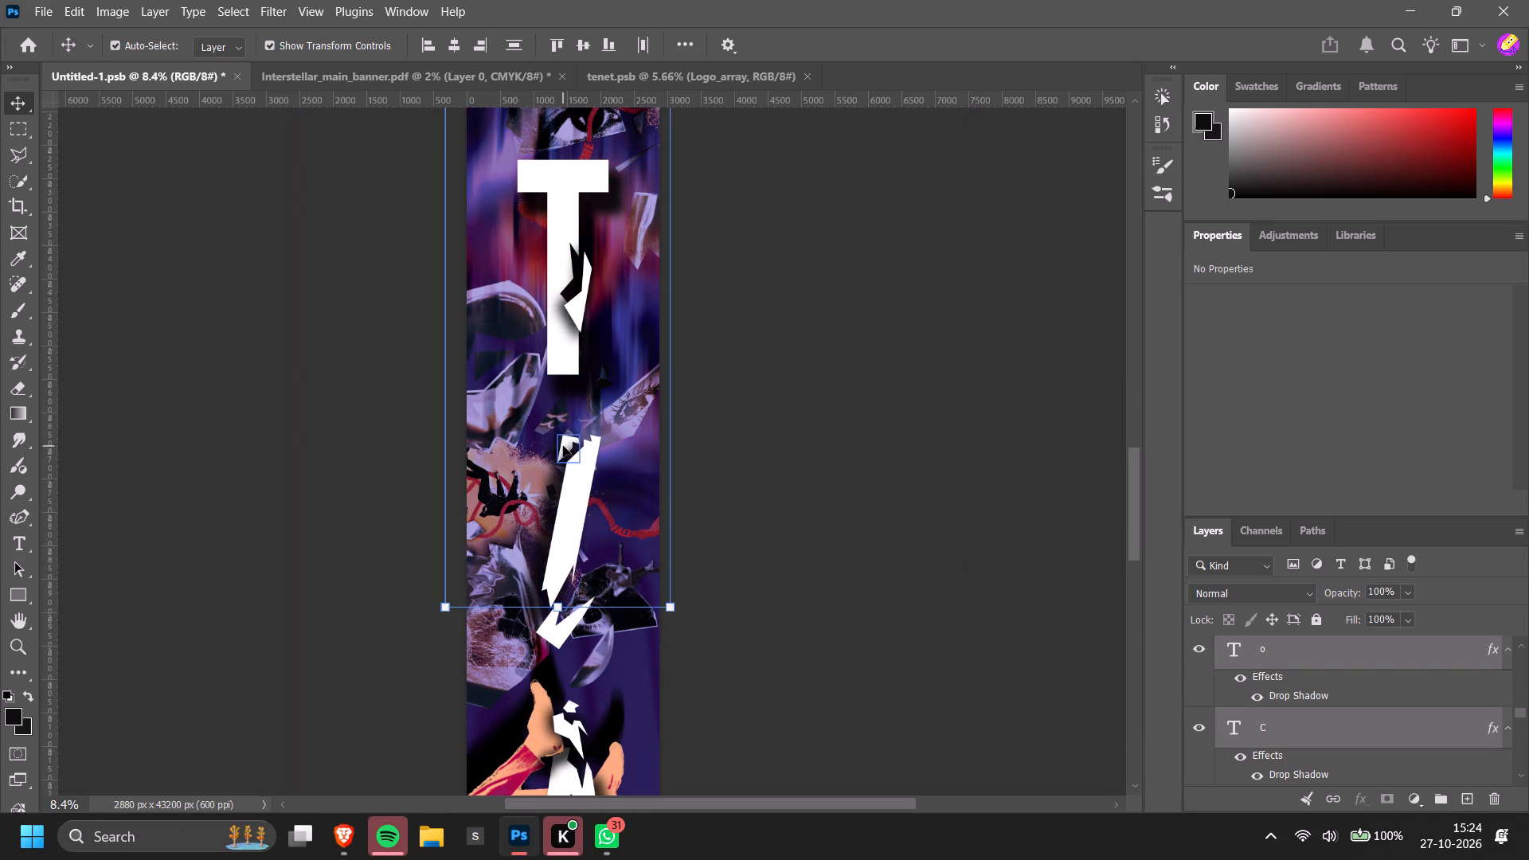
pyautogui.keyDown('shift'); pyautogui.click(563, 445); pyautogui.keyUp('shift')
pyautogui.keyDown('shift'); pyautogui.click(549, 638); pyautogui.keyUp('shift')
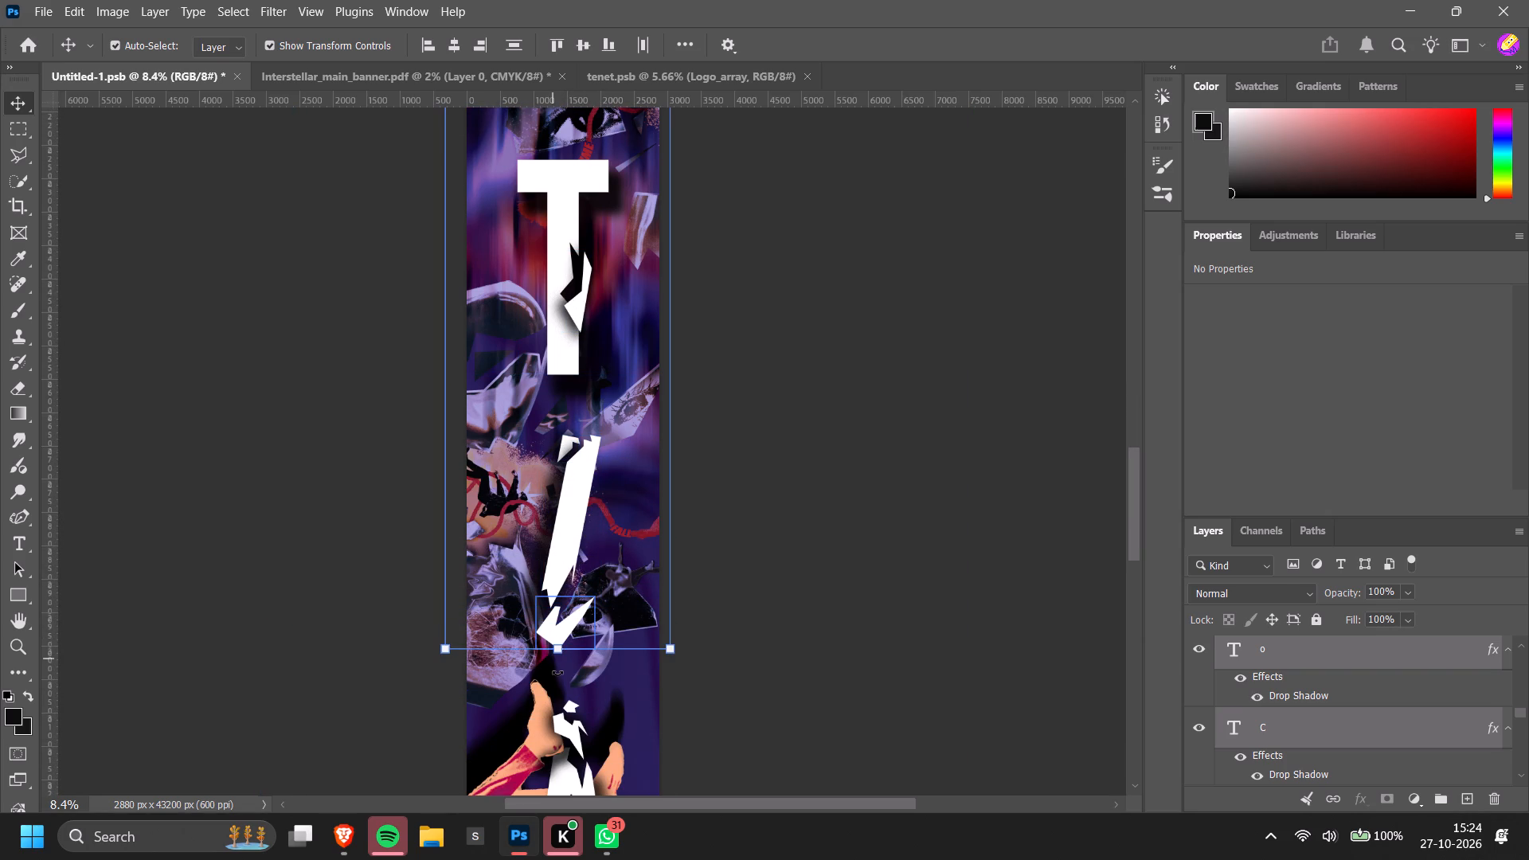
pyautogui.scroll(-16, 561, 678)
pyautogui.keyDown('shift'); pyautogui.click(594, 630); pyautogui.keyUp('shift')
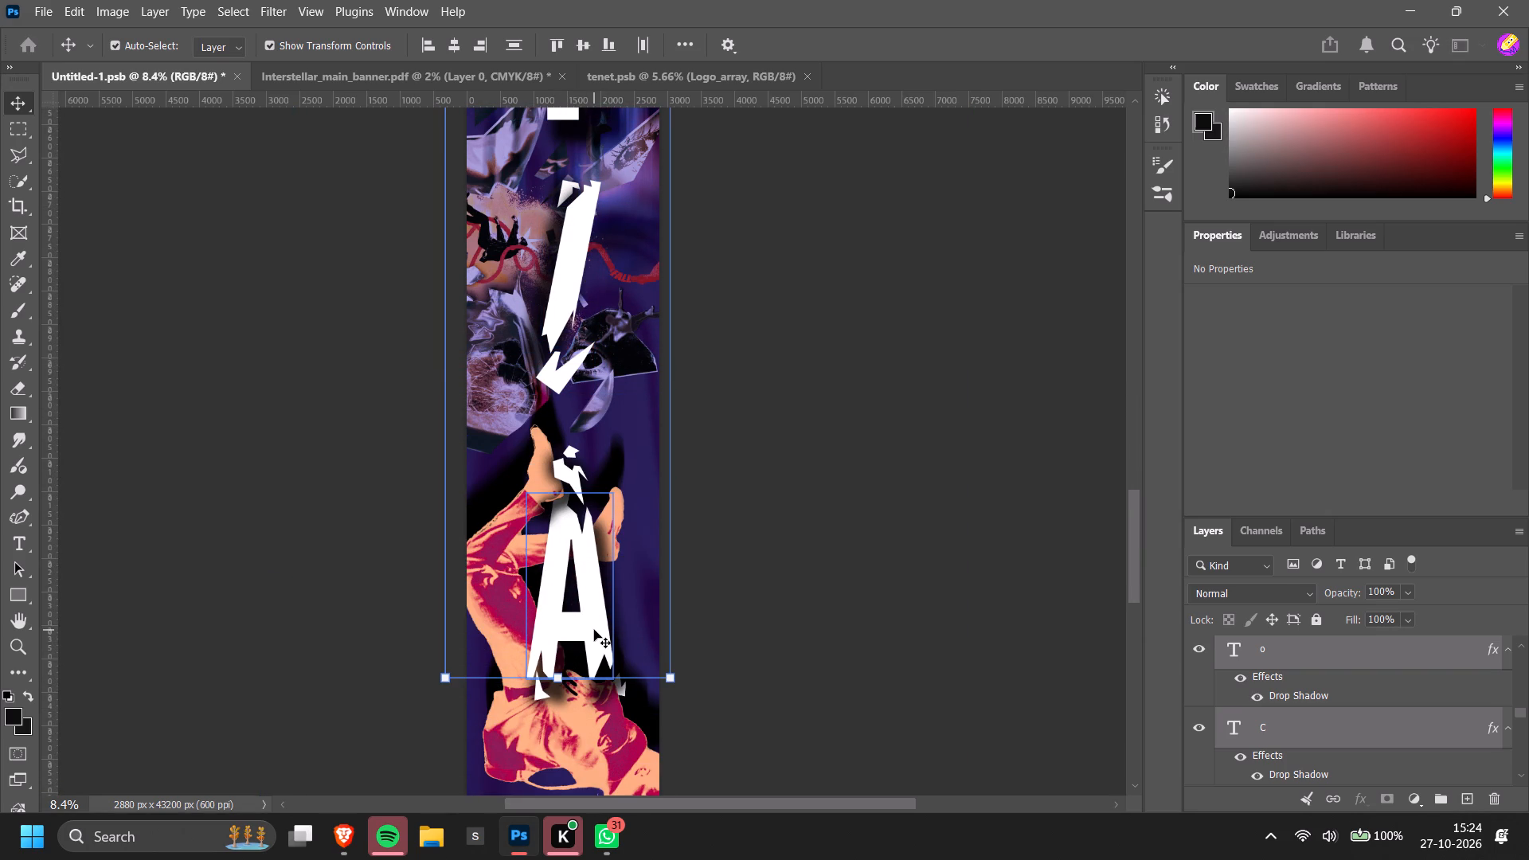
pyautogui.keyDown('shift'); pyautogui.click(572, 453); pyautogui.keyUp('shift')
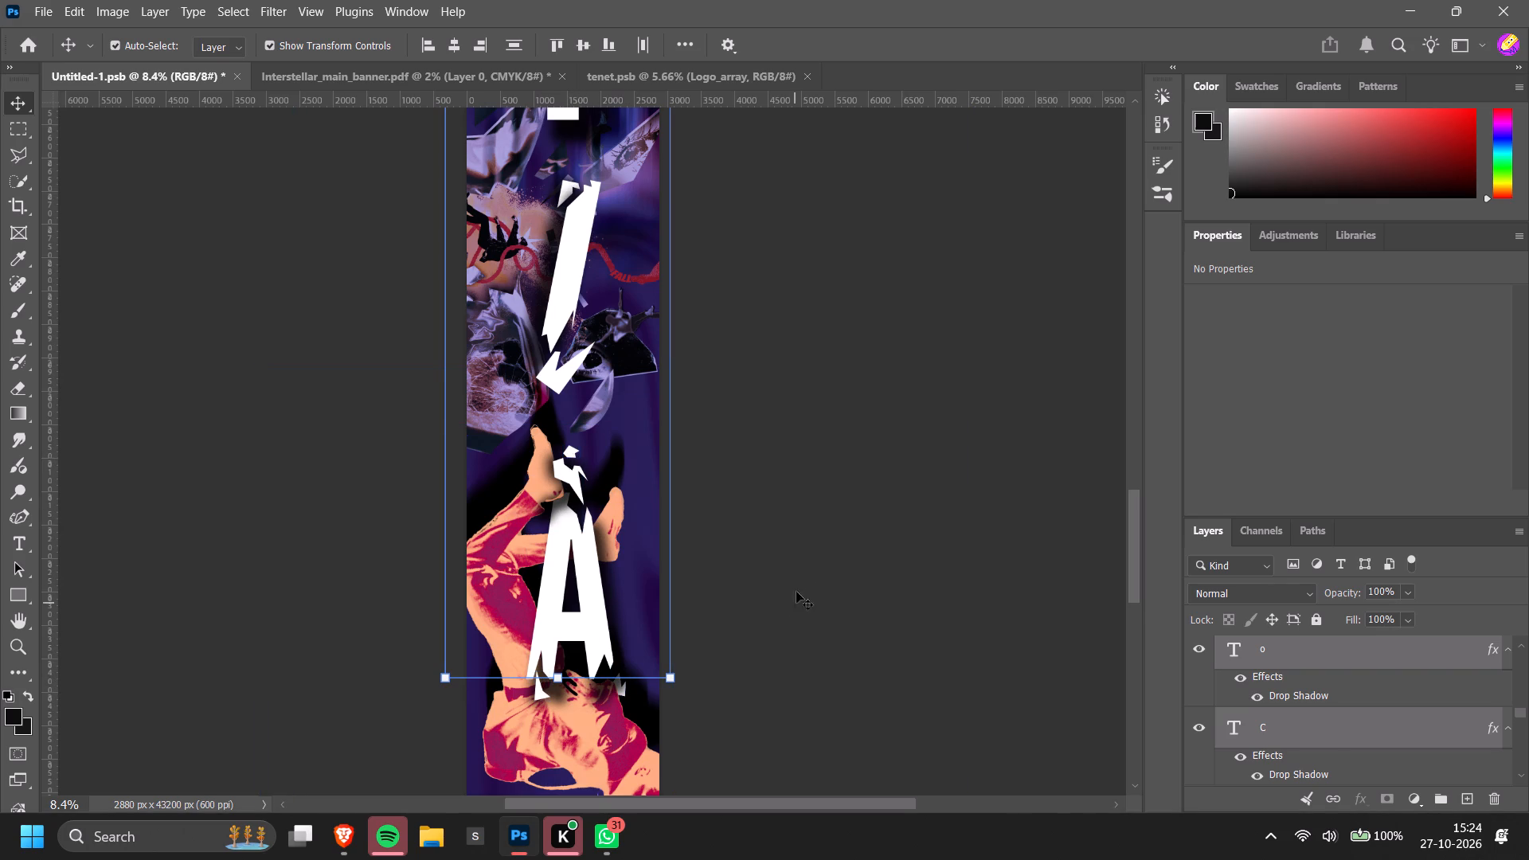
pyautogui.keyDown('shift'); pyautogui.click(564, 470); pyautogui.keyUp('shift')
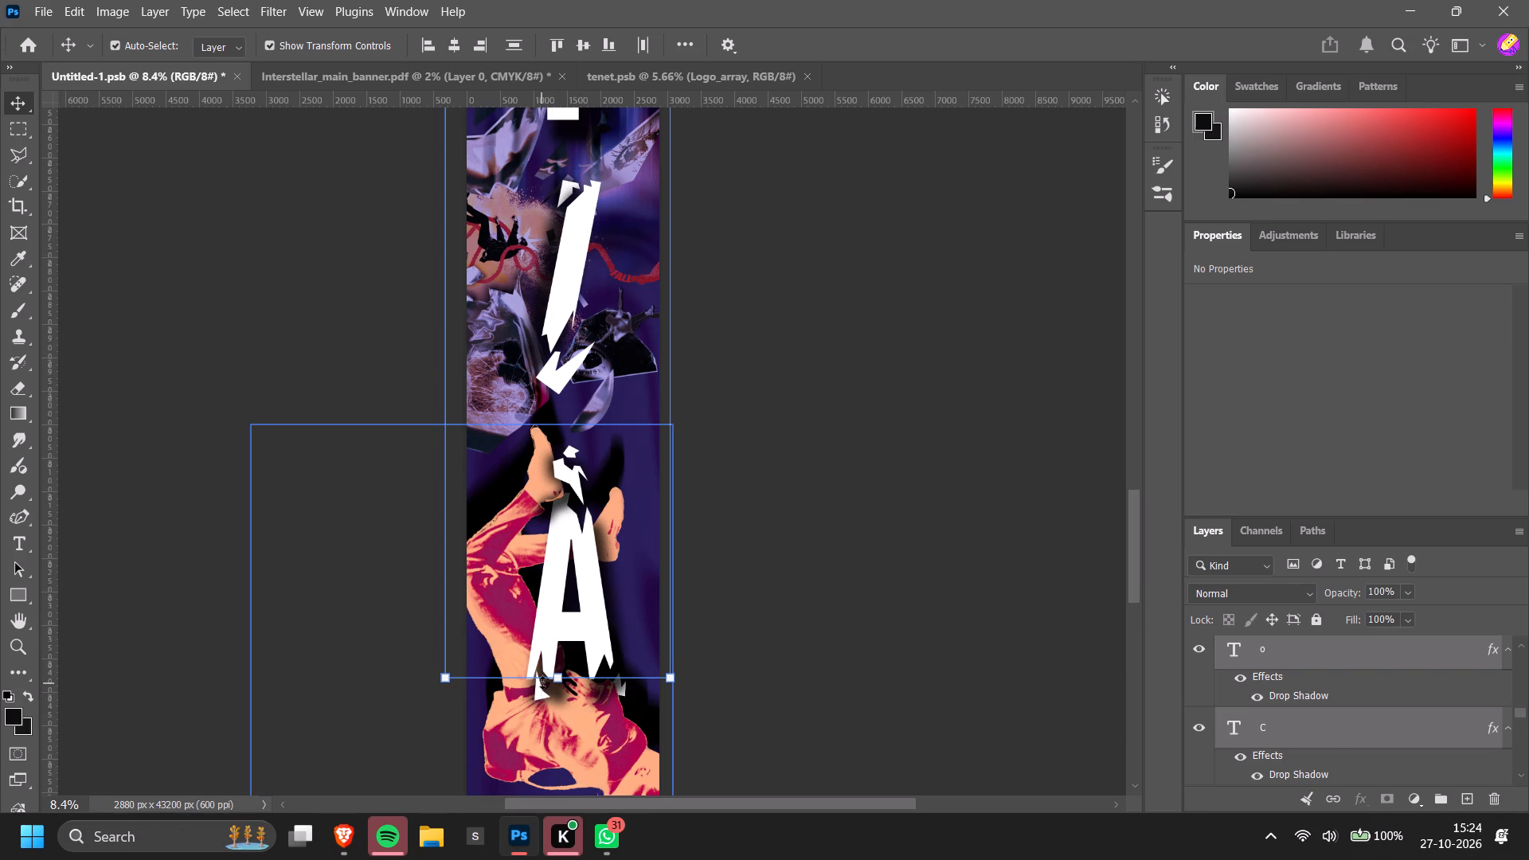
pyautogui.rightClick(1380, 729)
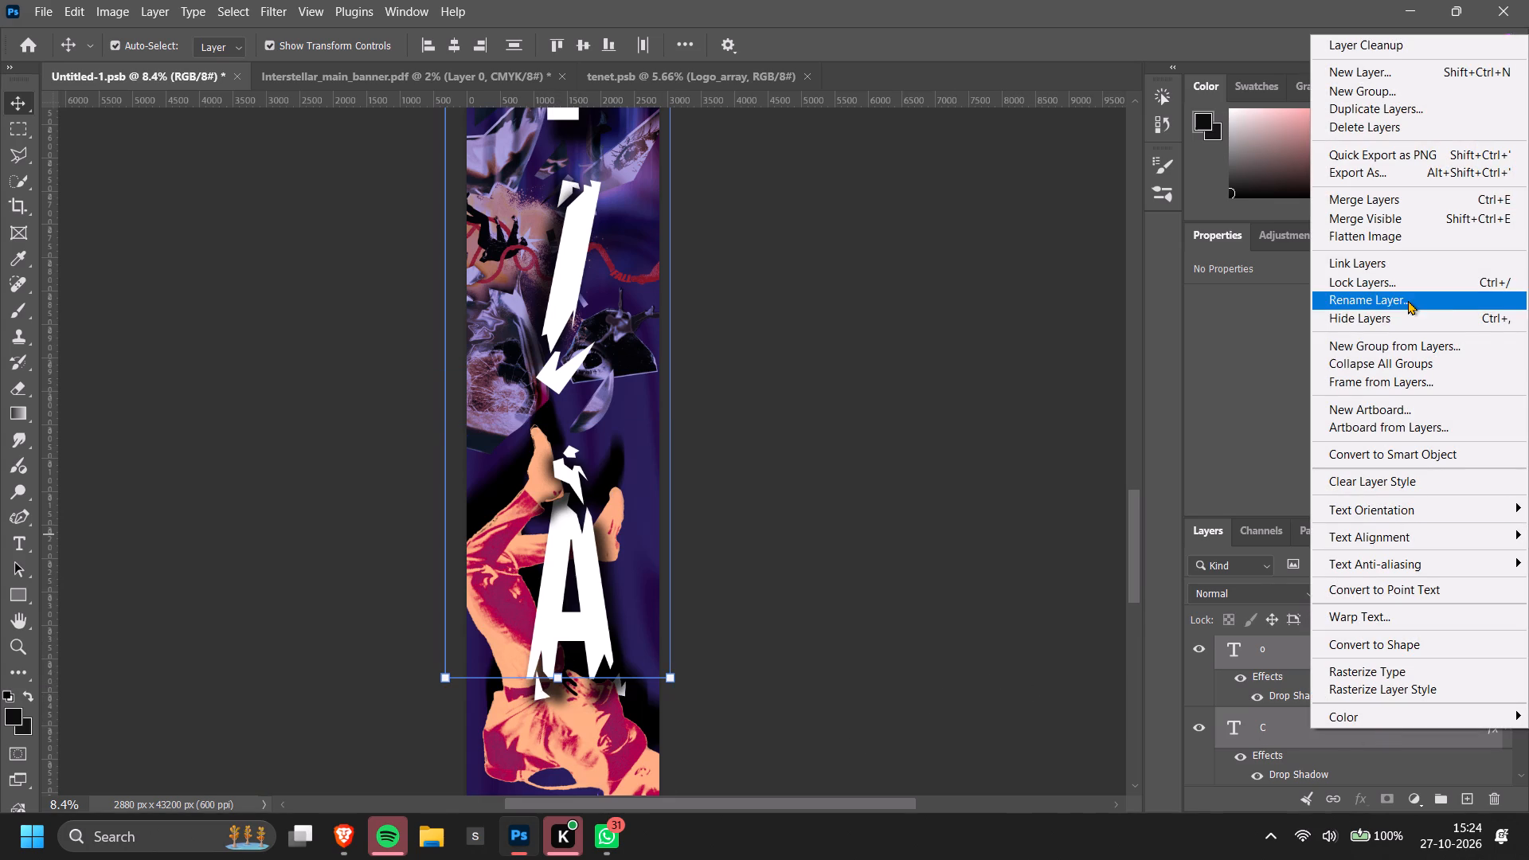
pyautogui.click(1437, 201)
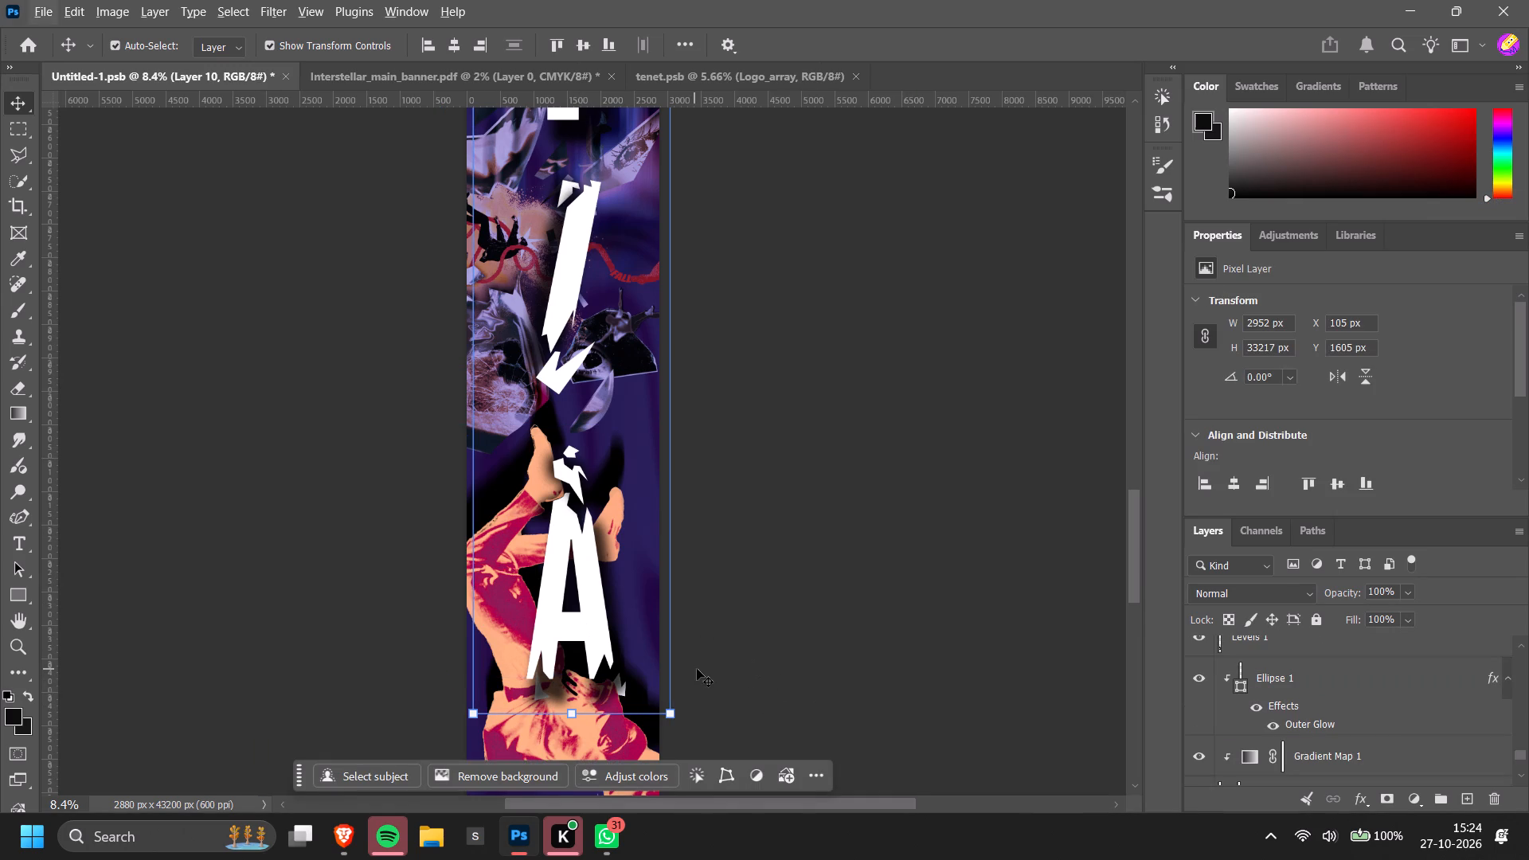
# Scale the merged title lettering down proportionally to 99.22%.
pyautogui.keyDown('alt'); pyautogui.scroll(-8, 811, 642); pyautogui.keyUp('alt')
pyautogui.scroll(4, 808, 640)
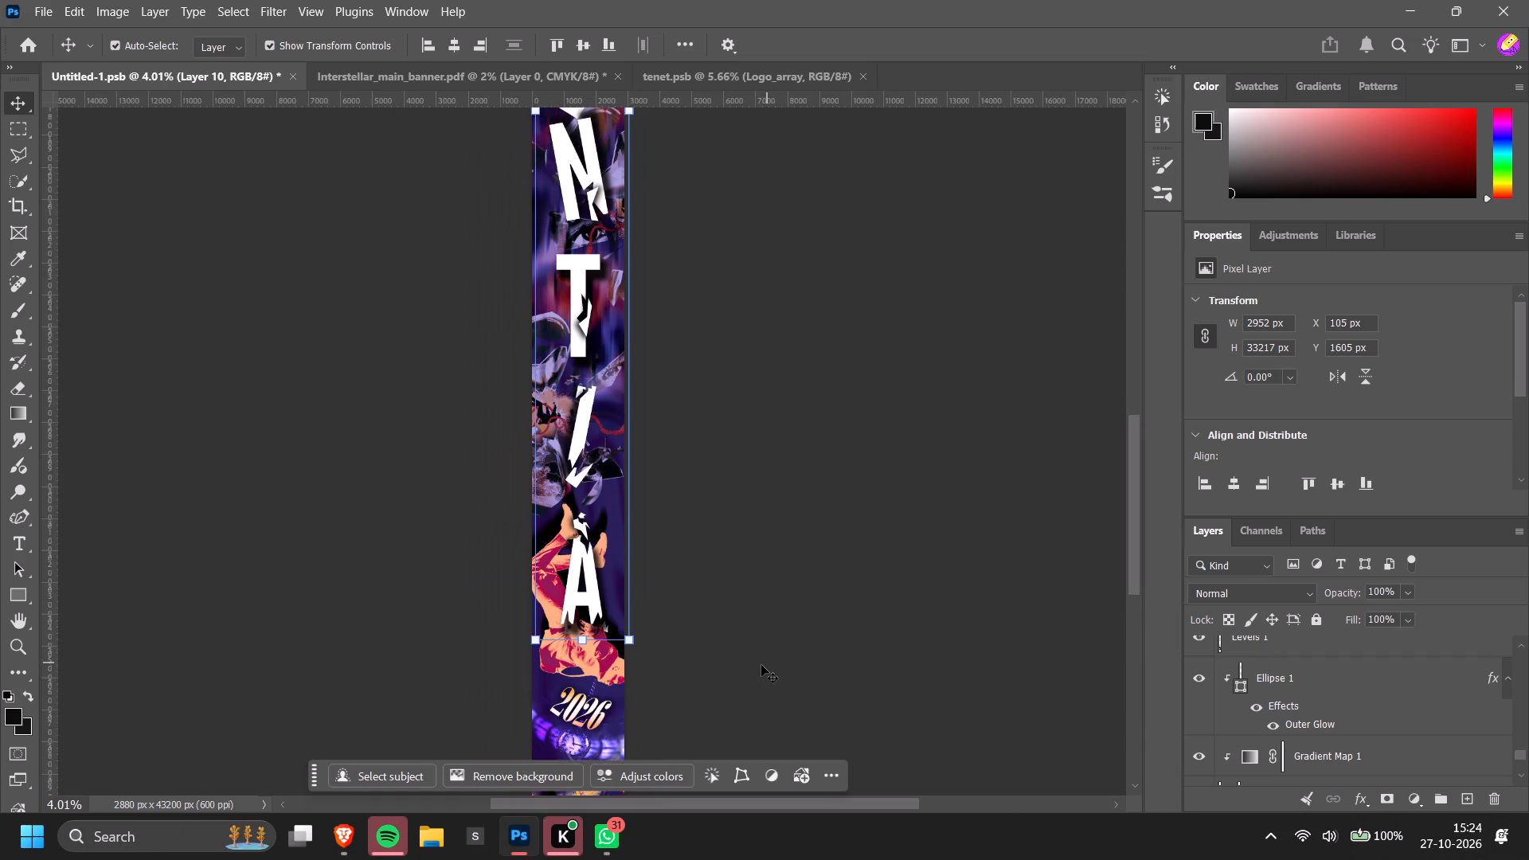
pyautogui.keyDown('alt'); pyautogui.scroll(5, 700, 654); pyautogui.keyUp('alt')
pyautogui.scroll(-8, 630, 702)
pyautogui.moveTo(653, 643); pyautogui.dragTo(645, 630)
pyautogui.click(1006, 639)
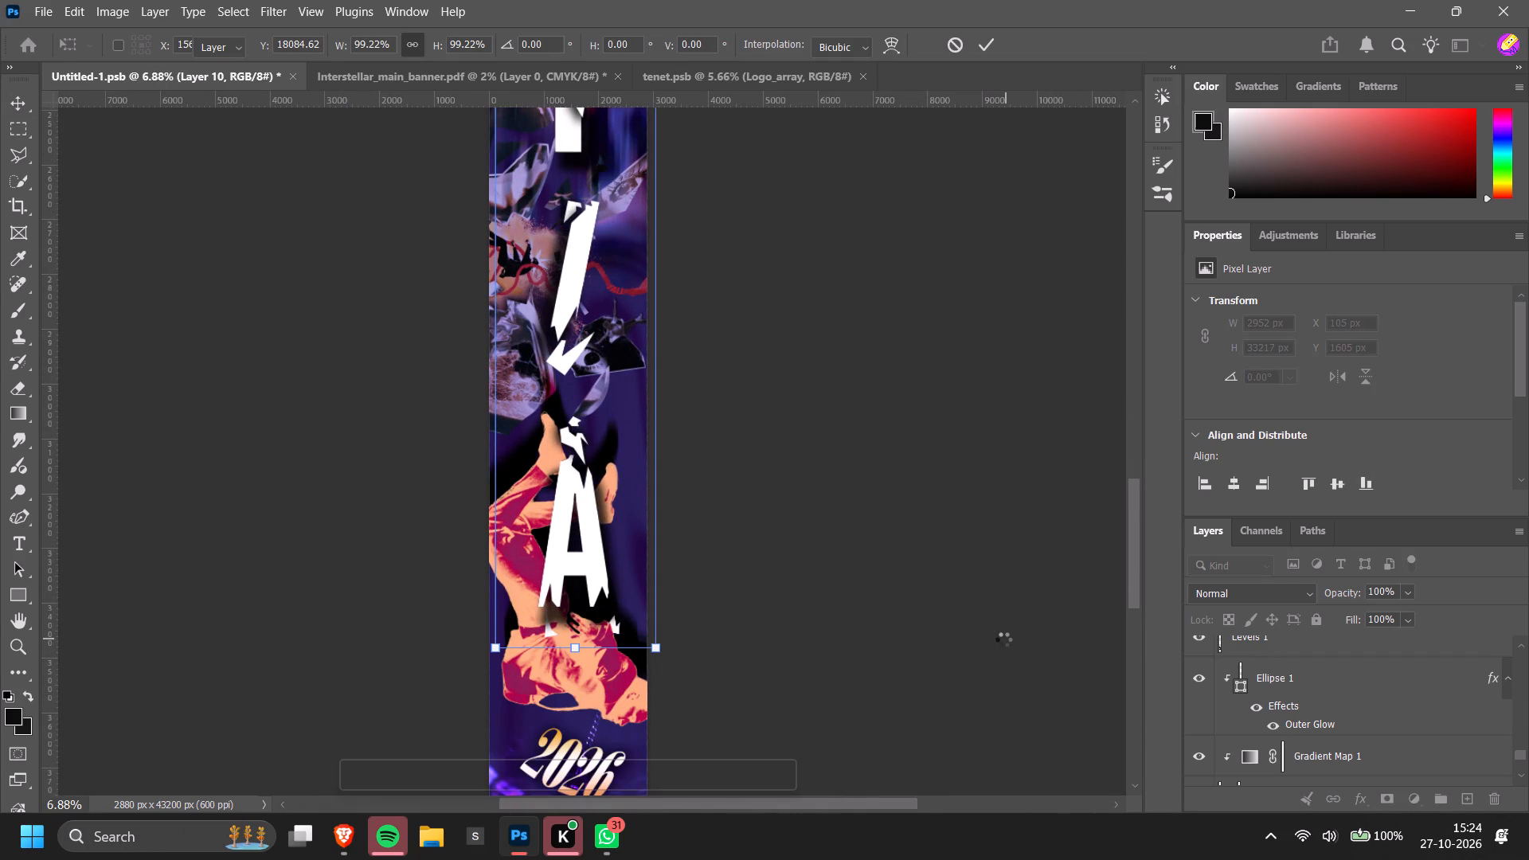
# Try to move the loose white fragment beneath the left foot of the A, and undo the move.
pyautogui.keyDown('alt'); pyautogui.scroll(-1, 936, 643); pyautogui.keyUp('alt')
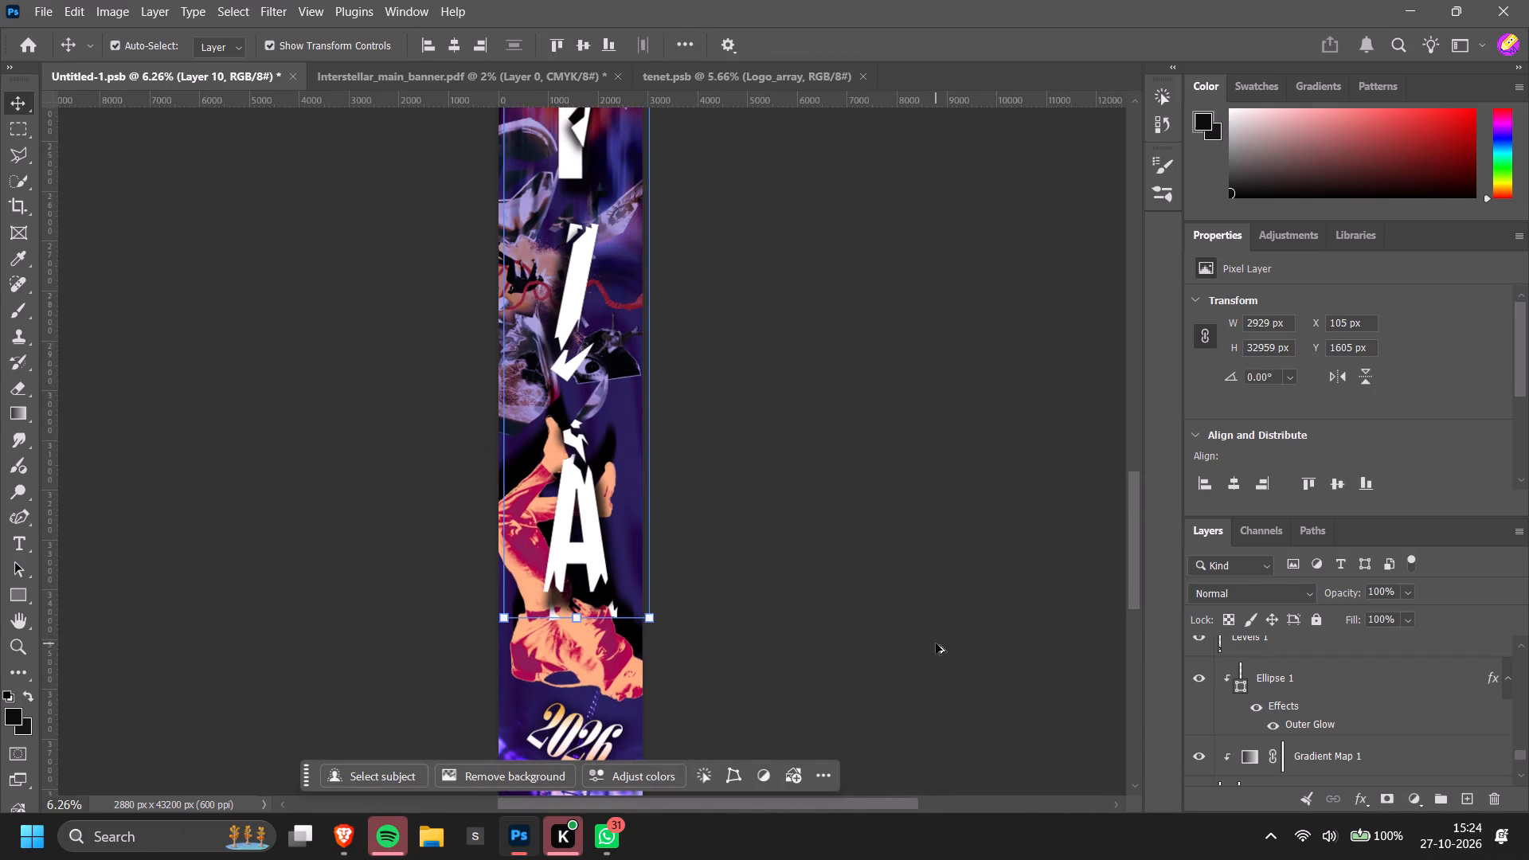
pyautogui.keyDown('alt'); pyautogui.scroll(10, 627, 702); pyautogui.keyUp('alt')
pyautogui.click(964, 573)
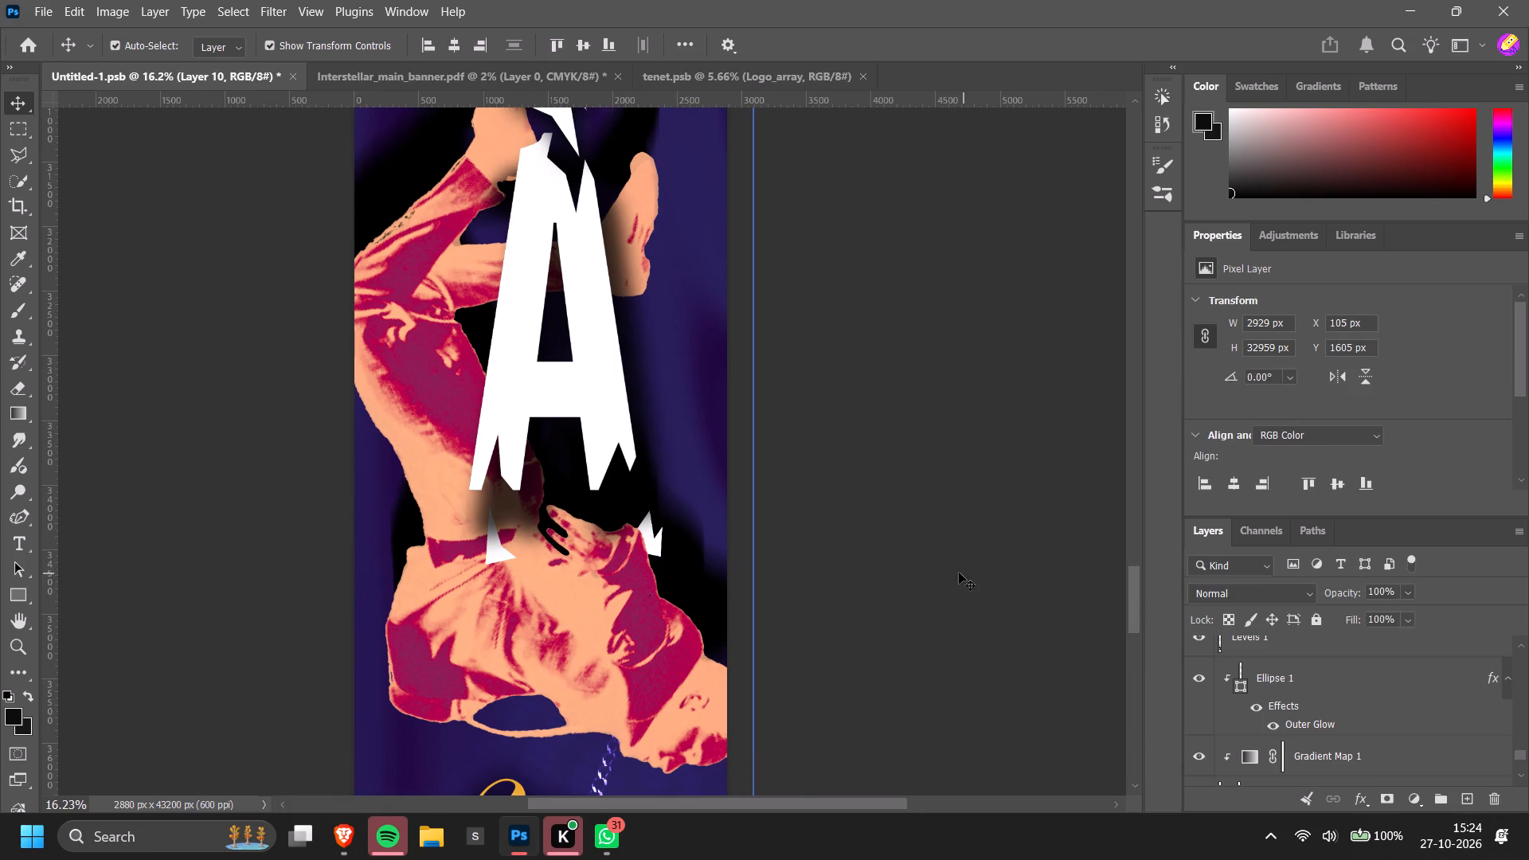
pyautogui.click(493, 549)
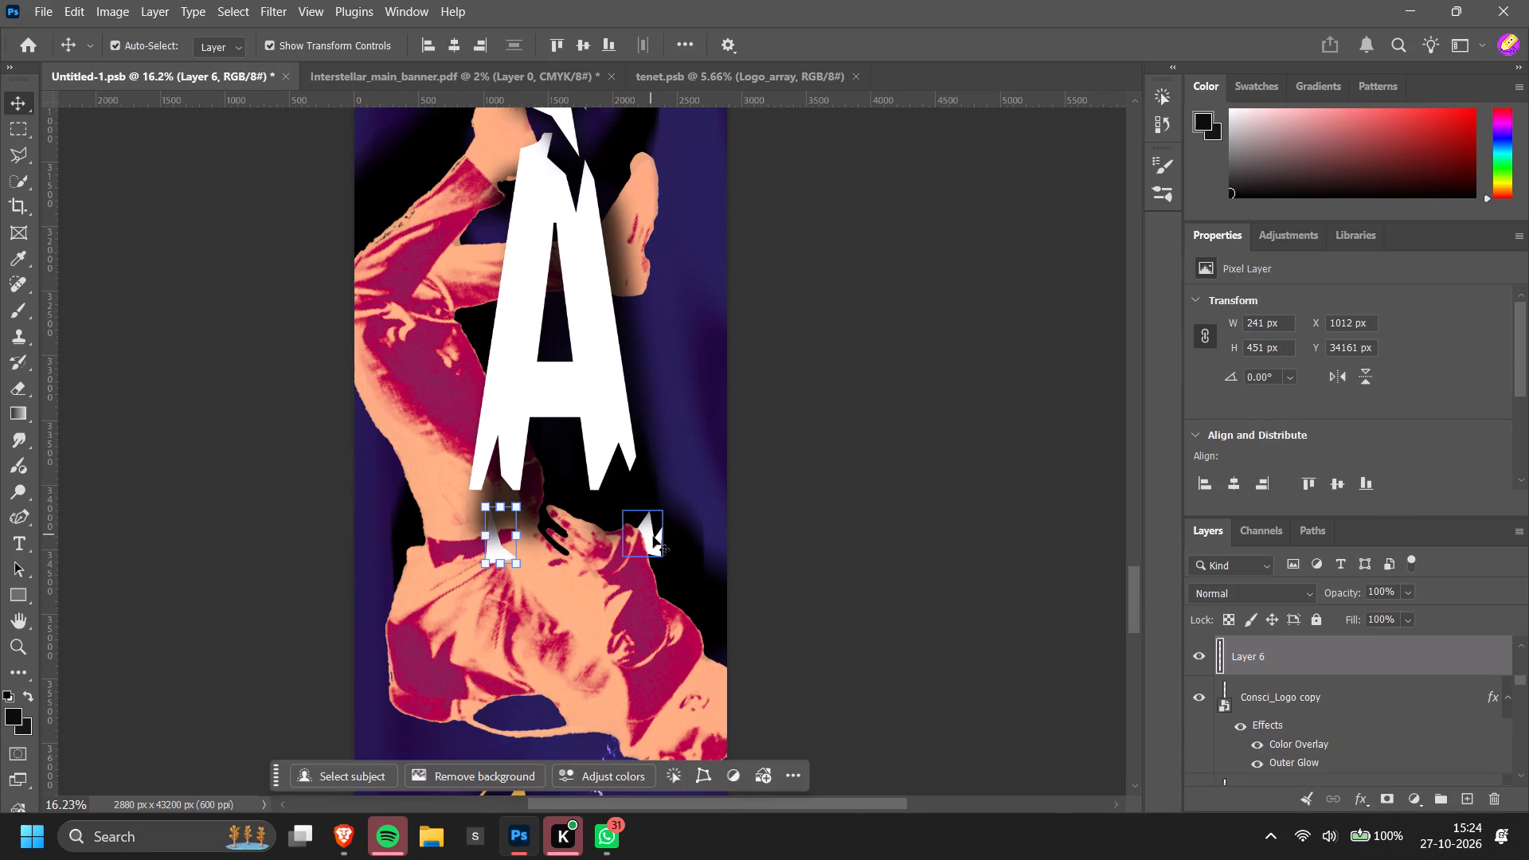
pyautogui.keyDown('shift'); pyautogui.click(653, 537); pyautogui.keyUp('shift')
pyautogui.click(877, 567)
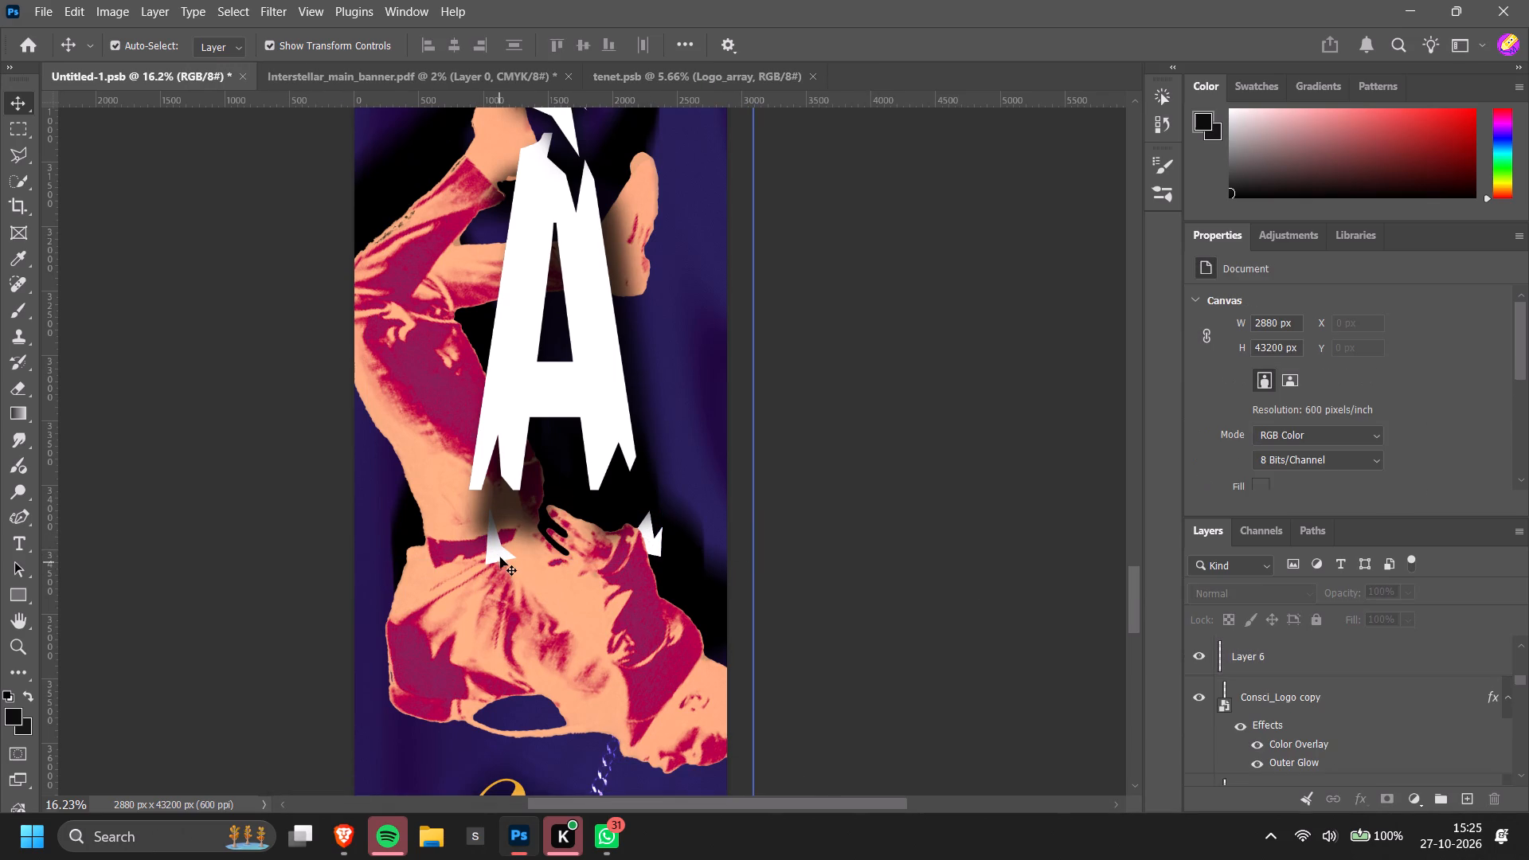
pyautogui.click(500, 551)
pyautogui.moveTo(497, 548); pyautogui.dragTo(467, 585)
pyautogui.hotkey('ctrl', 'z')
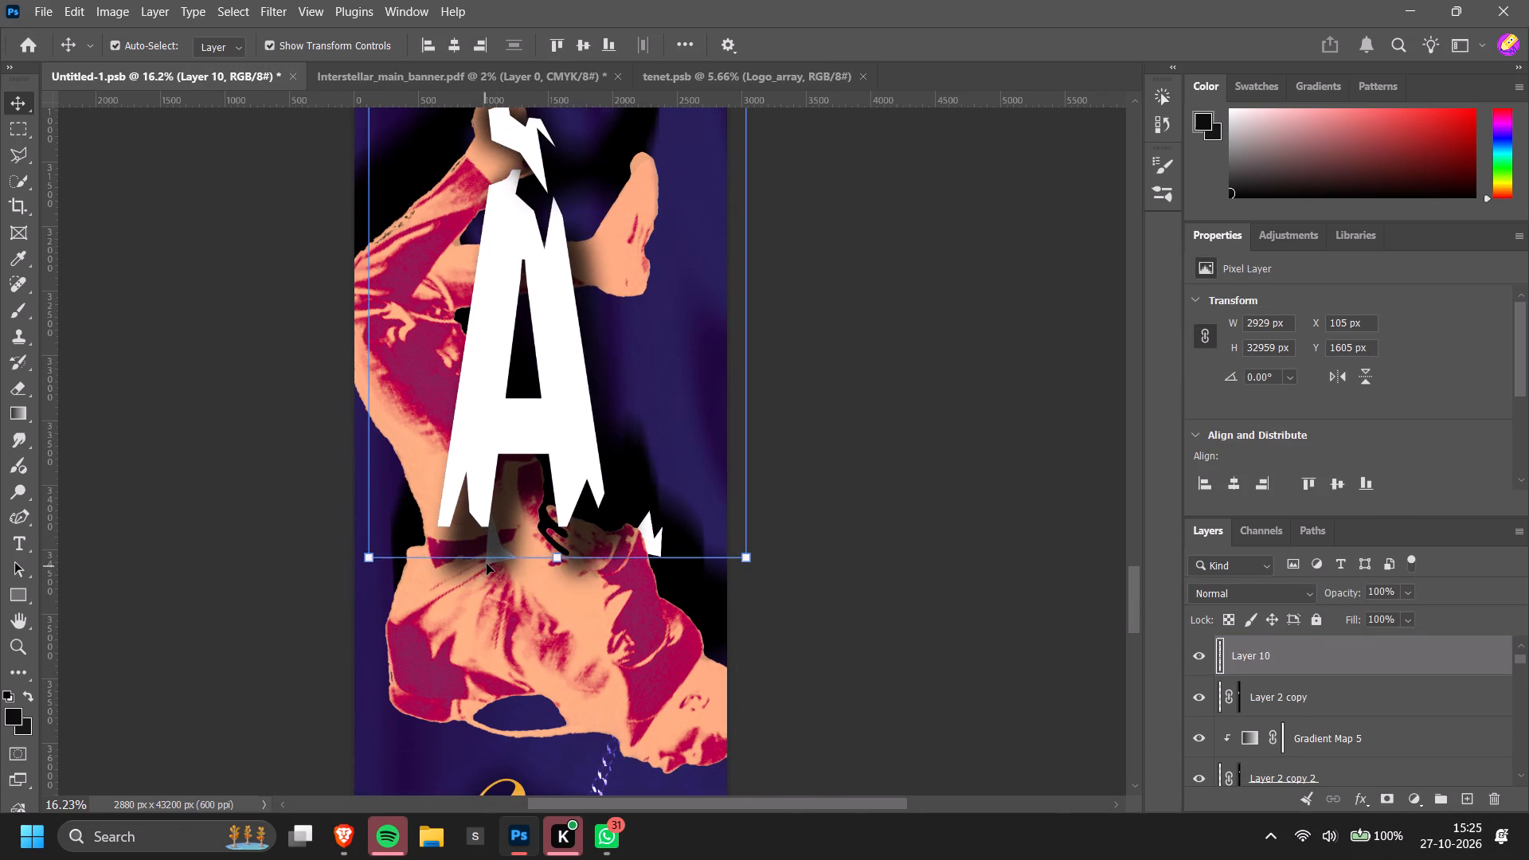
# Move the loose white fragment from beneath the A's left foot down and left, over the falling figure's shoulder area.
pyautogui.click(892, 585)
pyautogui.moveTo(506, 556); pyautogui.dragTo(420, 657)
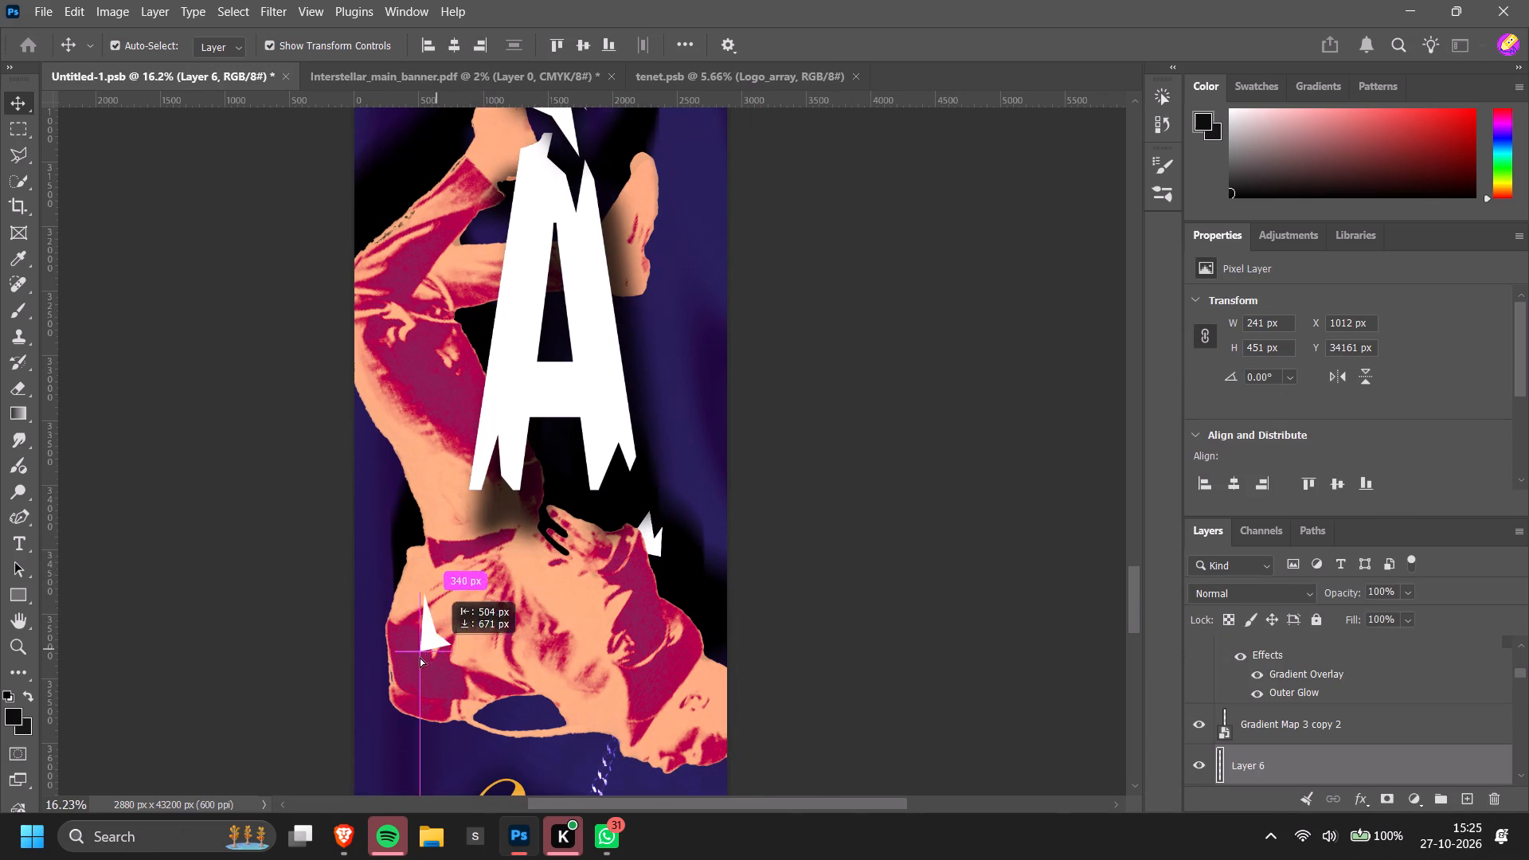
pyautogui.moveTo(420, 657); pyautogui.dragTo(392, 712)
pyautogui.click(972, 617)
# Scale the merged title lettering down proportionally to 92.47% and shift it down to X 1476.50 px, Y 20083 px.
pyautogui.keyDown('alt'); pyautogui.scroll(-11, 972, 617); pyautogui.keyUp('alt')
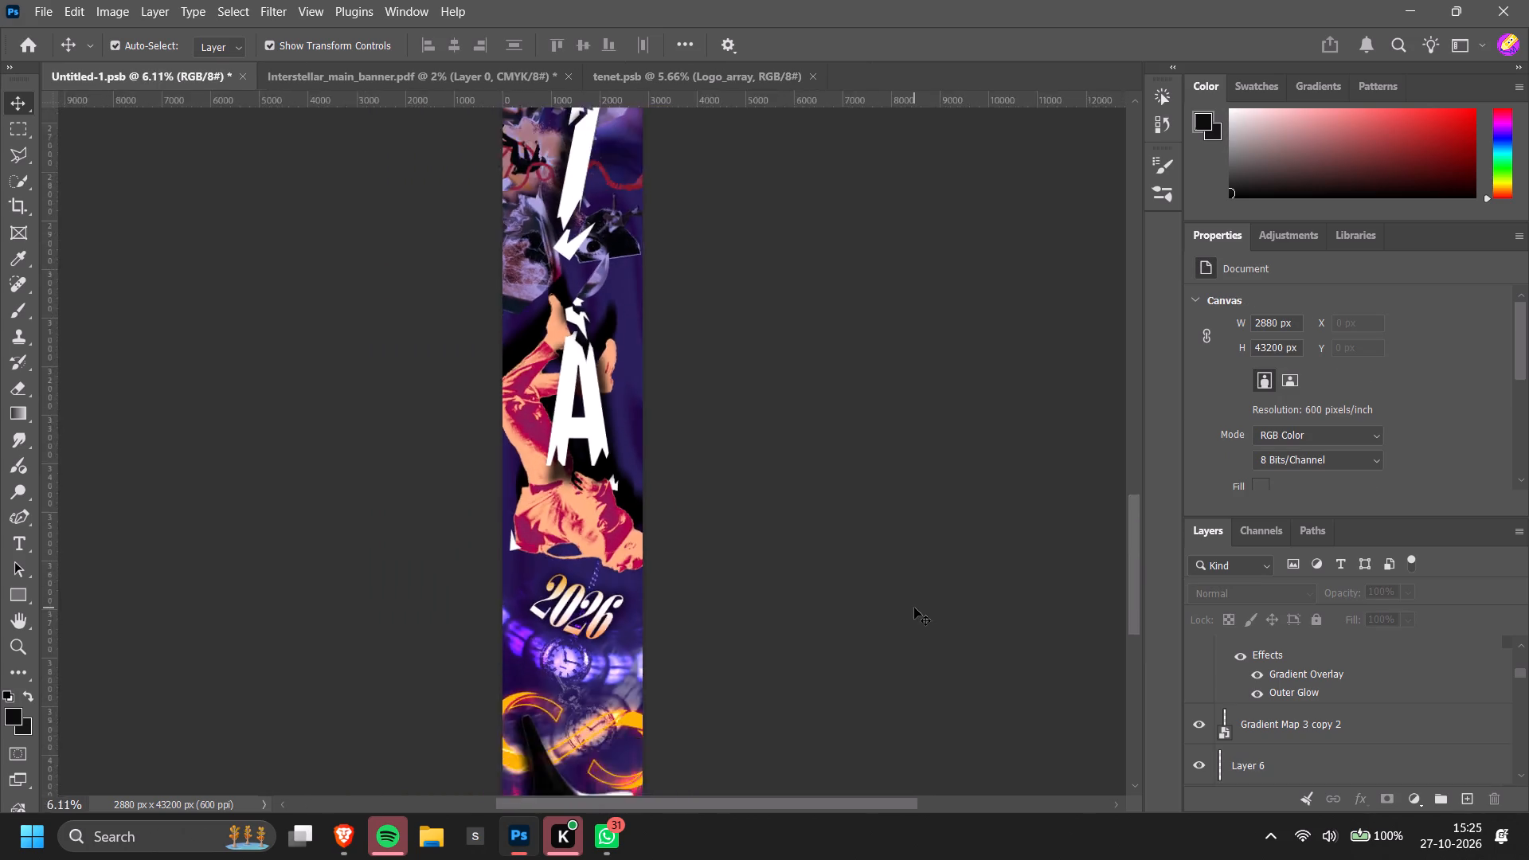
pyautogui.keyDown('alt'); pyautogui.scroll(-6, 914, 608); pyautogui.keyUp('alt')
pyautogui.scroll(12, 887, 588)
pyautogui.scroll(10, 811, 612)
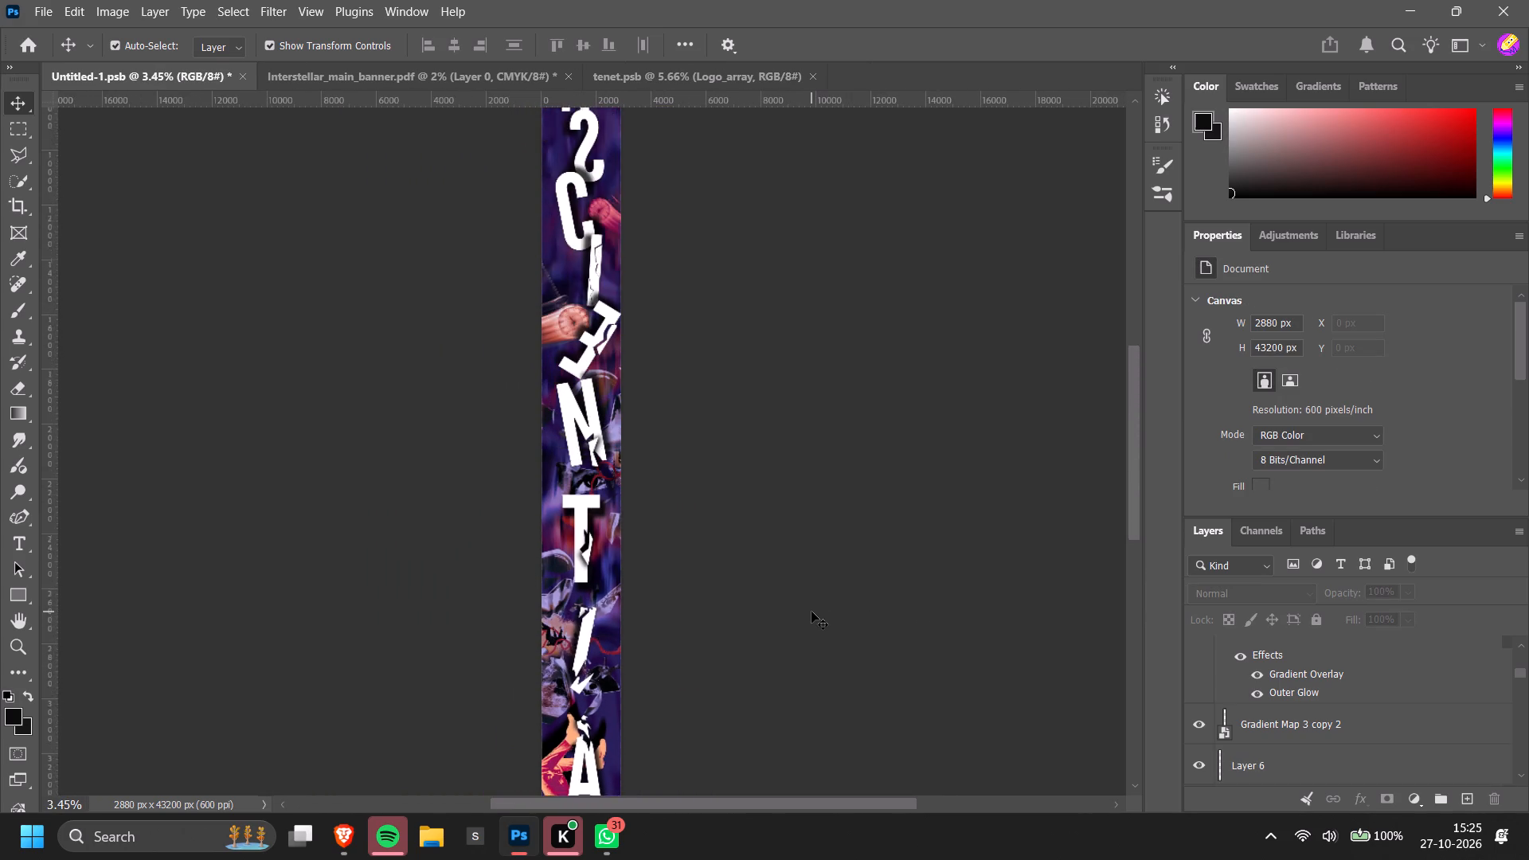
pyautogui.scroll(4, 811, 612)
pyautogui.keyDown('alt'); pyautogui.scroll(-6, 811, 612); pyautogui.keyUp('alt')
pyautogui.click(582, 223)
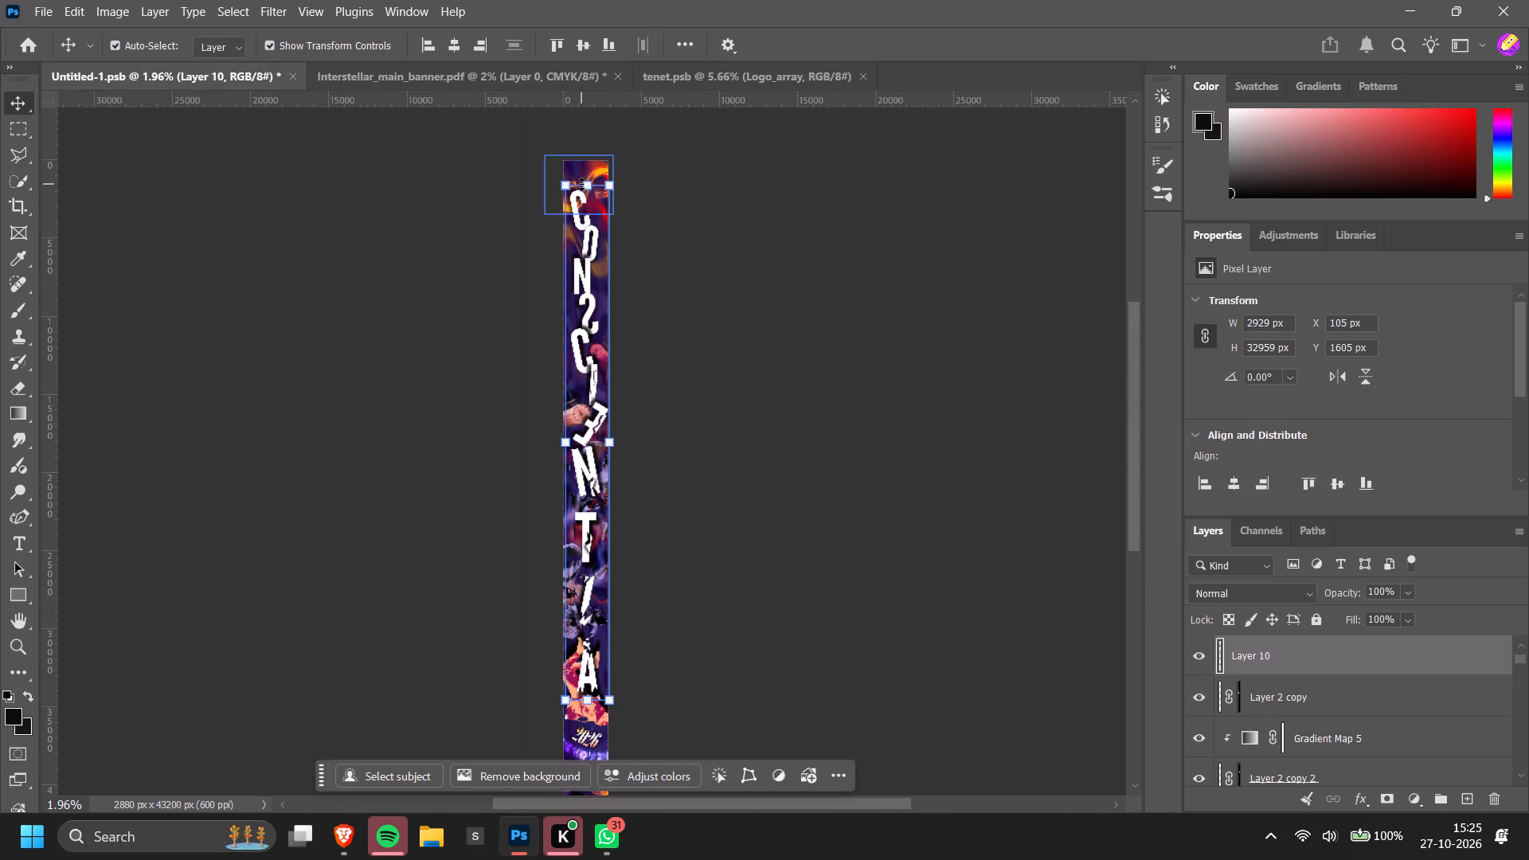
pyautogui.moveTo(581, 184); pyautogui.dragTo(578, 223)
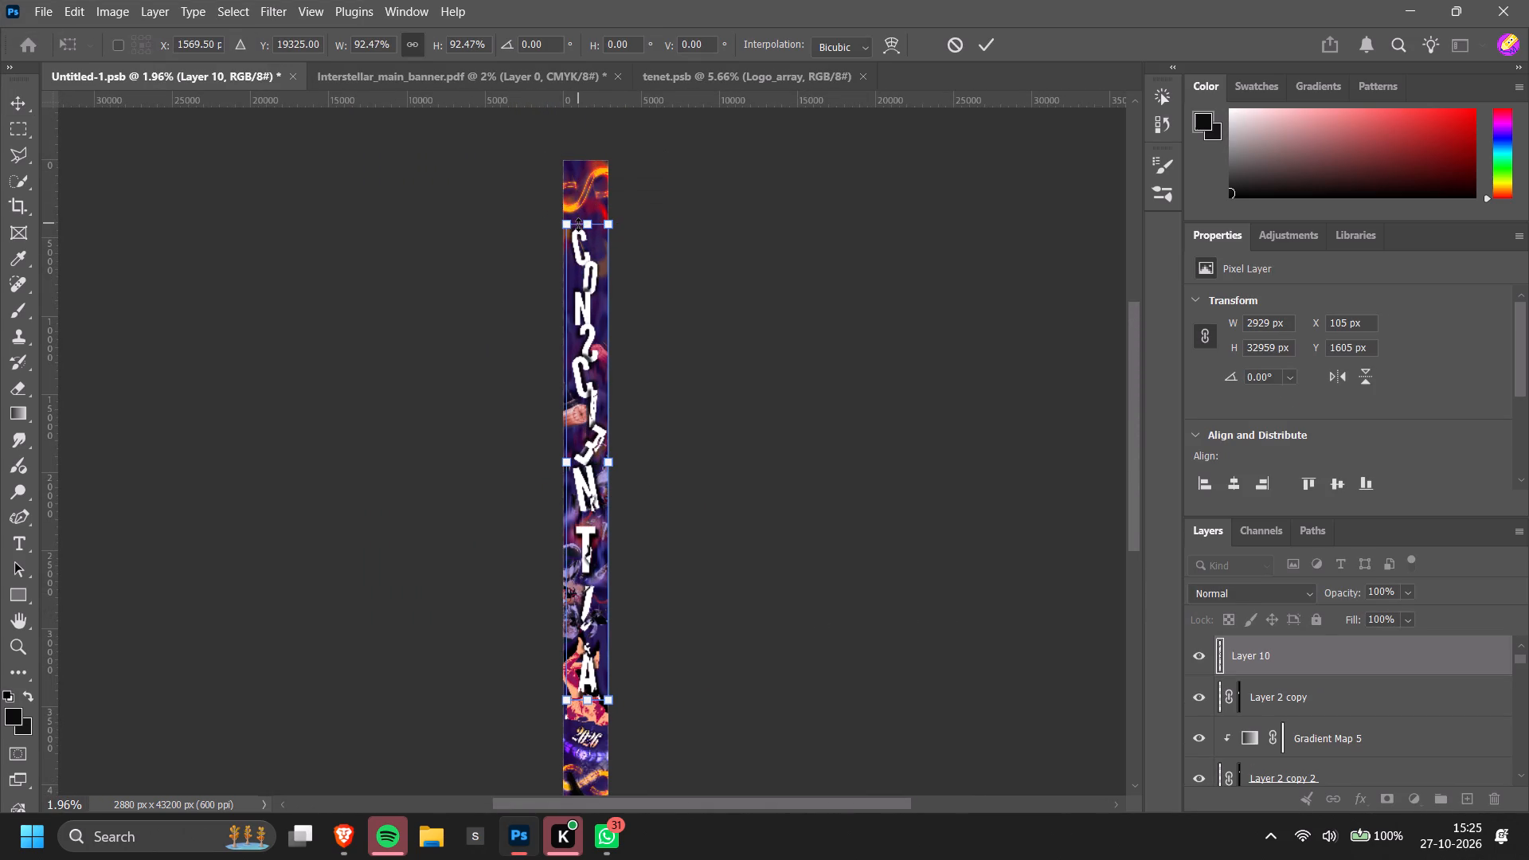
pyautogui.moveTo(590, 304); pyautogui.dragTo(589, 317)
# Reduce the title lettering's scale further to 91.84% and nudge it down to about Y 20147.77 px.
pyautogui.keyDown('alt'); pyautogui.scroll(10, 585, 635); pyautogui.keyUp('alt')
pyautogui.scroll(-9, 585, 635)
pyautogui.scroll(-4, 791, 682)
pyautogui.moveTo(1135, 551); pyautogui.dragTo(1136, 450)
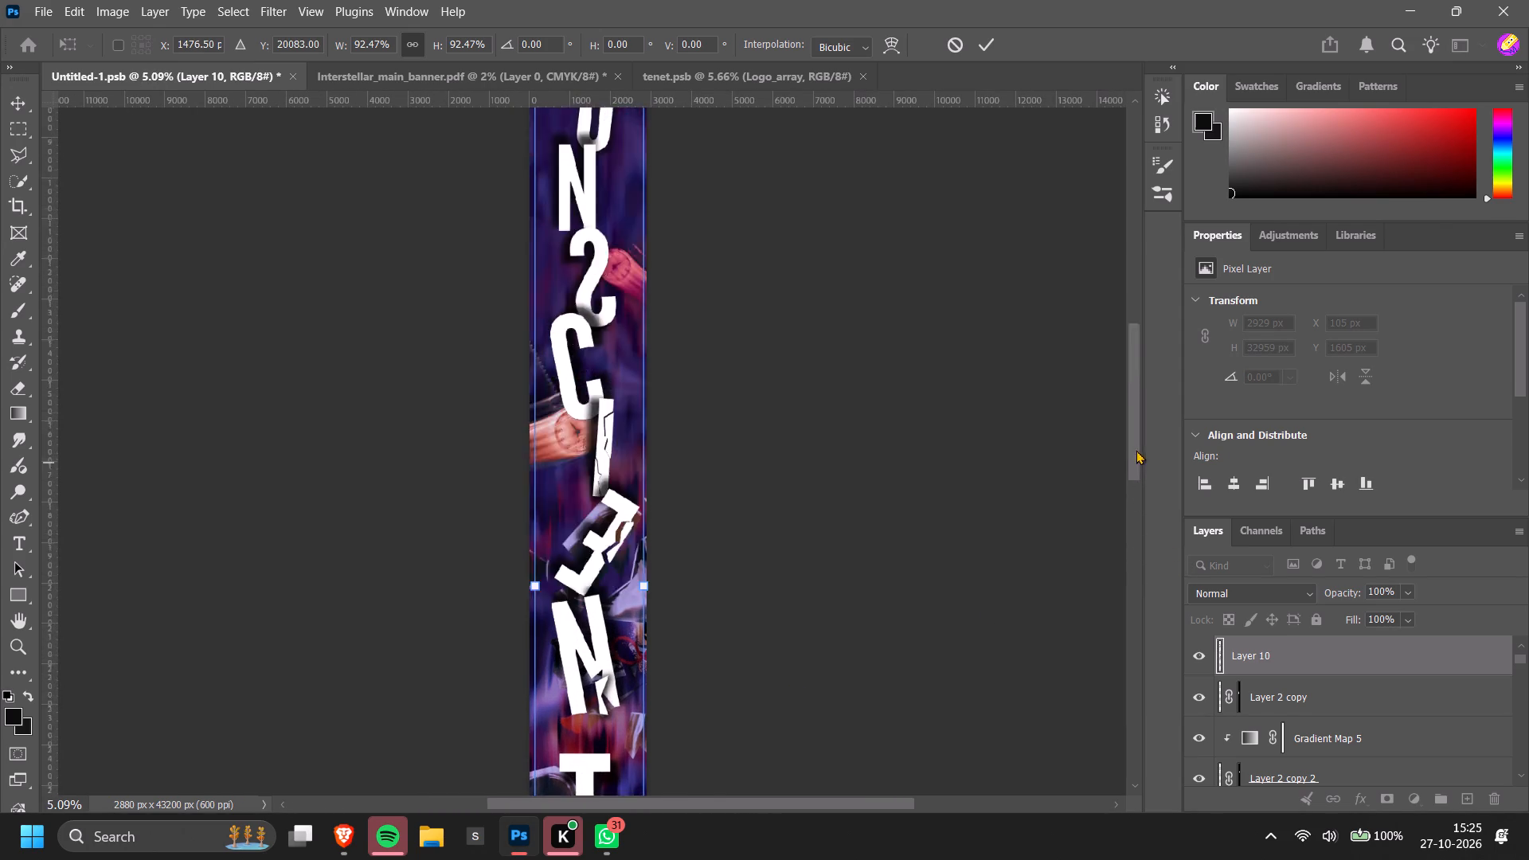
pyautogui.moveTo(1136, 450); pyautogui.dragTo(1123, 604)
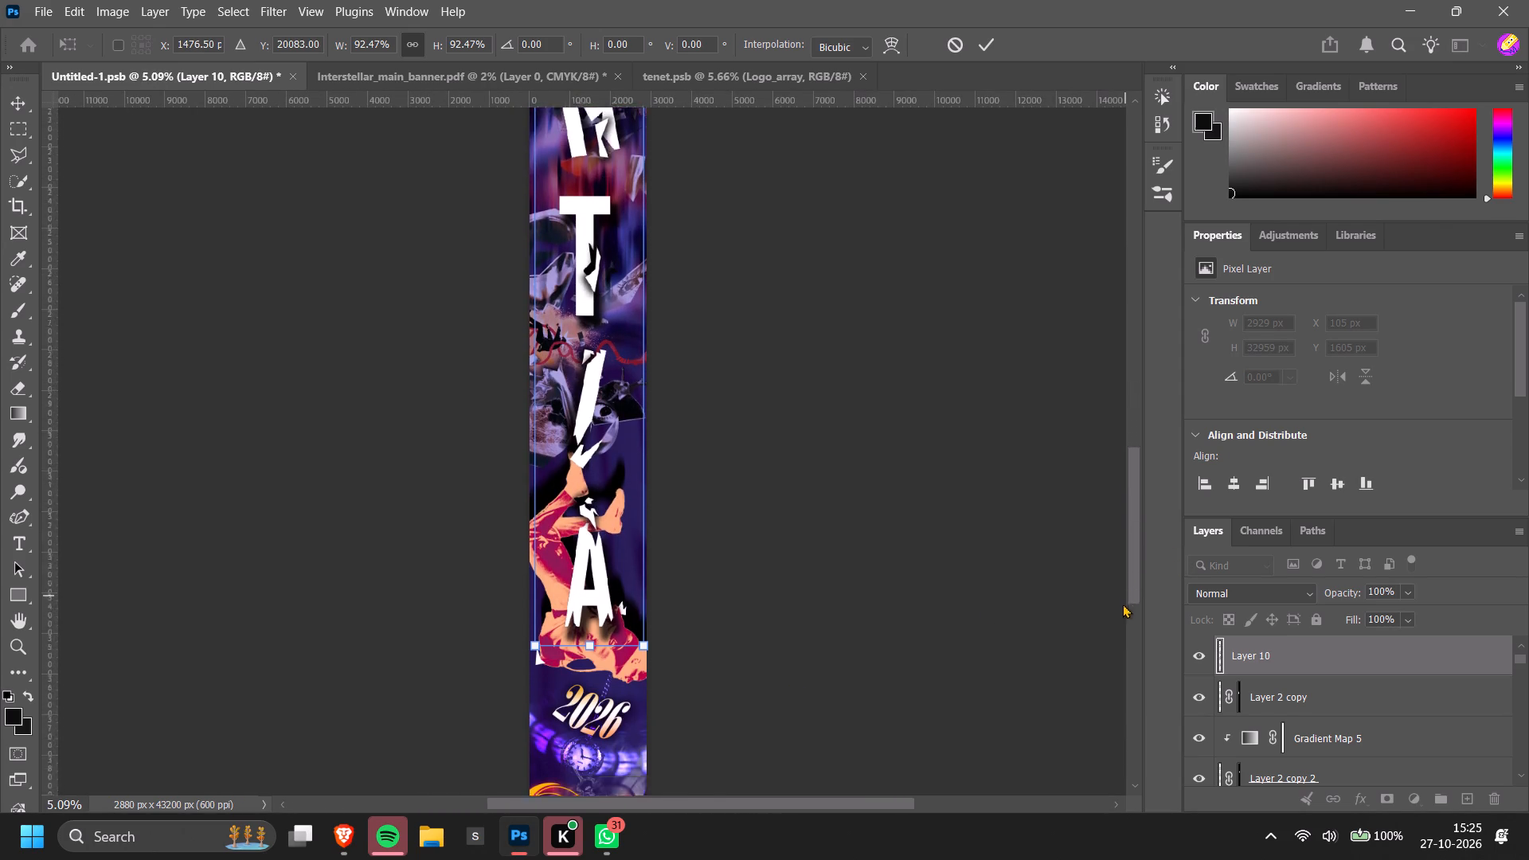
pyautogui.moveTo(1123, 604); pyautogui.dragTo(1120, 609)
pyautogui.moveTo(643, 588); pyautogui.dragTo(638, 580)
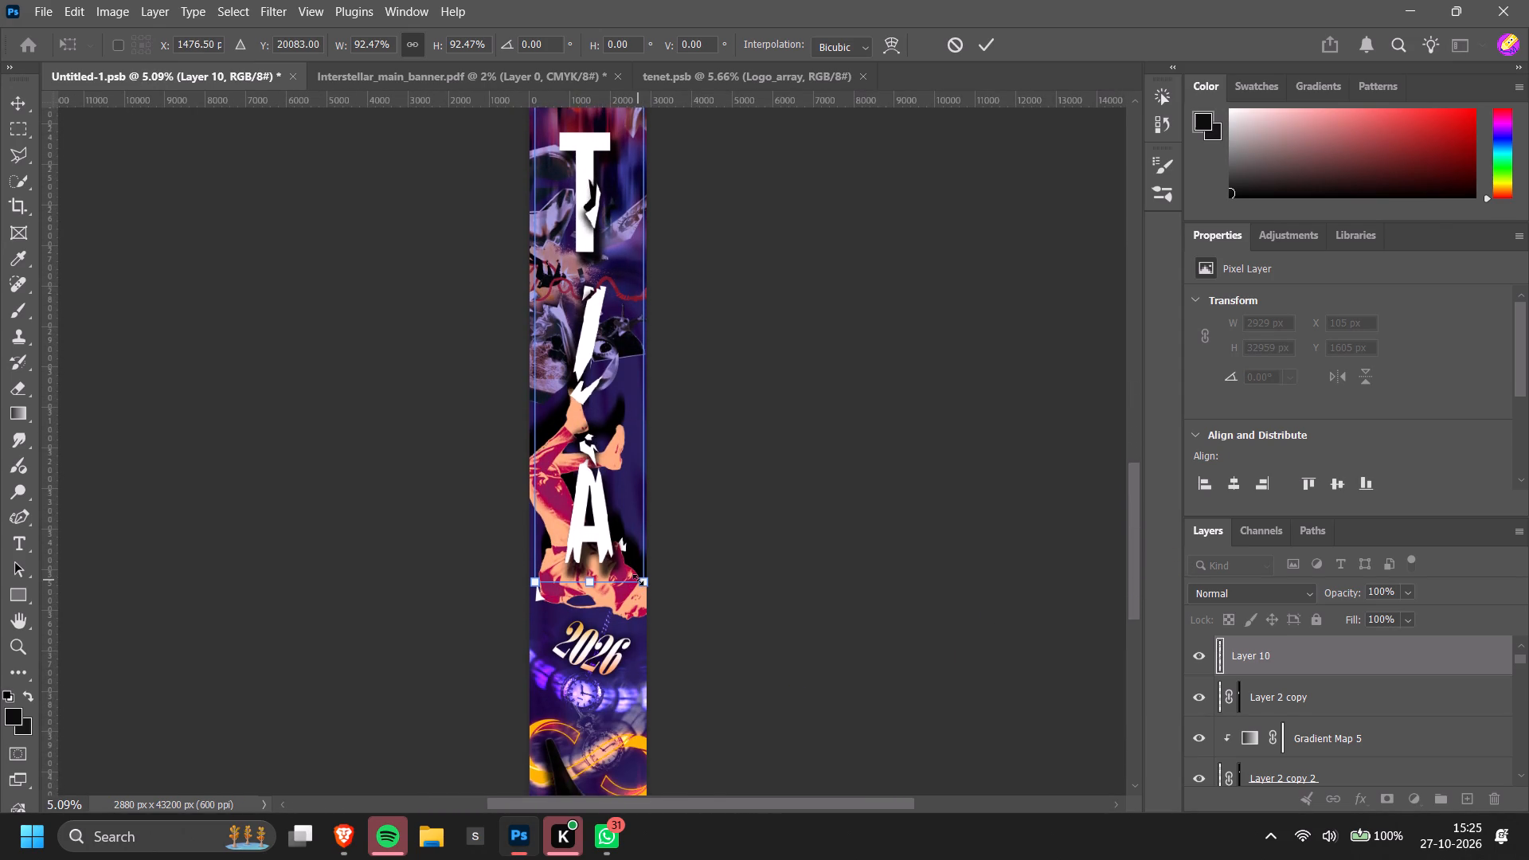
pyautogui.moveTo(638, 580); pyautogui.dragTo(635, 577)
pyautogui.moveTo(643, 584); pyautogui.dragTo(637, 575)
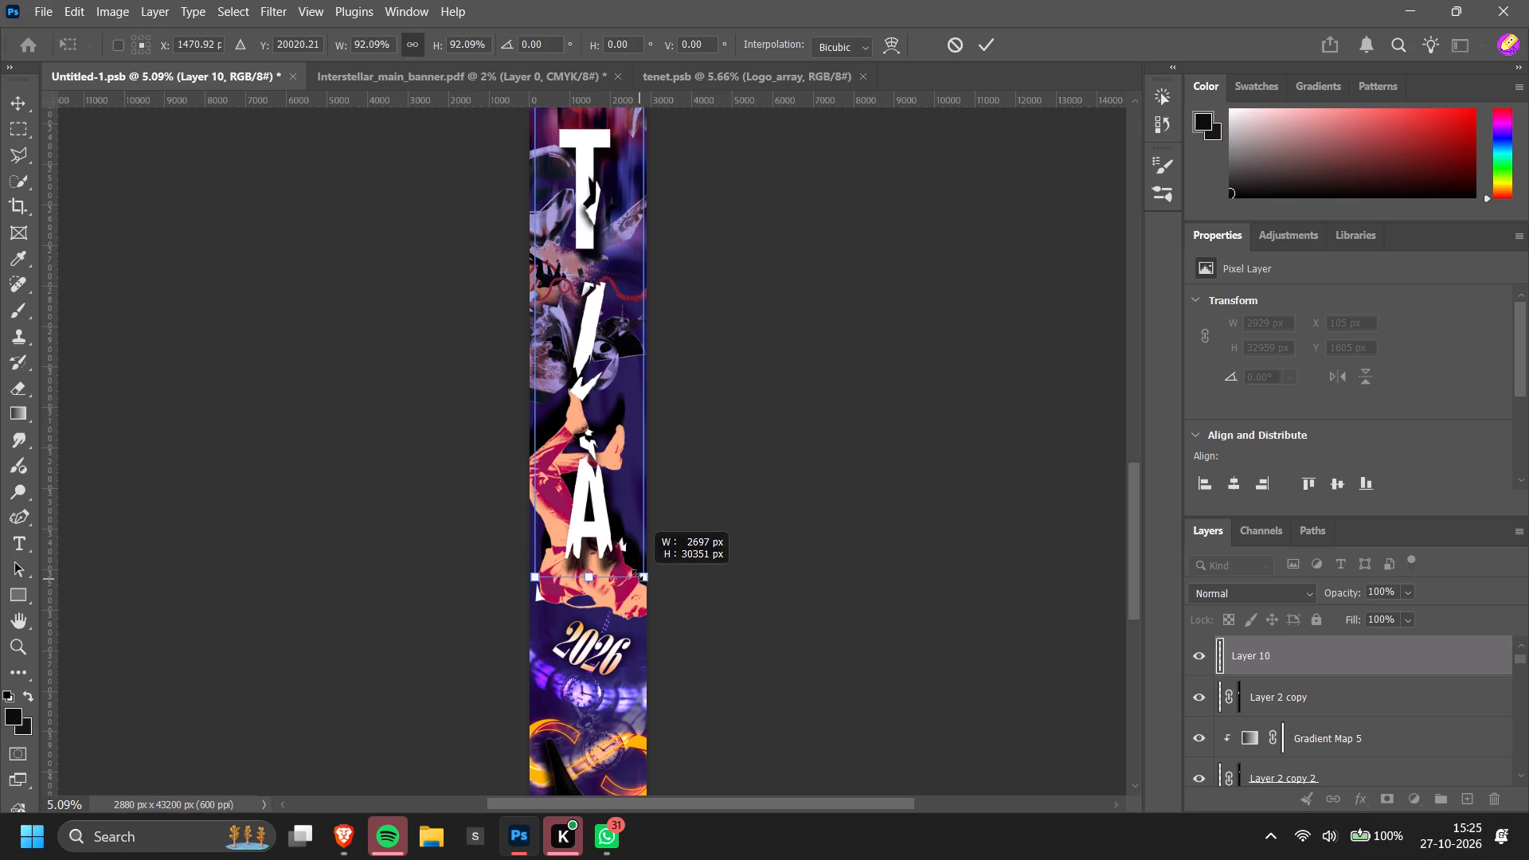
pyautogui.moveTo(637, 575); pyautogui.dragTo(638, 575)
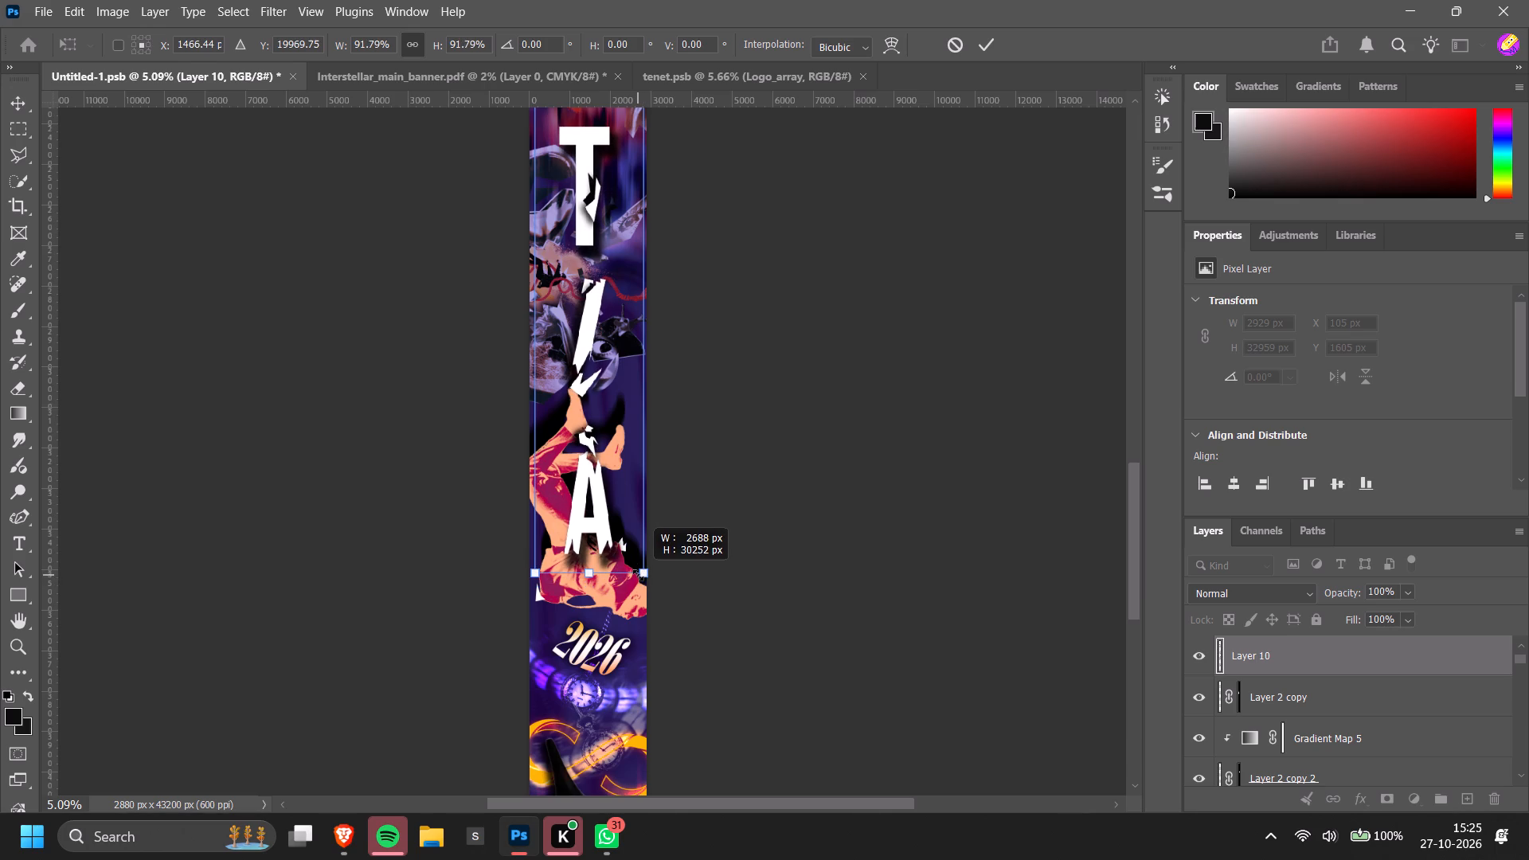
pyautogui.moveTo(638, 575); pyautogui.dragTo(638, 576)
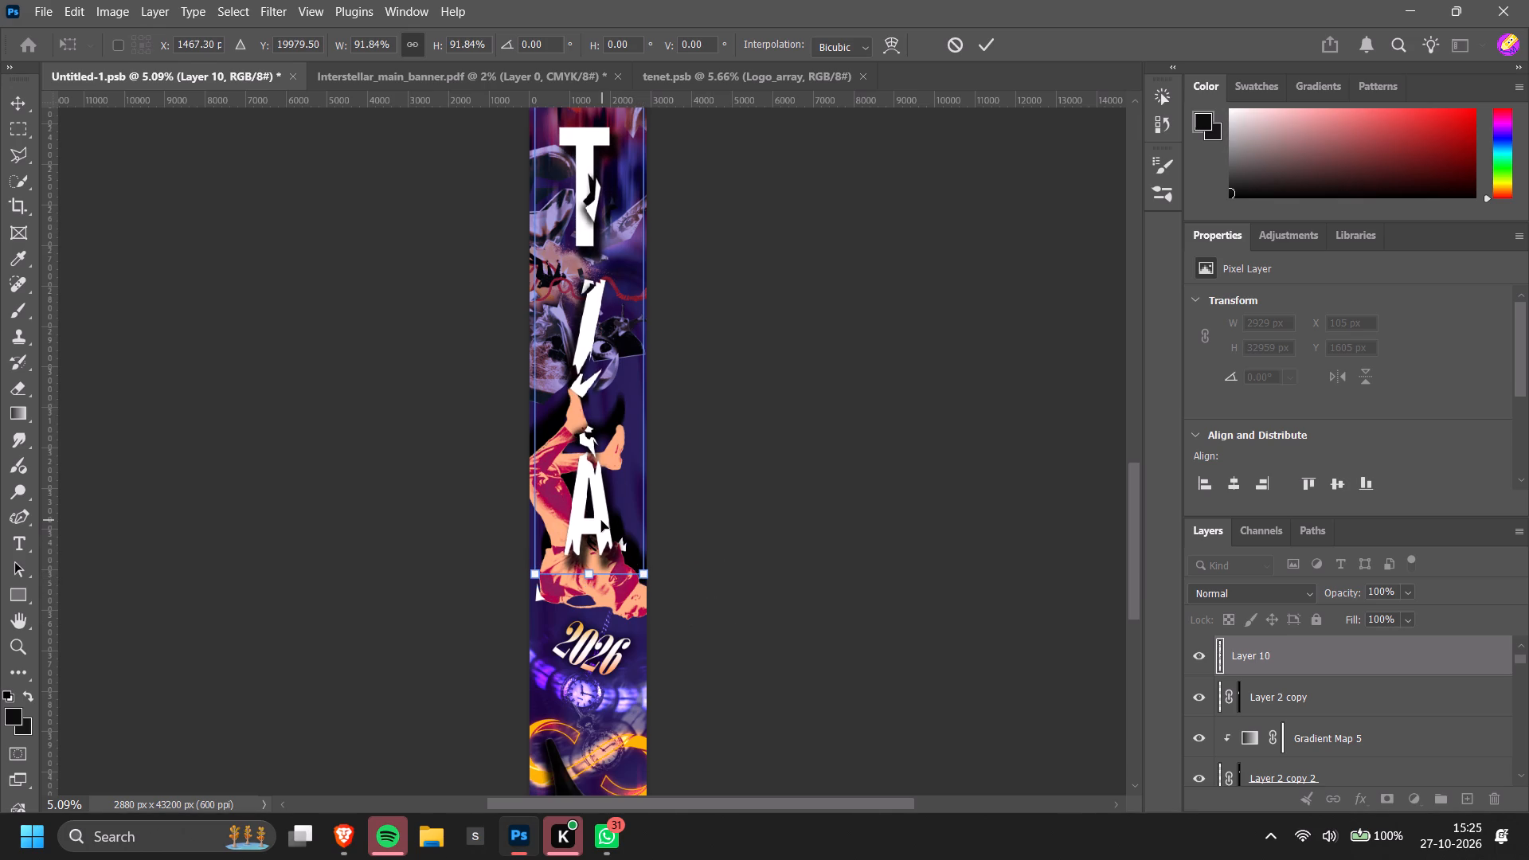
pyautogui.click(599, 526)
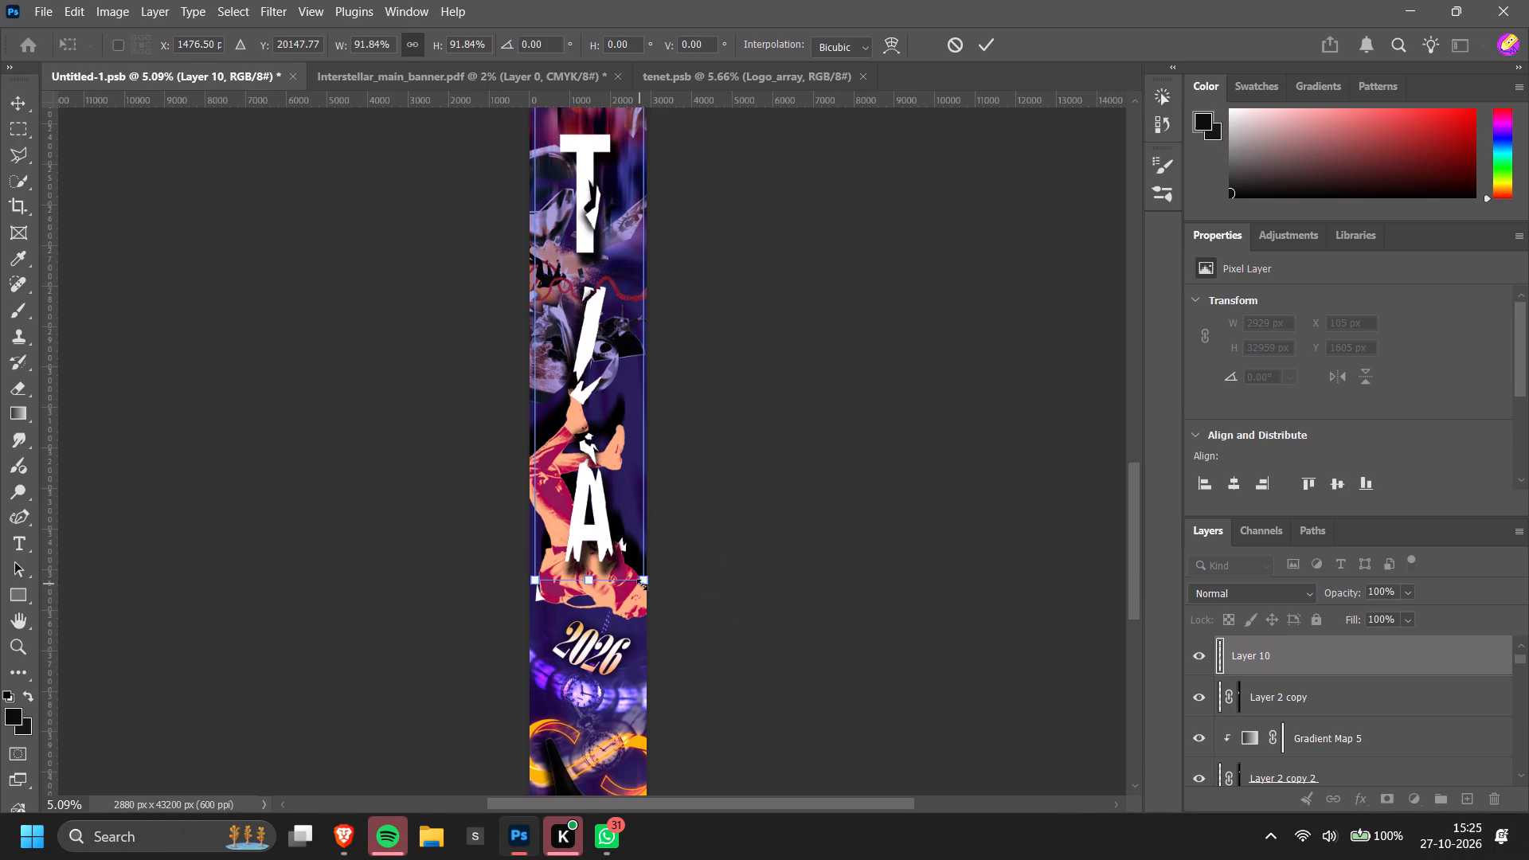
# Shrink the title lettering to 90.78%, keeping its lower end above the 2026 lettering, and apply the transform.
pyautogui.click(642, 584)
pyautogui.scroll(3, 922, 626)
pyautogui.moveTo(1128, 588); pyautogui.dragTo(1129, 549)
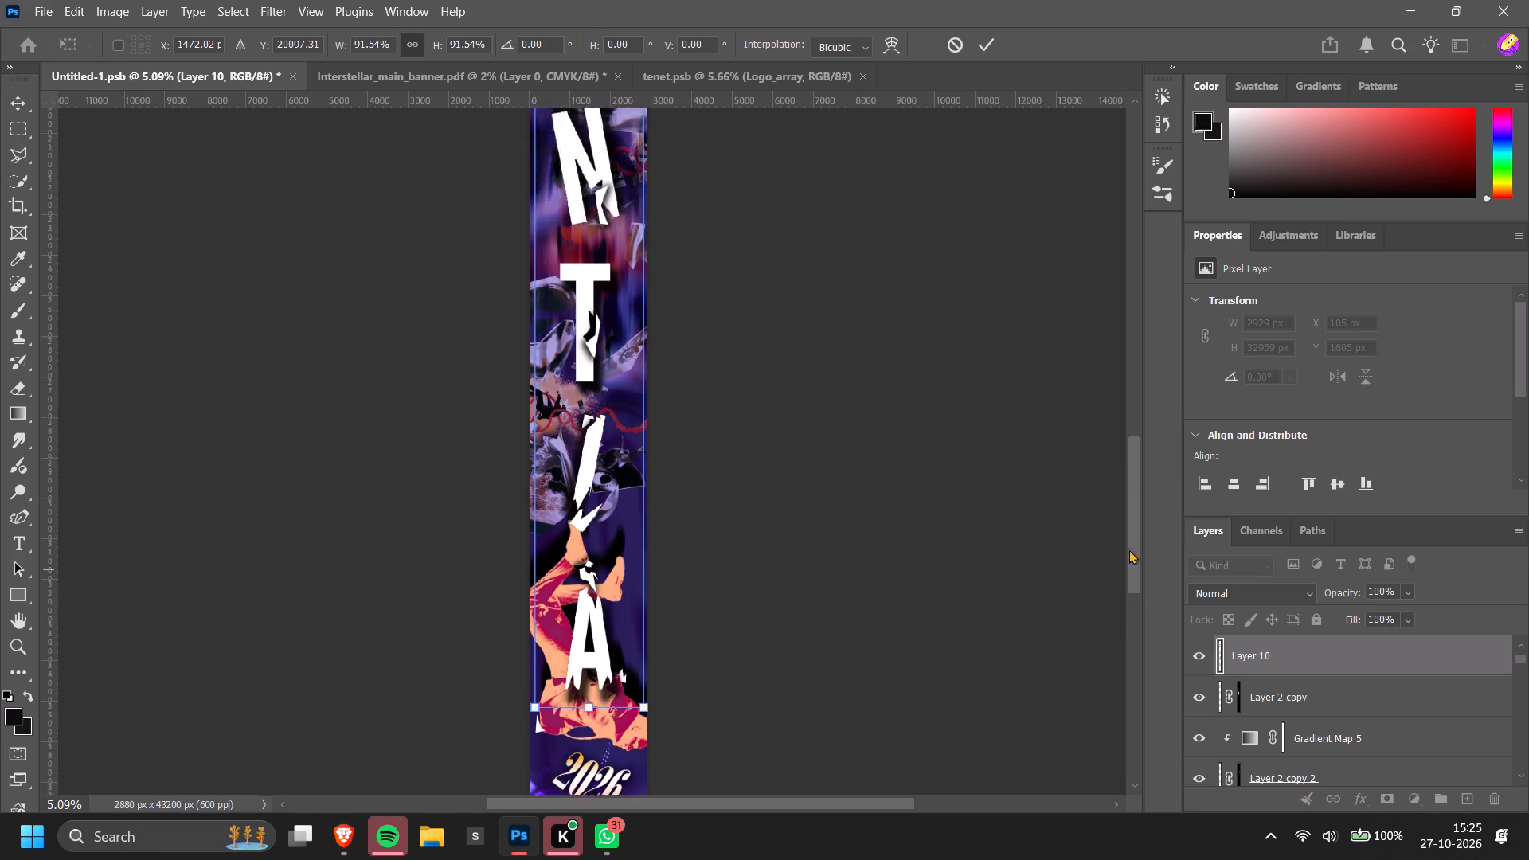
pyautogui.moveTo(1129, 549); pyautogui.dragTo(1127, 413)
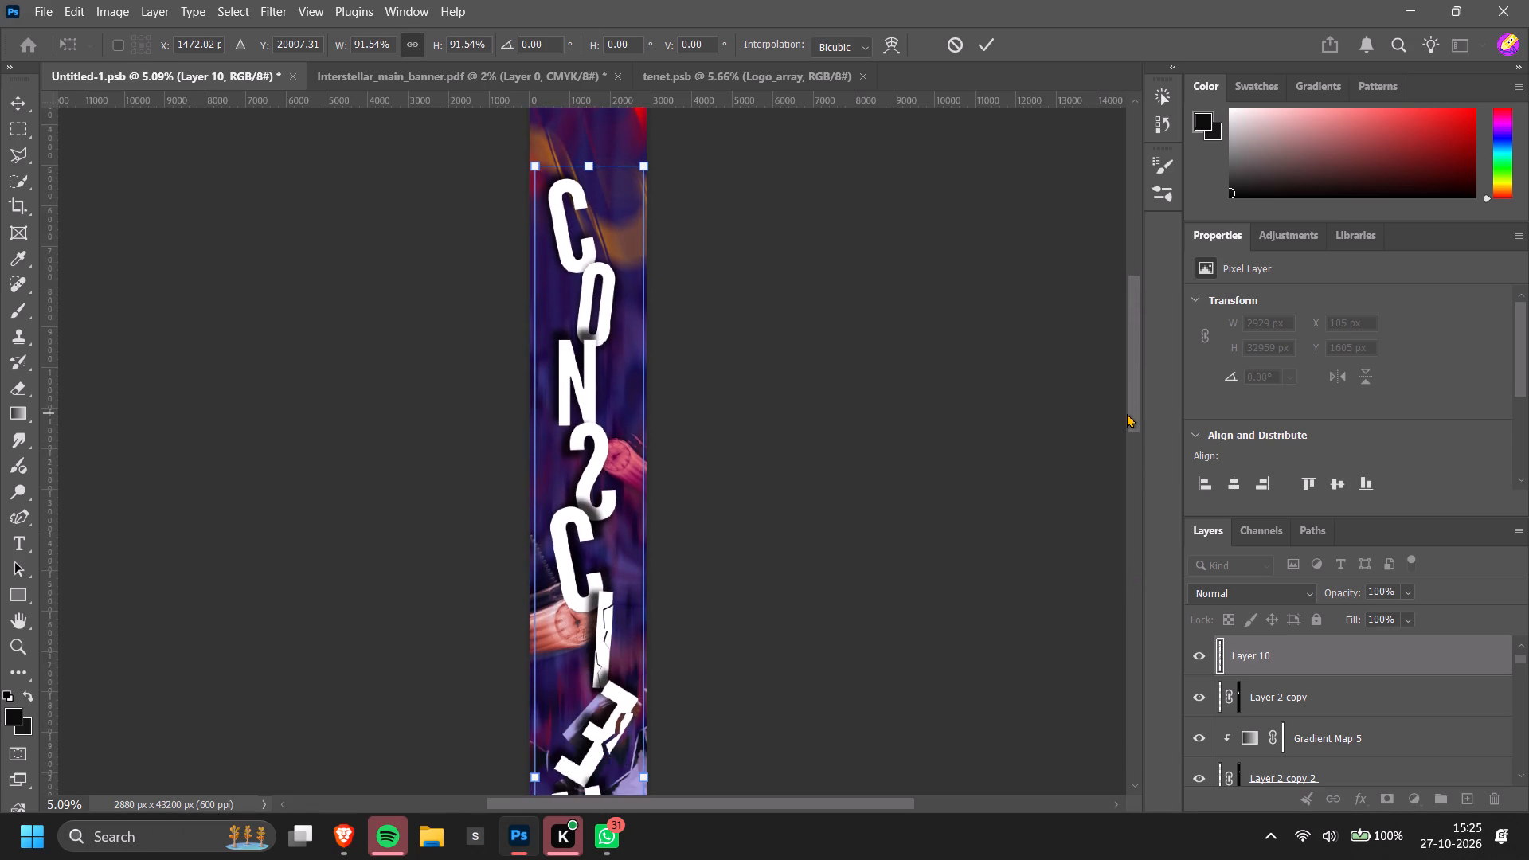
pyautogui.moveTo(1127, 413); pyautogui.dragTo(1119, 573)
pyautogui.keyDown('alt'); pyautogui.scroll(-6, 667, 593); pyautogui.keyUp('alt')
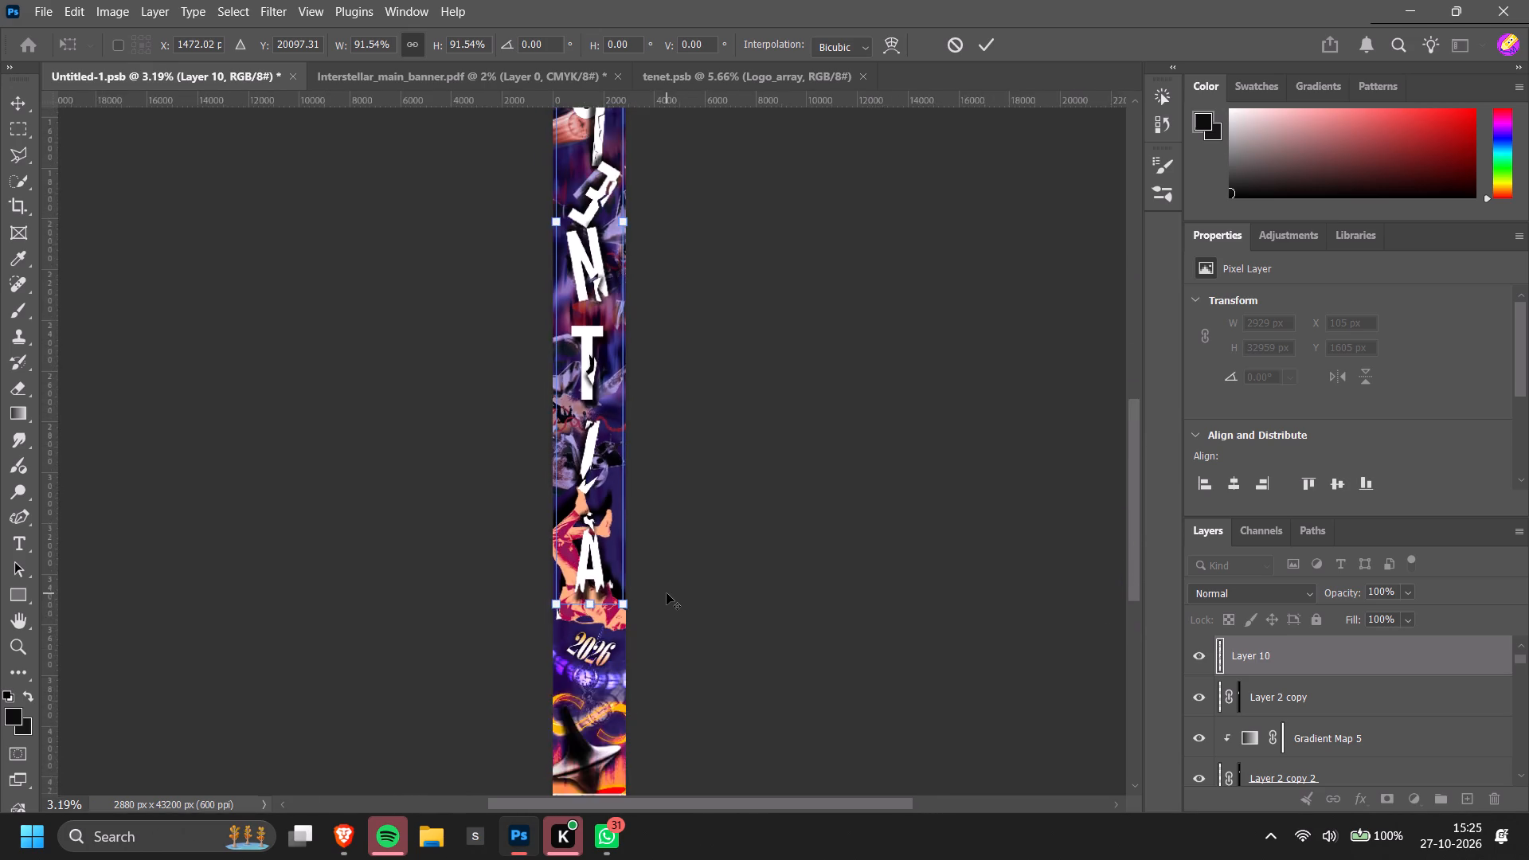
pyautogui.keyDown('alt'); pyautogui.scroll(-2, 667, 593); pyautogui.keyUp('alt')
pyautogui.scroll(8, 667, 593)
pyautogui.moveTo(1135, 583); pyautogui.dragTo(1133, 552)
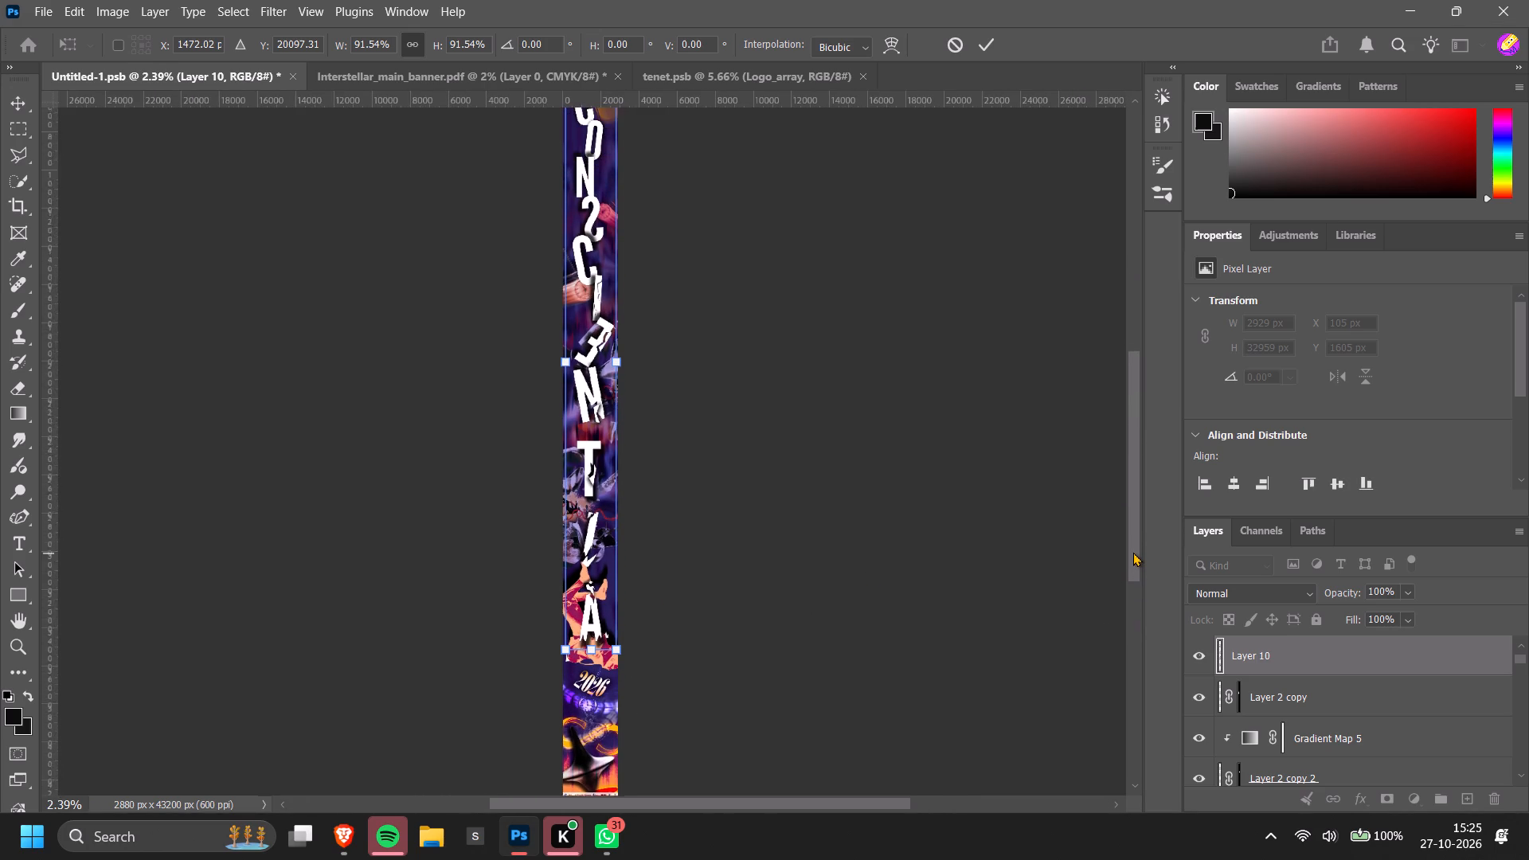
pyautogui.moveTo(1133, 552); pyautogui.dragTo(1131, 534)
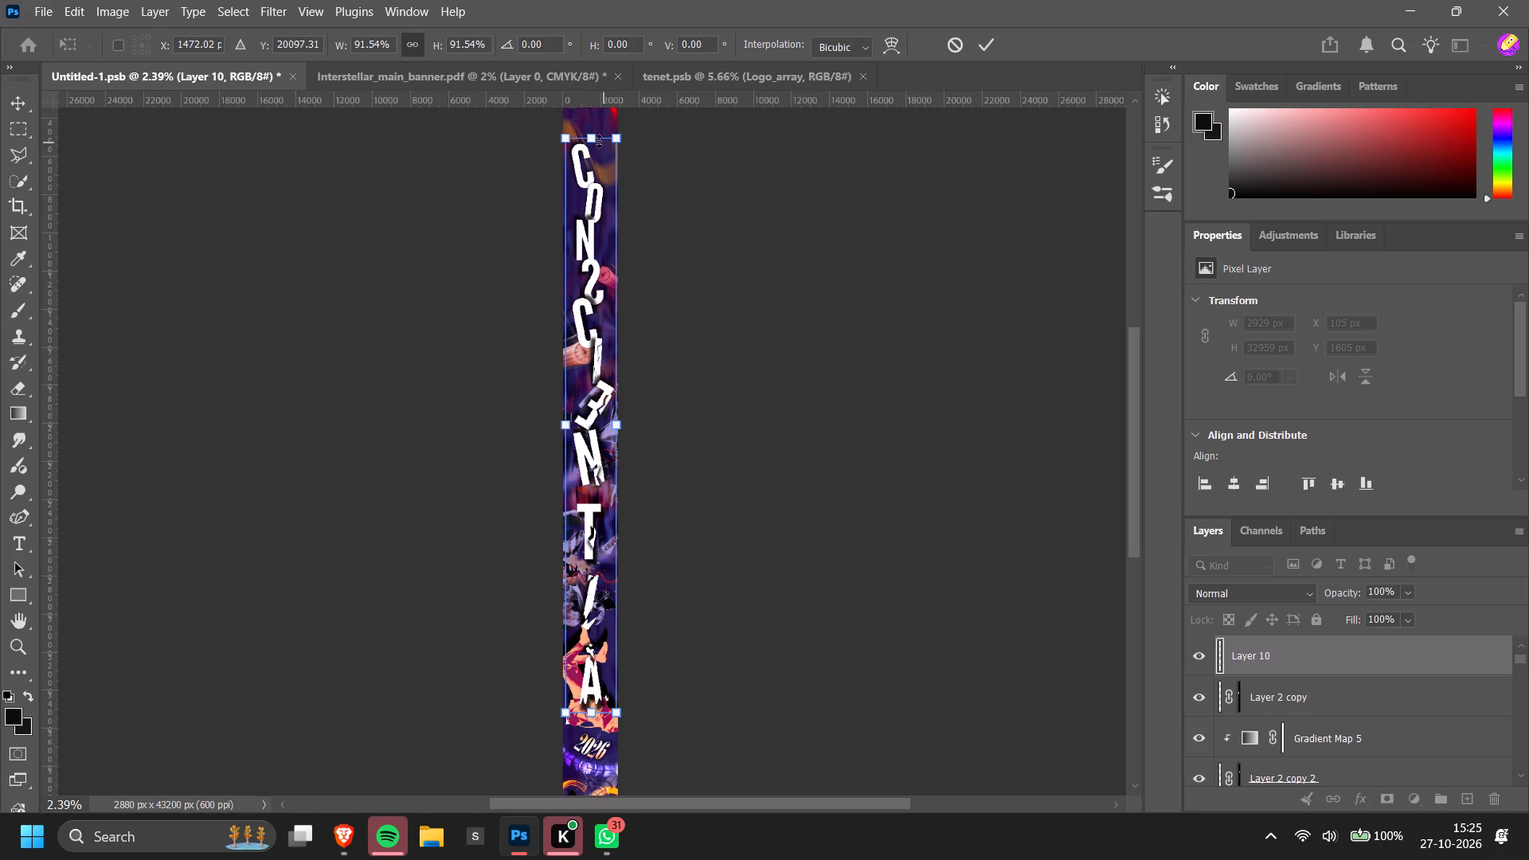
pyautogui.moveTo(596, 140); pyautogui.dragTo(590, 162)
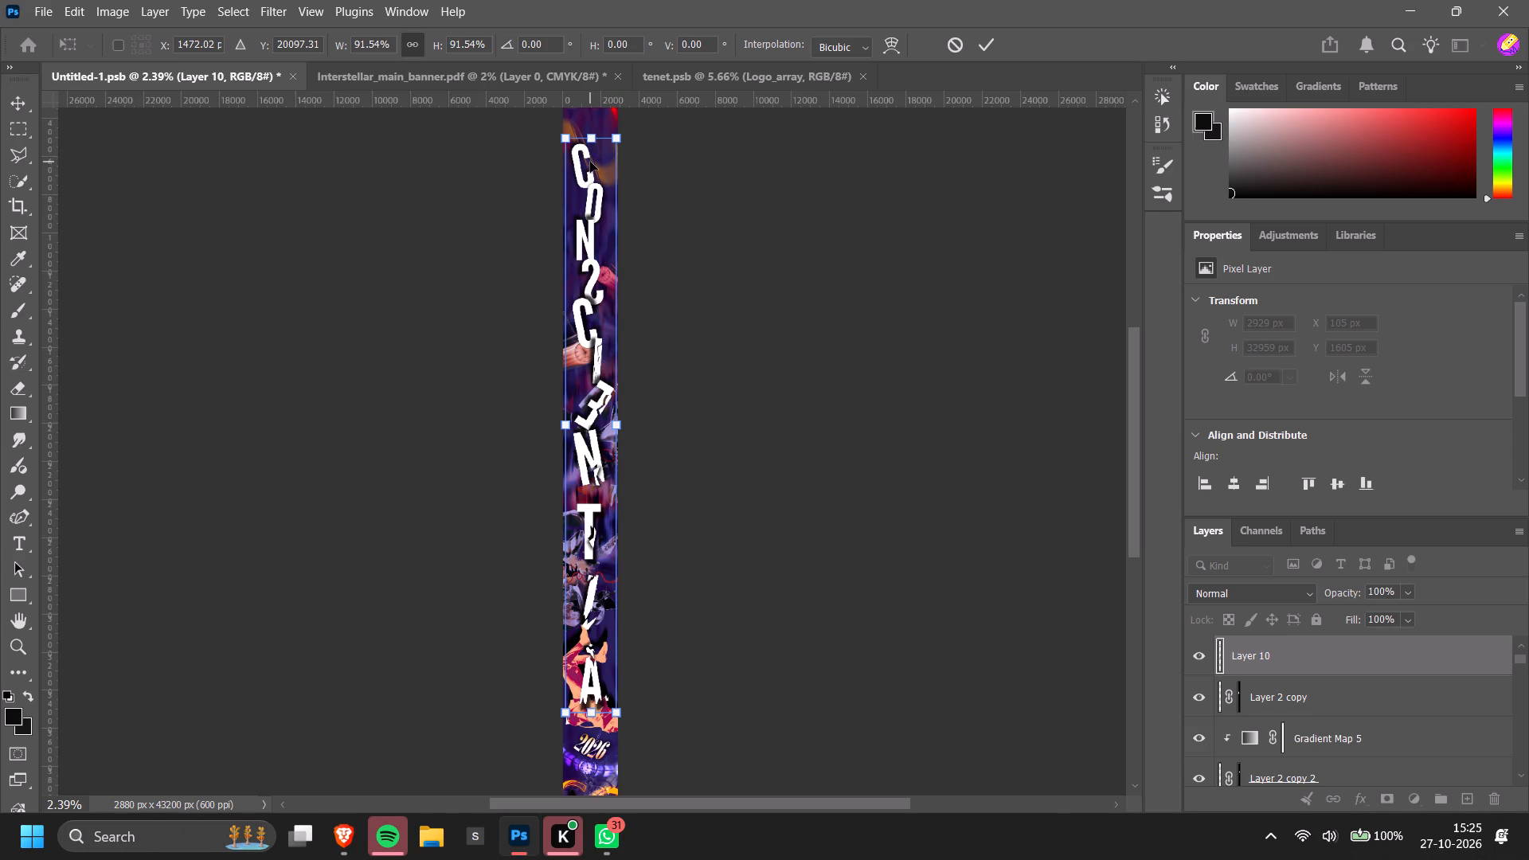
pyautogui.moveTo(590, 162); pyautogui.dragTo(590, 164)
pyautogui.click(592, 143)
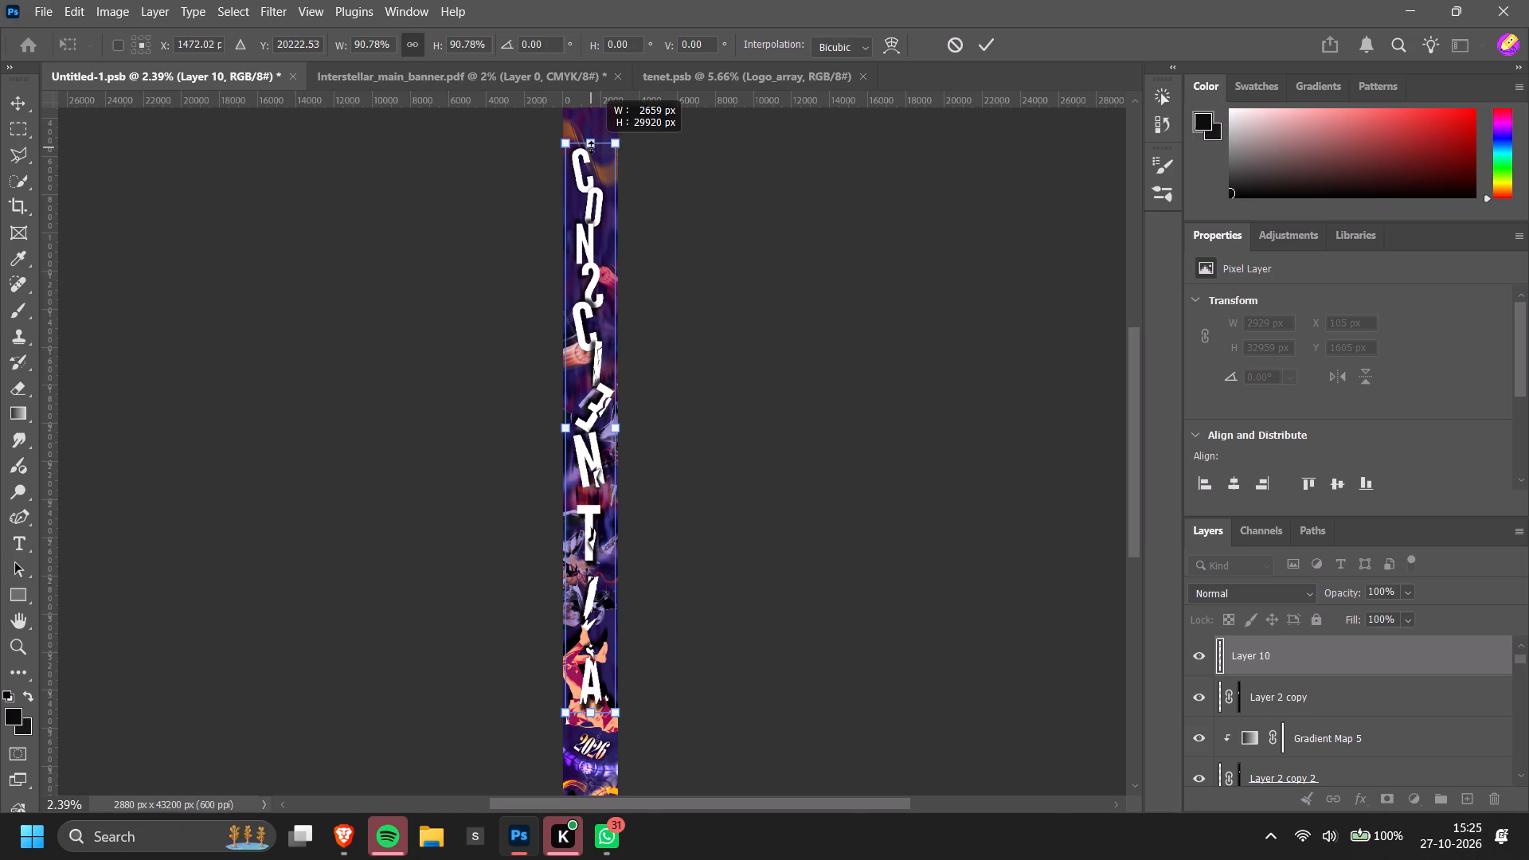
pyautogui.scroll(-8, 631, 461)
pyautogui.click(1049, 713)
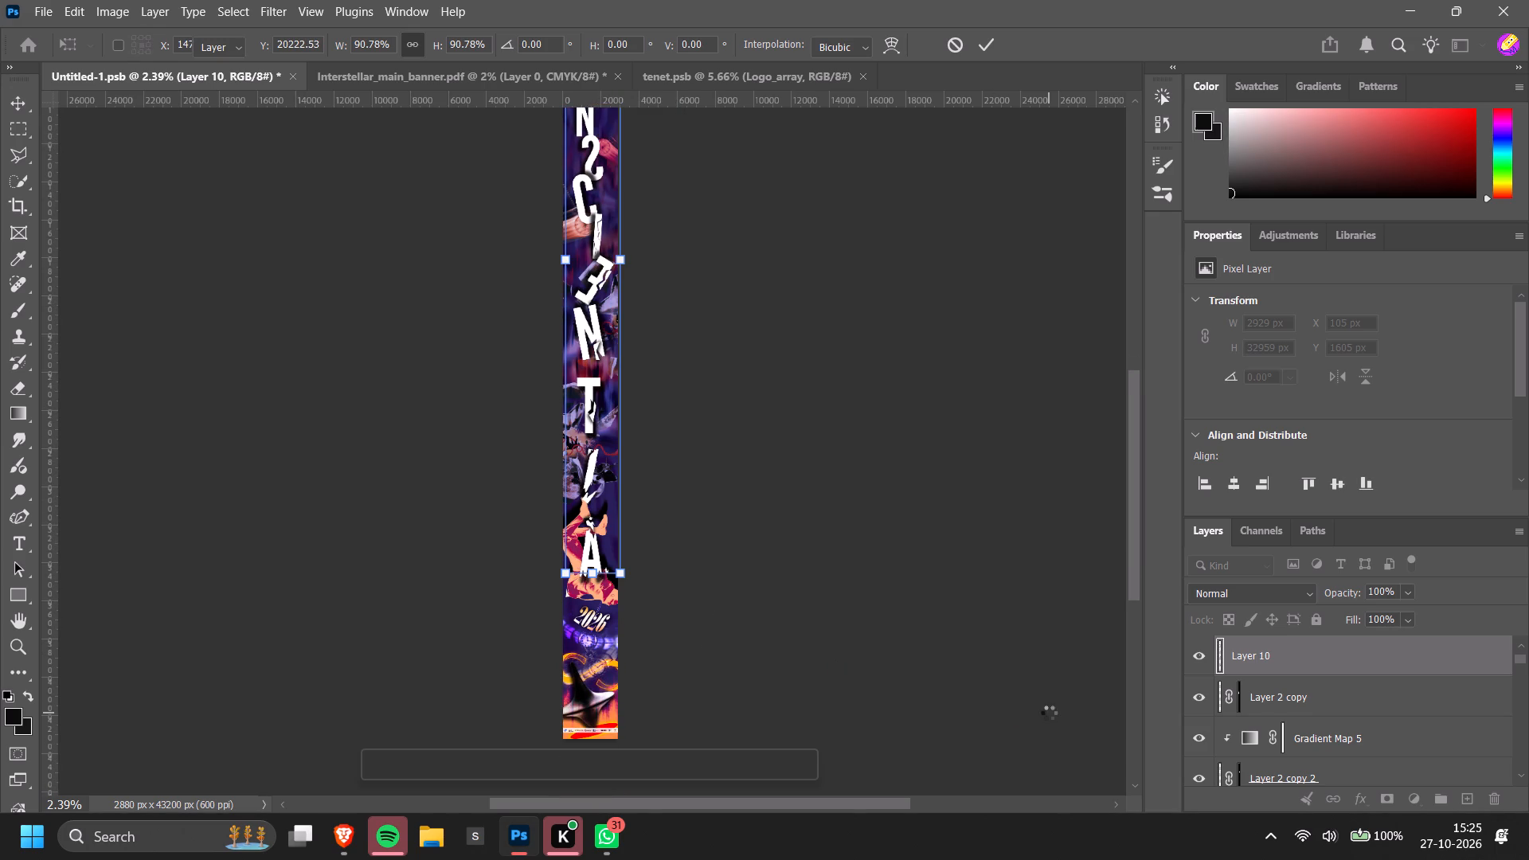
# Move the loose white fragment back up and right so it sits beneath the left foot of the resized A.
pyautogui.keyDown('alt'); pyautogui.scroll(3, 652, 670); pyautogui.keyUp('alt')
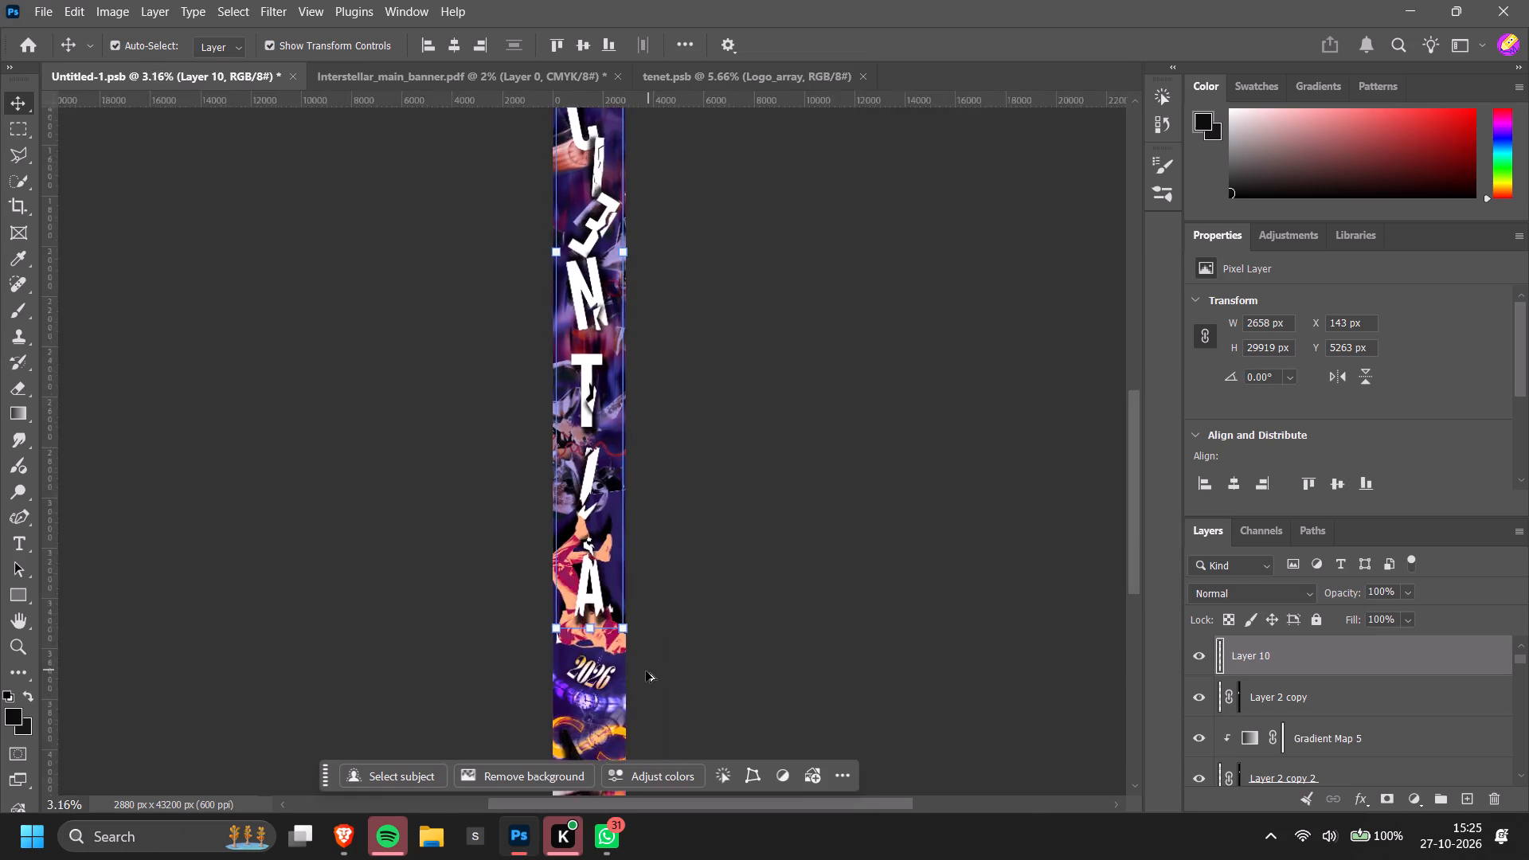
pyautogui.keyDown('alt'); pyautogui.scroll(9, 645, 671); pyautogui.keyUp('alt')
pyautogui.scroll(-10, 914, 614)
pyautogui.scroll(3, 914, 614)
pyautogui.scroll(-4, 918, 618)
pyautogui.keyDown('alt'); pyautogui.scroll(5, 721, 618); pyautogui.keyUp('alt')
pyautogui.moveTo(430, 713); pyautogui.dragTo(520, 640)
pyautogui.click(847, 676)
# Lower the opacity of the small white fragment beside the A's right foot.
pyautogui.scroll(-4, 847, 676)
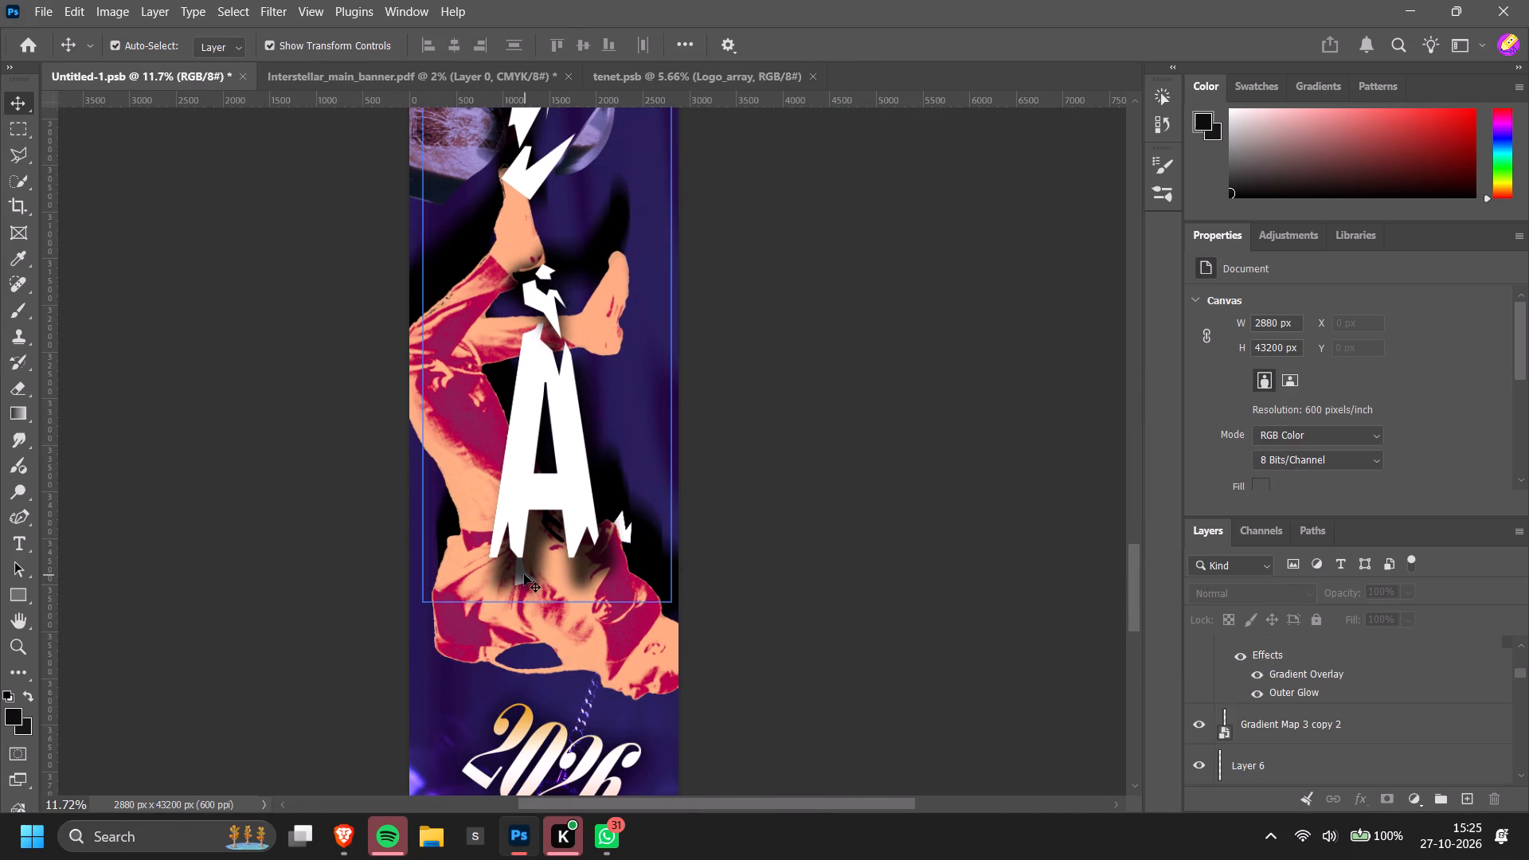
pyautogui.keyDown('alt'); pyautogui.scroll(-9, 857, 569); pyautogui.keyUp('alt')
pyautogui.scroll(-4, 861, 573)
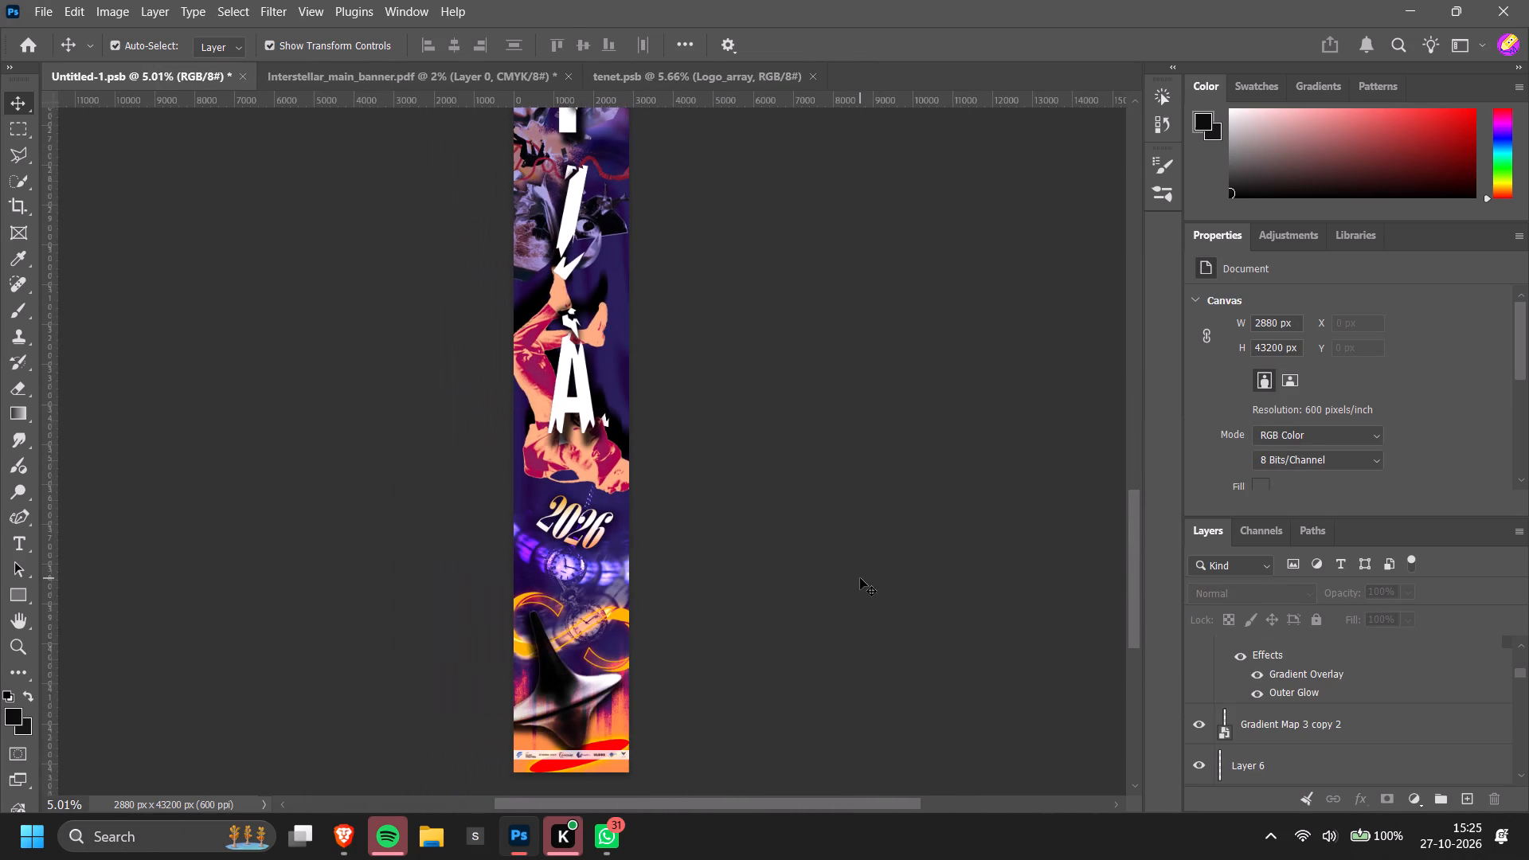
pyautogui.scroll(4, 860, 578)
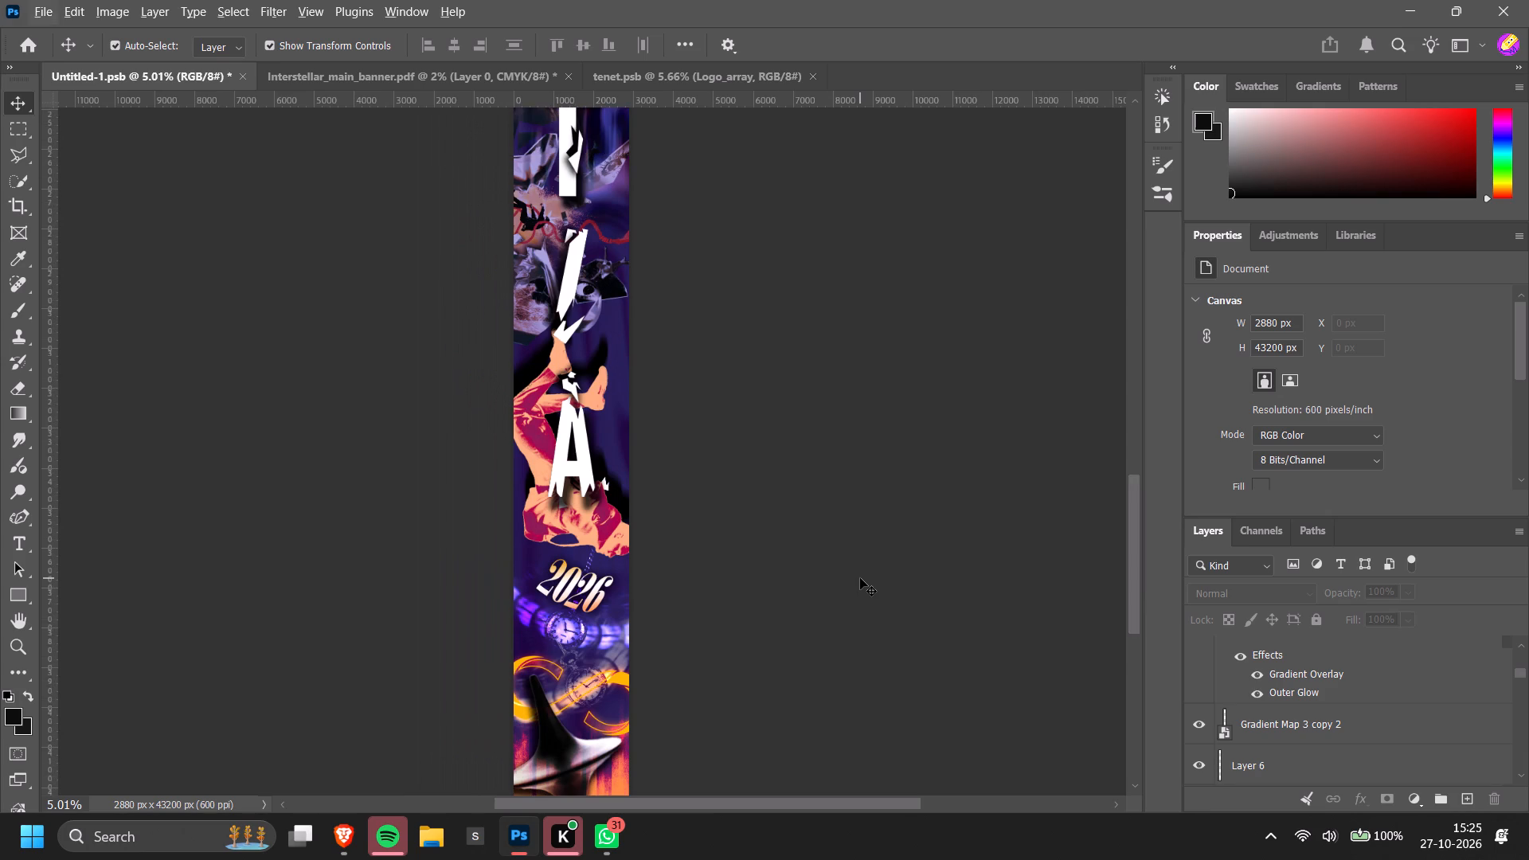
pyautogui.keyDown('alt'); pyautogui.scroll(7, 636, 508); pyautogui.keyUp('alt')
pyautogui.click(599, 491)
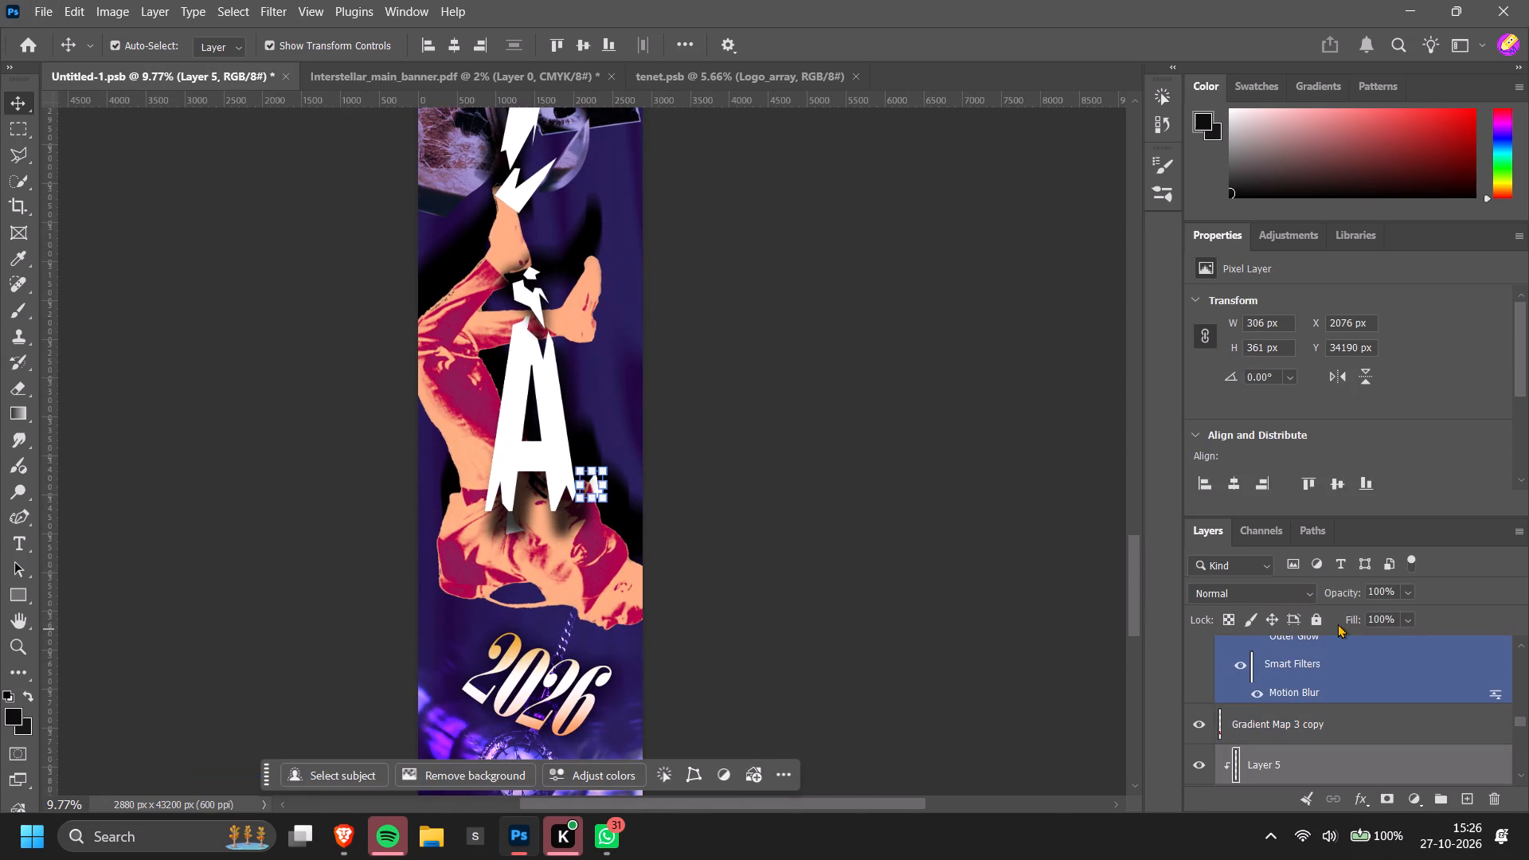
pyautogui.moveTo(1343, 587); pyautogui.dragTo(1324, 588)
pyautogui.click(874, 588)
# Examine the resized title lettering against the artwork across the lower part of the banner.
pyautogui.keyDown('alt'); pyautogui.scroll(-4, 874, 588); pyautogui.keyUp('alt')
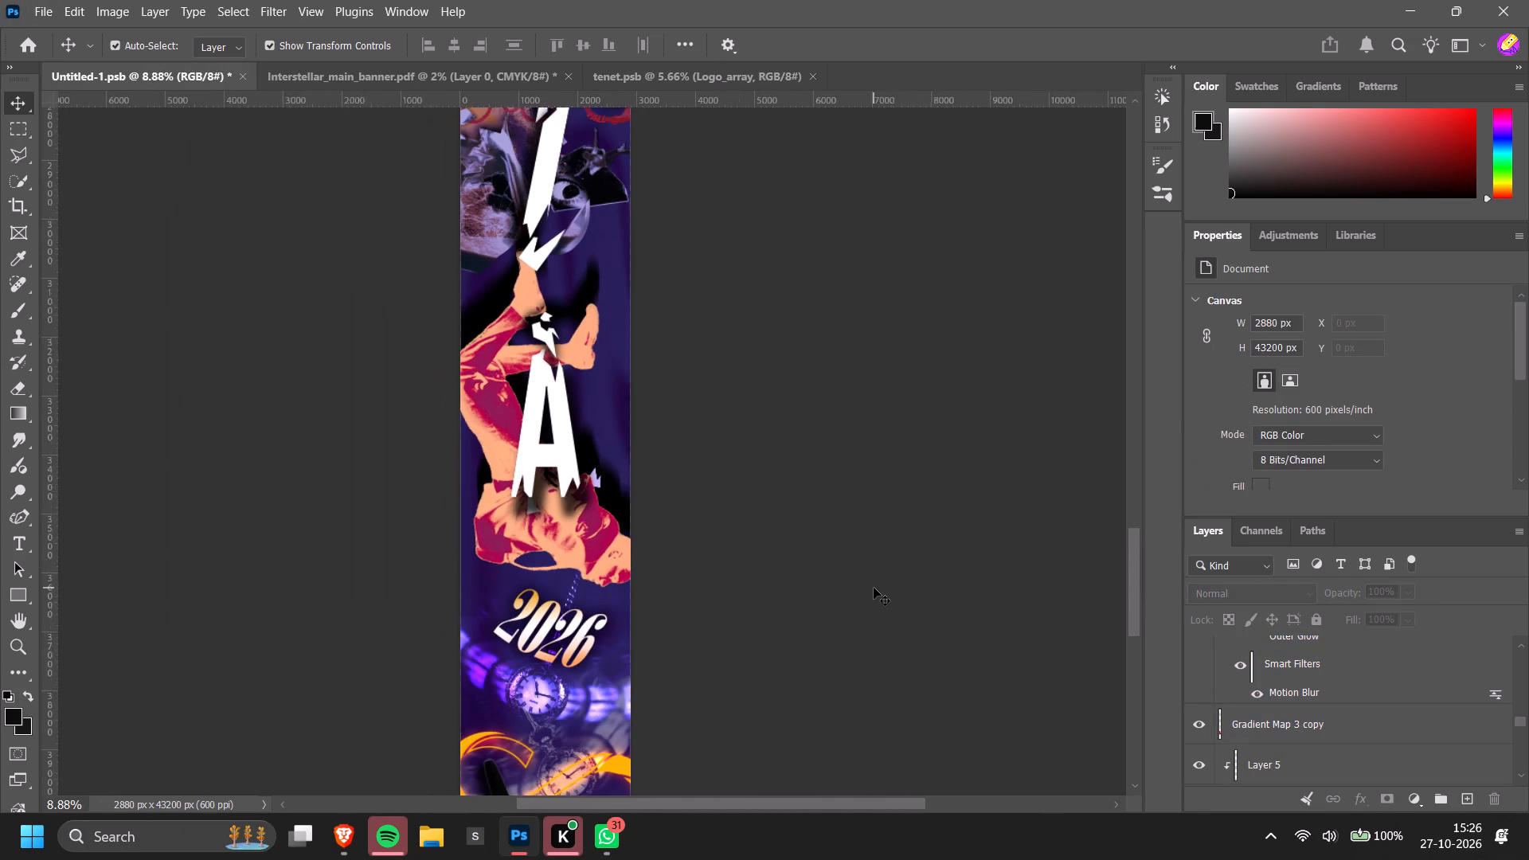
pyautogui.keyDown('ctrl'); pyautogui.scroll(3, 874, 588); pyautogui.keyUp('ctrl')
pyautogui.keyDown('alt'); pyautogui.scroll(-9, 874, 588); pyautogui.keyUp('alt')
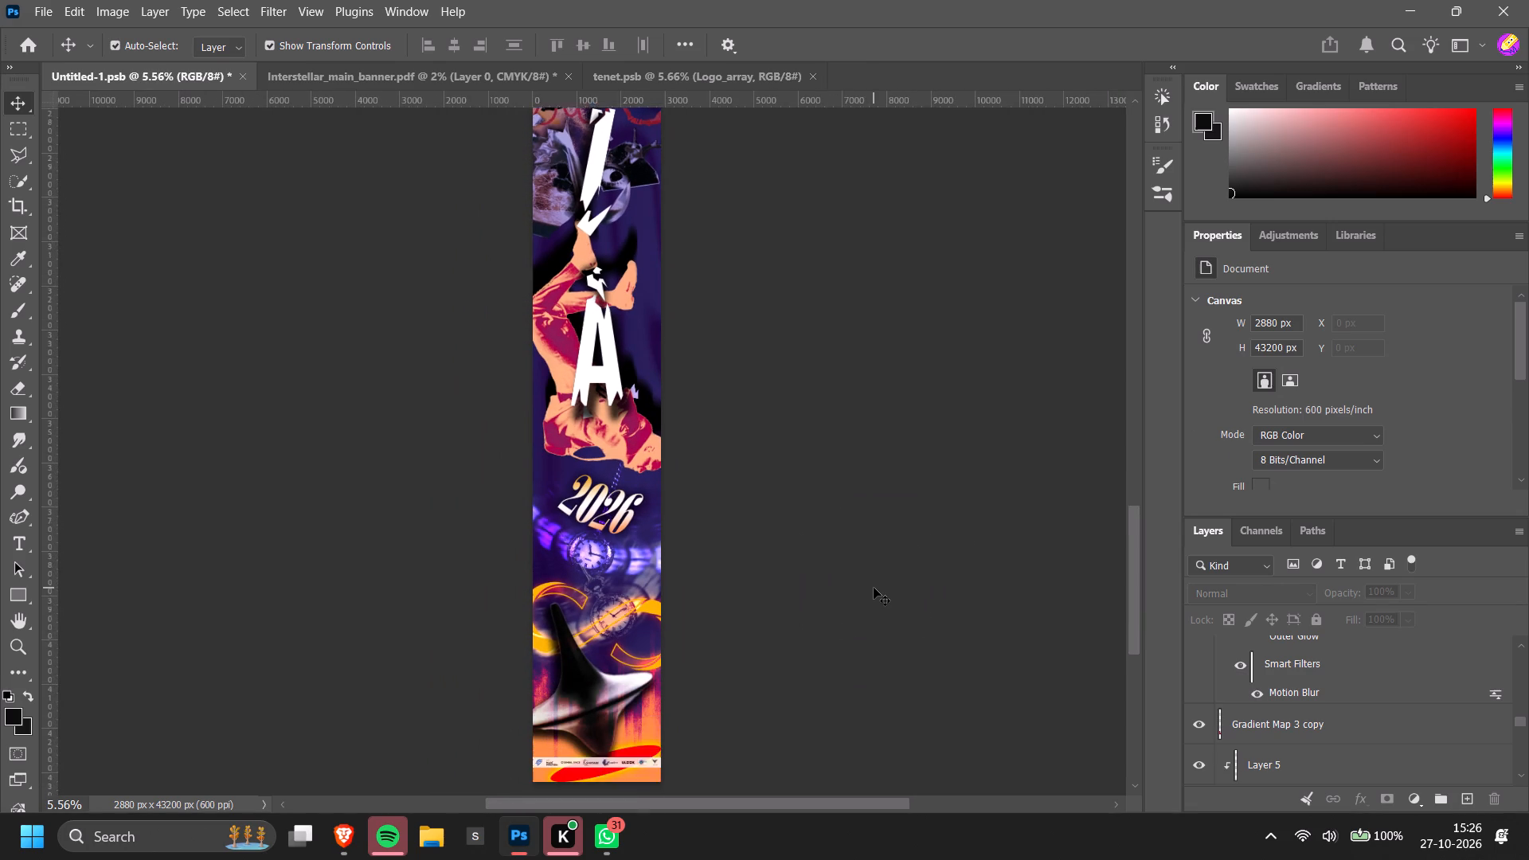
pyautogui.keyDown('alt'); pyautogui.scroll(-2, 874, 588); pyautogui.keyUp('alt')
pyautogui.scroll(4, 874, 588)
pyautogui.scroll(-4, 869, 593)
pyautogui.keyDown('alt'); pyautogui.scroll(-3, 869, 593); pyautogui.keyUp('alt')
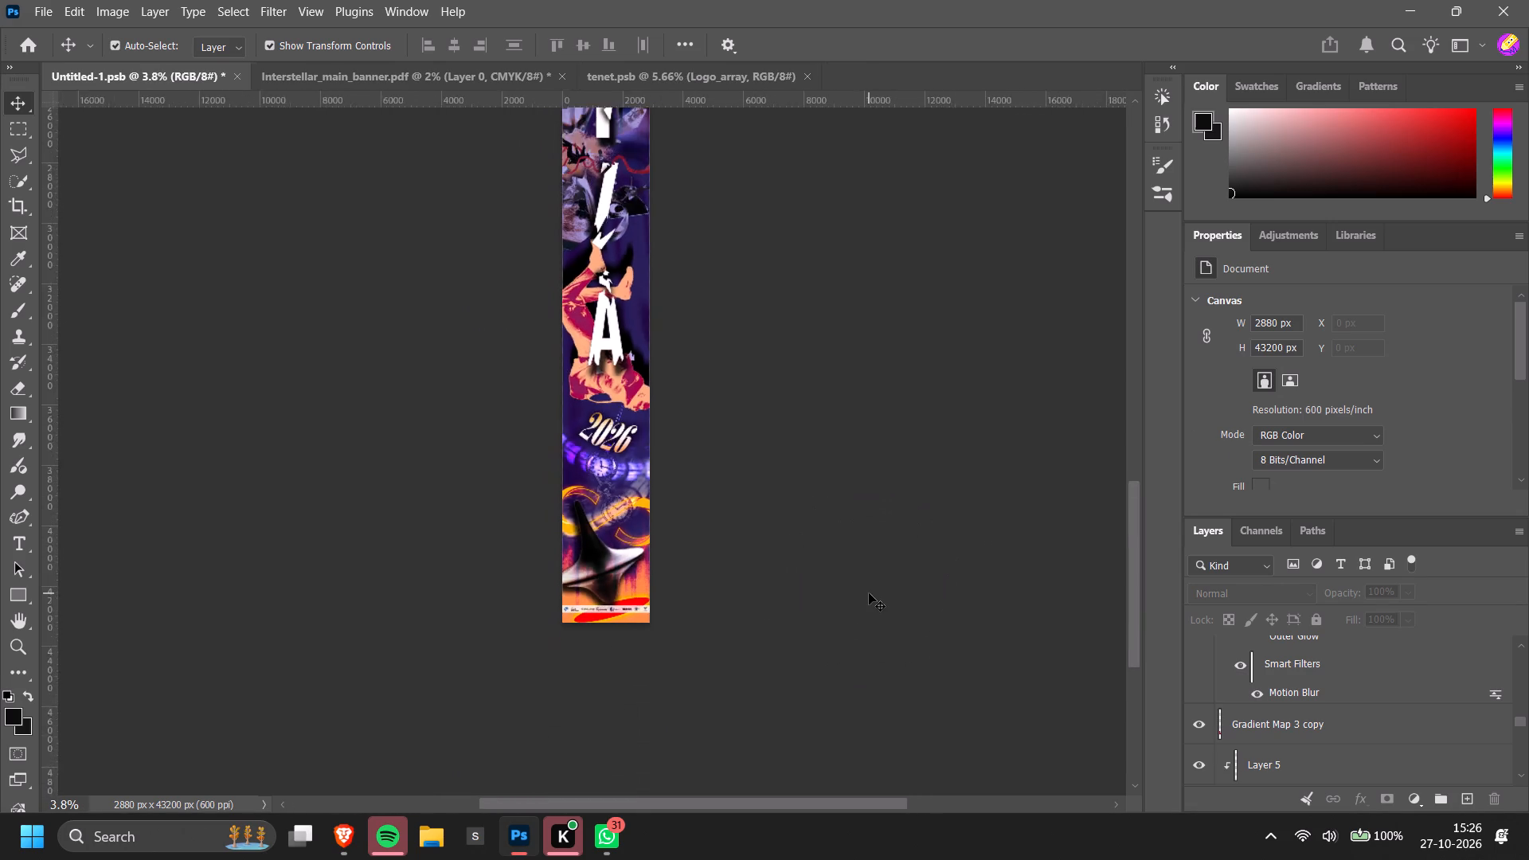
pyautogui.keyDown('alt'); pyautogui.scroll(-3, 869, 593); pyautogui.keyUp('alt')
pyautogui.scroll(10, 869, 593)
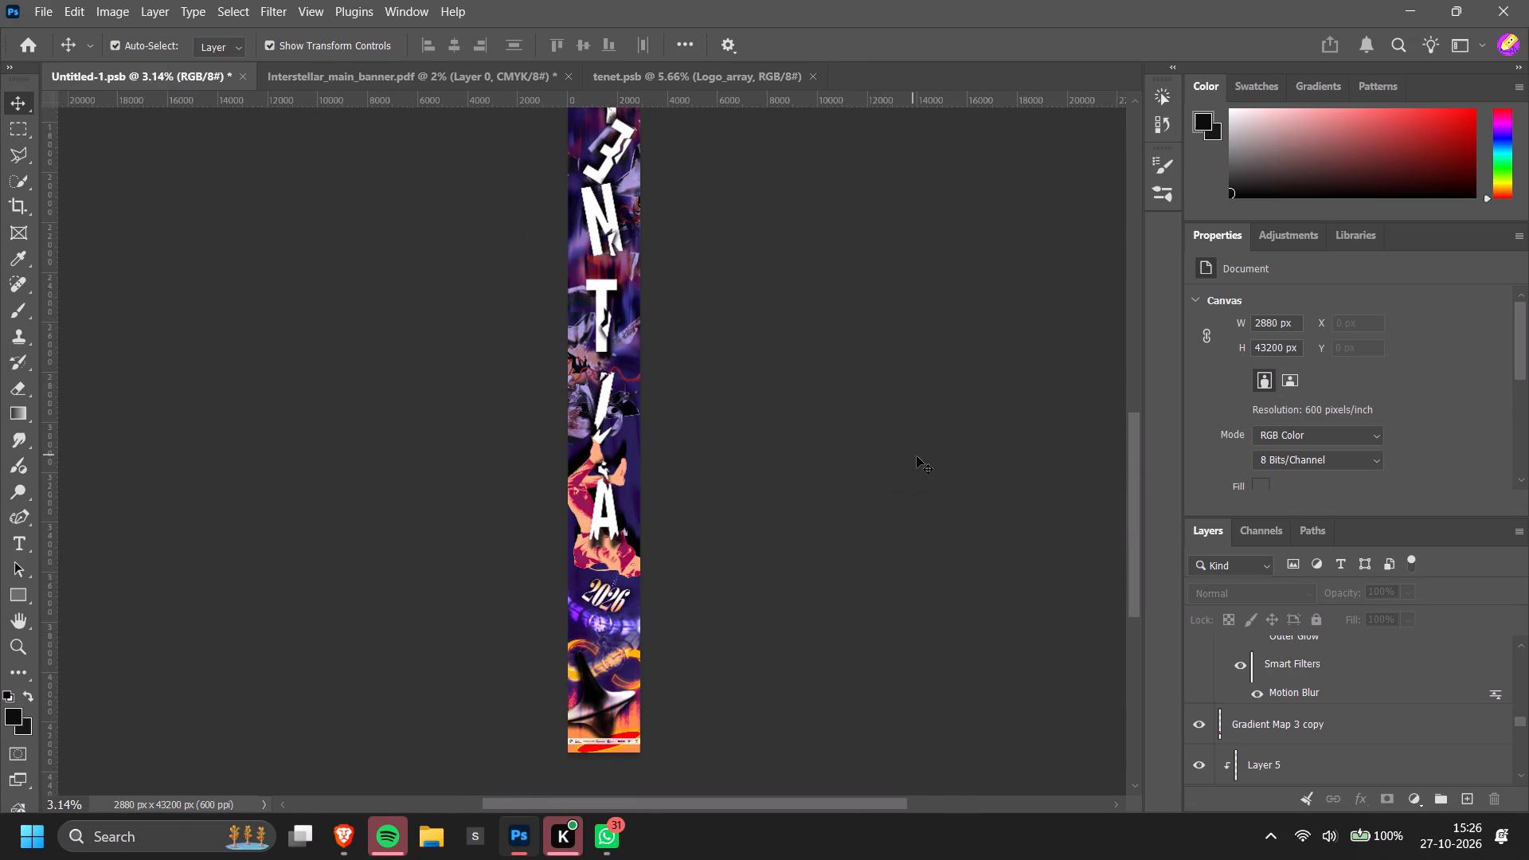
# Scale the upside-down figure behind the A to 90.94% and move it about 306 px left and 539 px up.
pyautogui.keyDown('alt'); pyautogui.scroll(9, 790, 462); pyautogui.keyUp('alt')
pyautogui.scroll(-4, 521, 493)
pyautogui.click(563, 449)
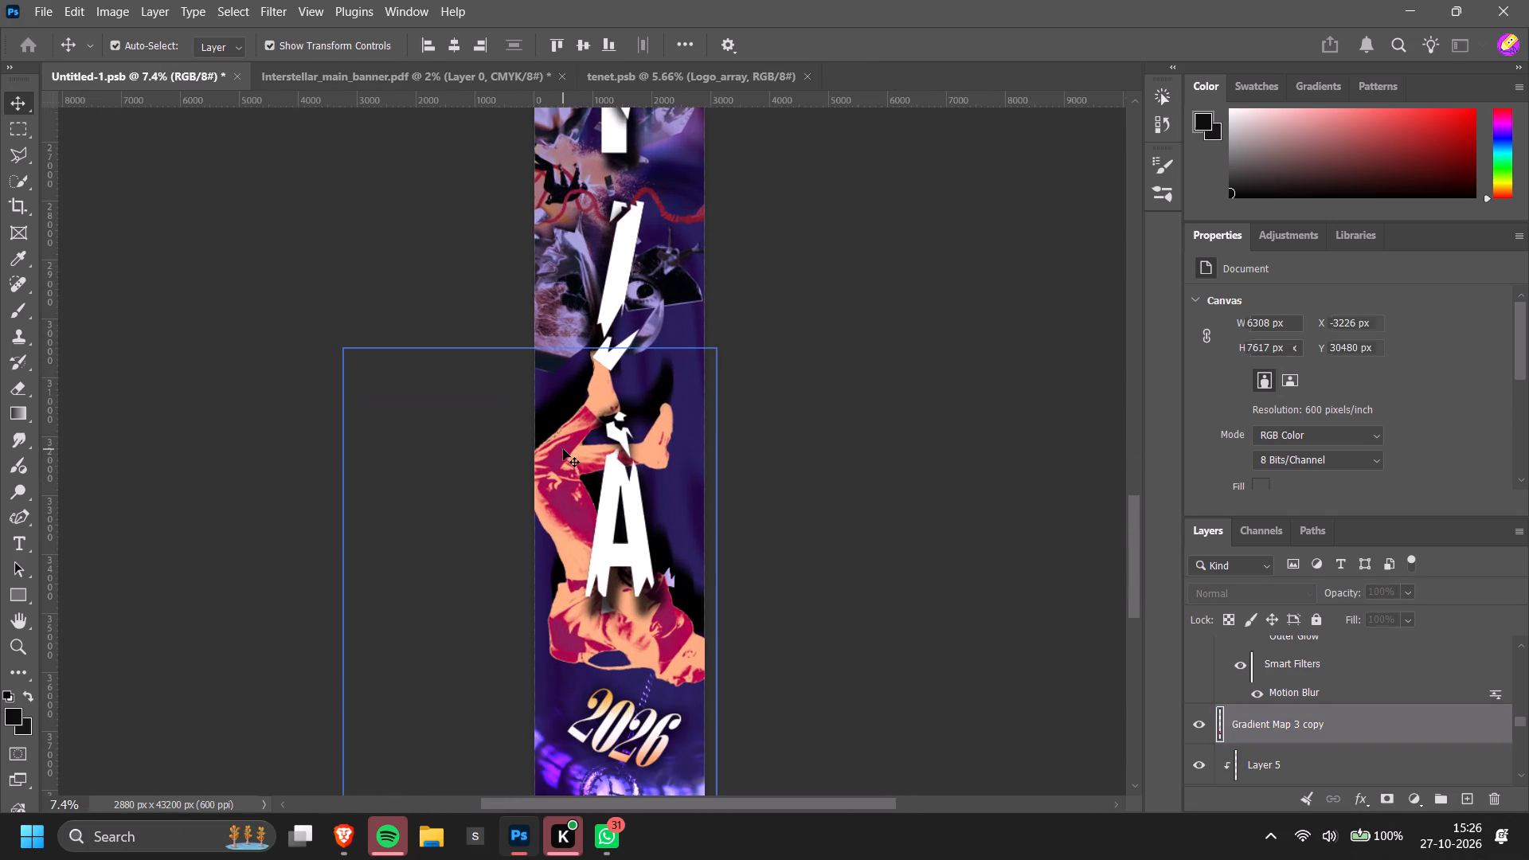
pyautogui.moveTo(340, 348); pyautogui.dragTo(389, 376)
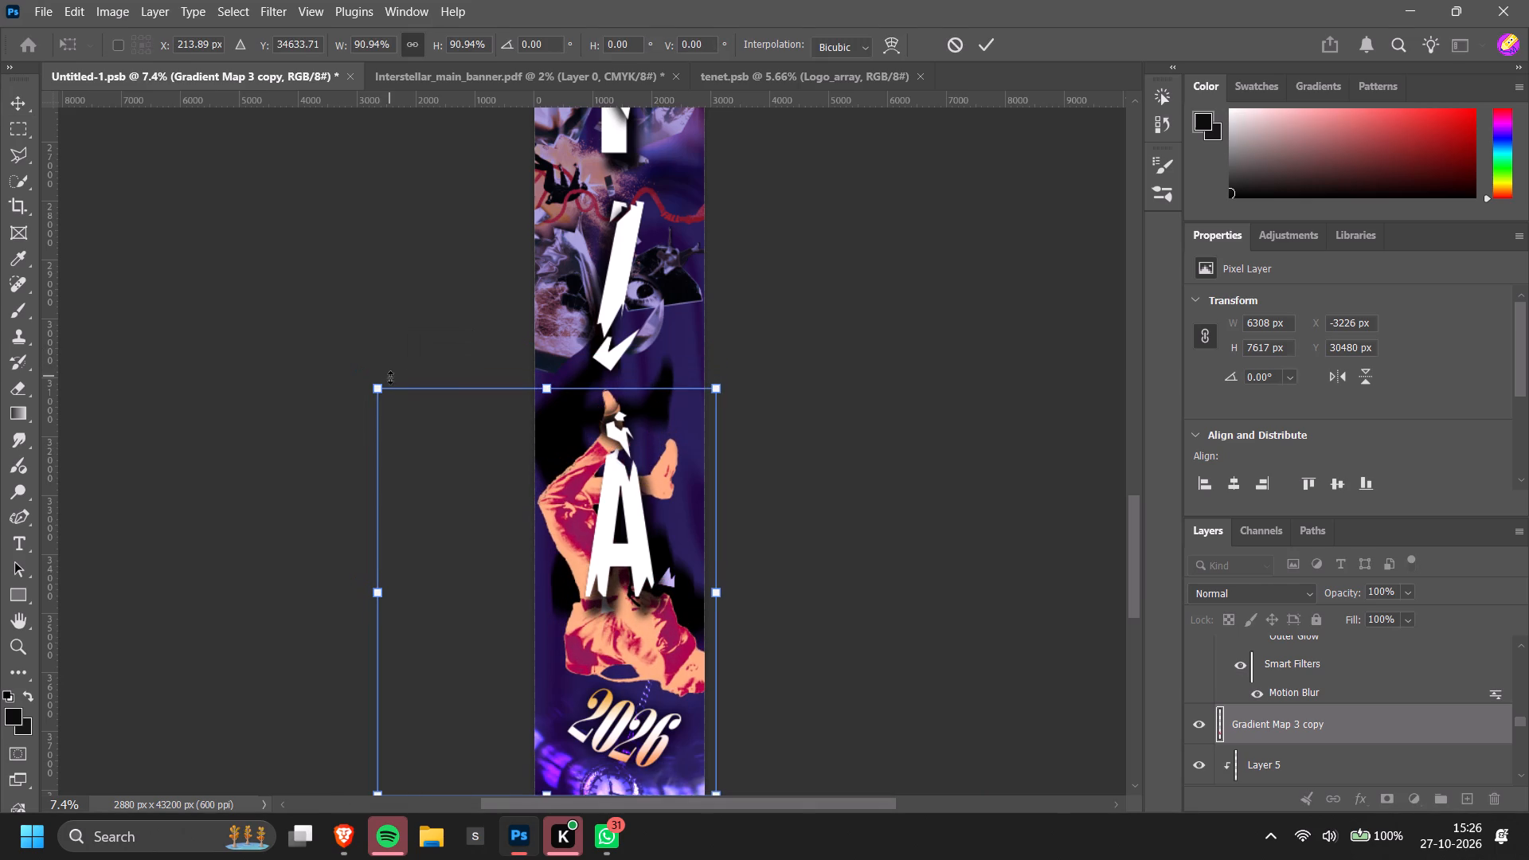
pyautogui.moveTo(669, 637); pyautogui.dragTo(651, 608)
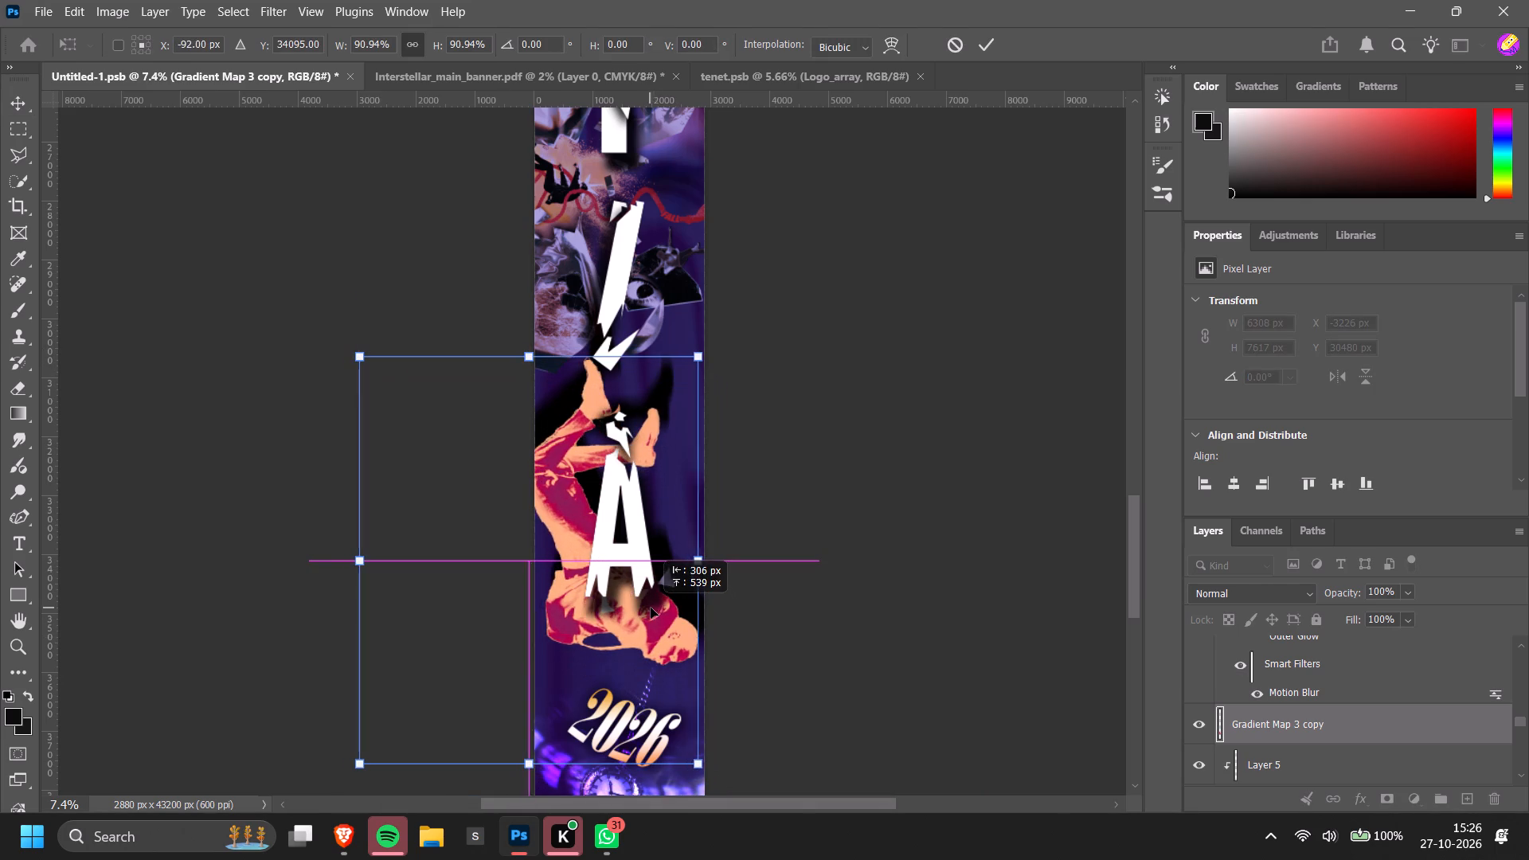
pyautogui.moveTo(651, 608); pyautogui.dragTo(652, 608)
pyautogui.click(1049, 651)
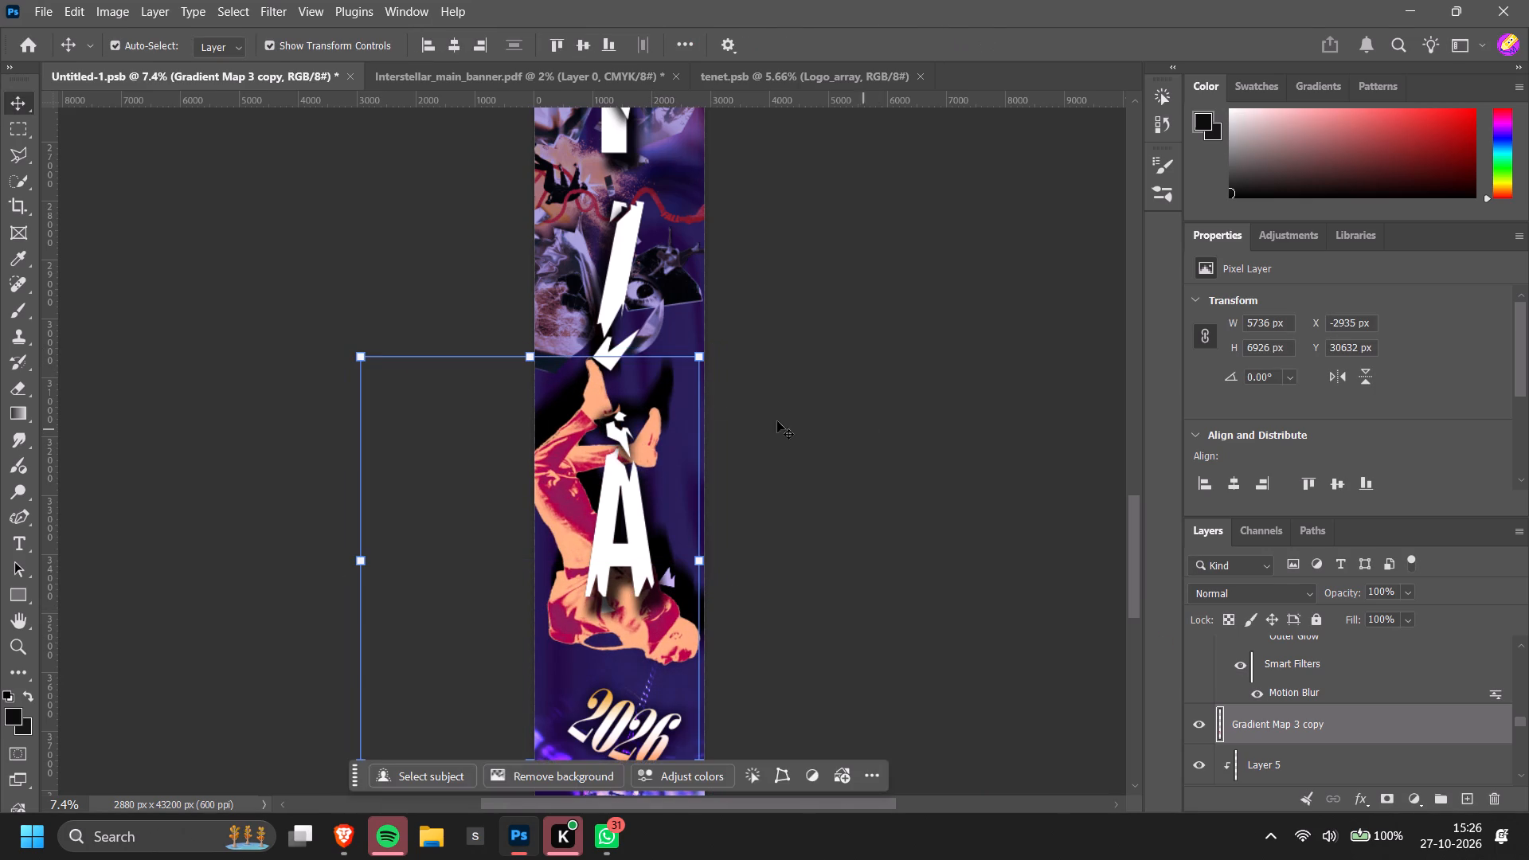
# Scale the Gradient Map 3 layer behind the upside-down figure to 94.05% and position it at X -2959 px, Y 29998 px.
pyautogui.click(668, 380)
pyautogui.moveTo(719, 298); pyautogui.dragTo(705, 318)
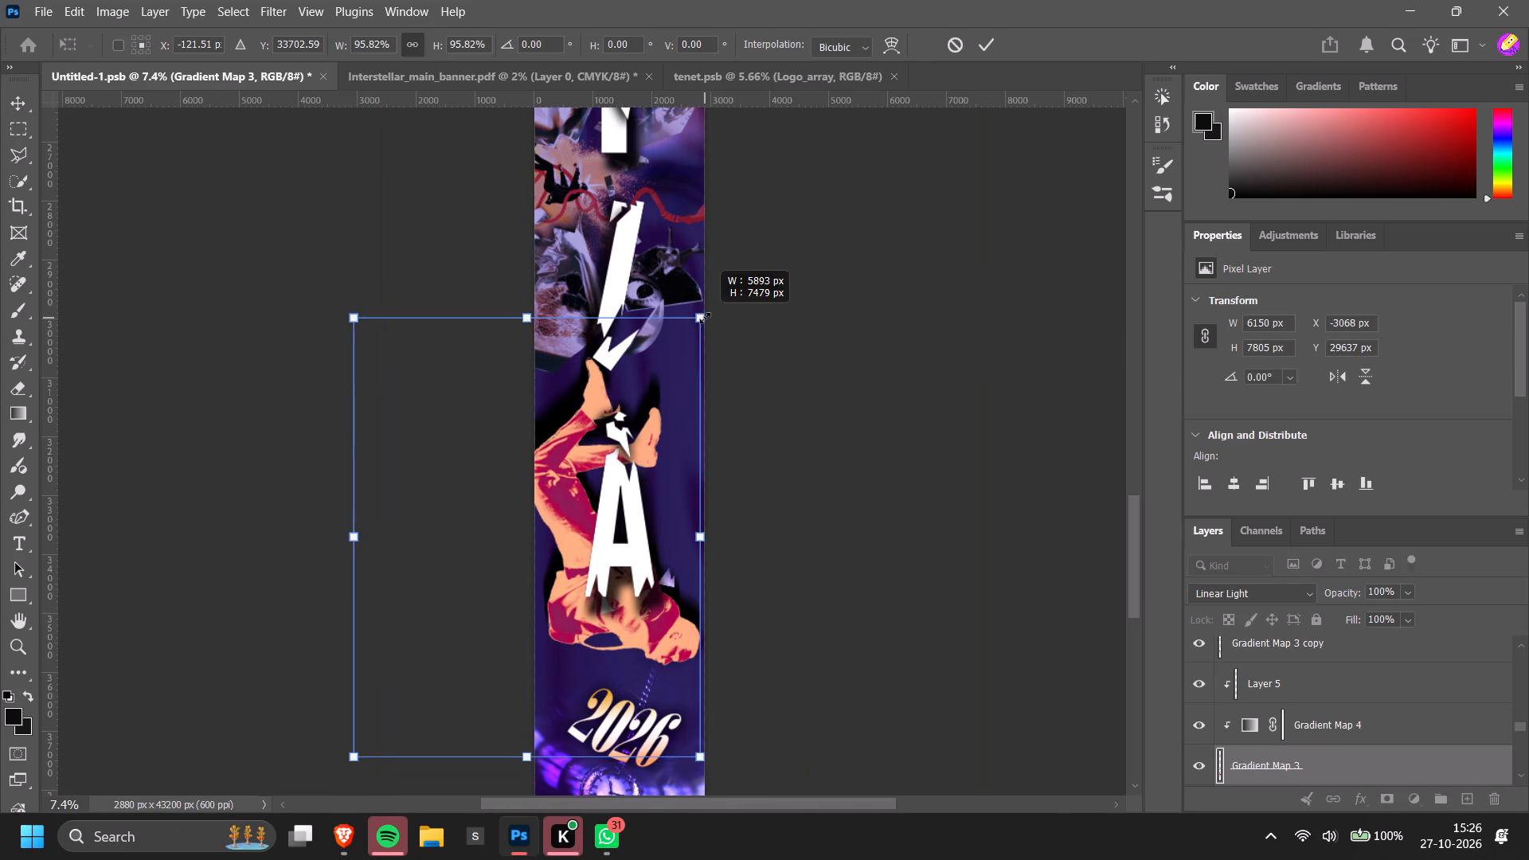
pyautogui.moveTo(705, 318); pyautogui.dragTo(703, 330)
pyautogui.moveTo(659, 493); pyautogui.dragTo(665, 476)
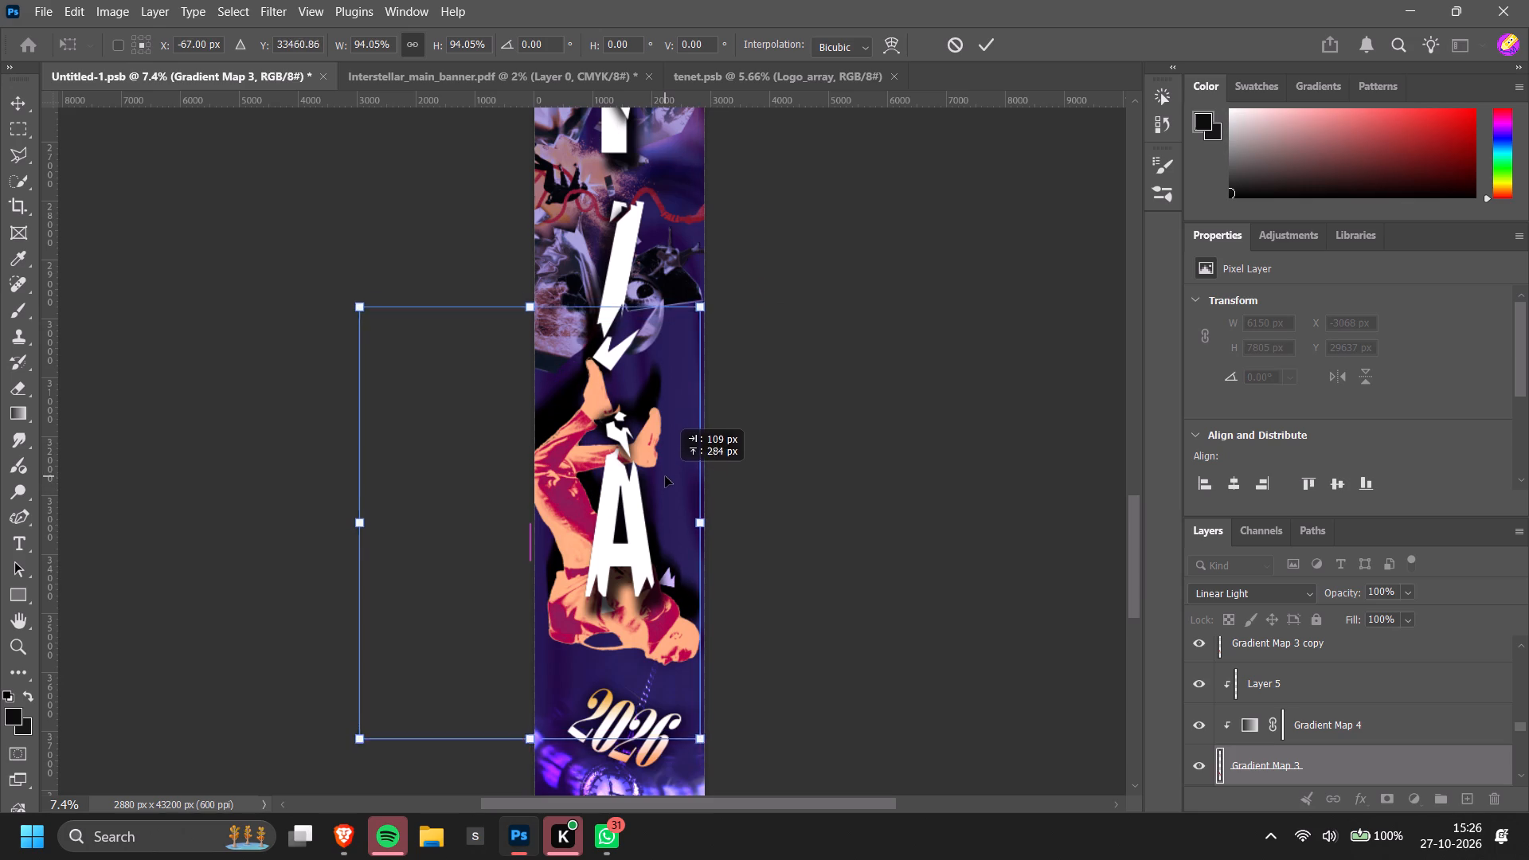
pyautogui.moveTo(665, 476); pyautogui.dragTo(665, 480)
pyautogui.click(954, 575)
# Apply a Motion Blur to the Gradient Map 3 layer with an angle of 85° and a distance of 870 pixels.
pyautogui.scroll(-2, 997, 606)
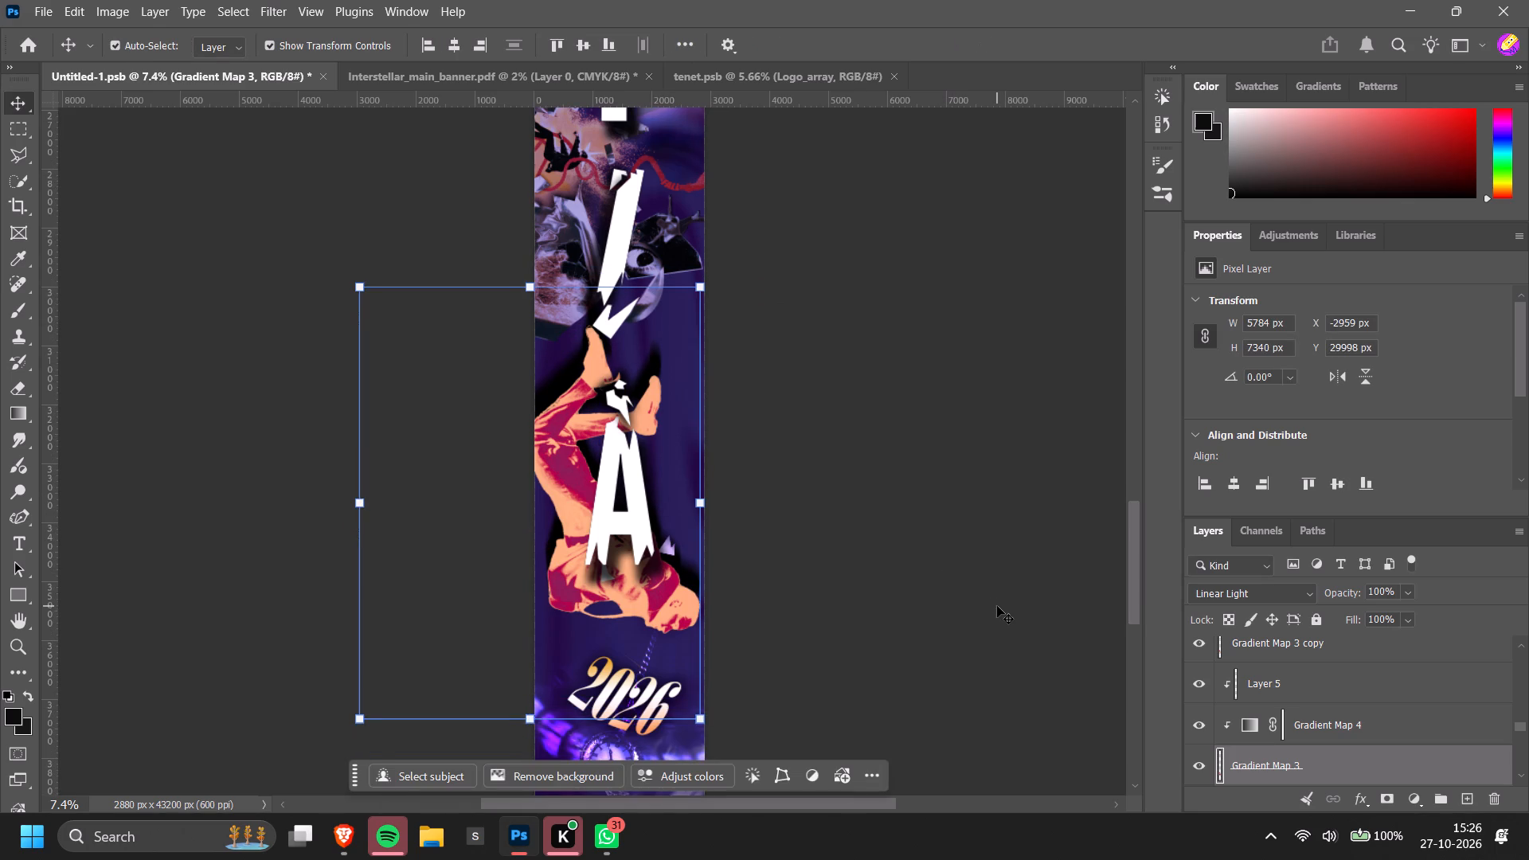
pyautogui.moveTo(263, 12); pyautogui.dragTo(273, 15)
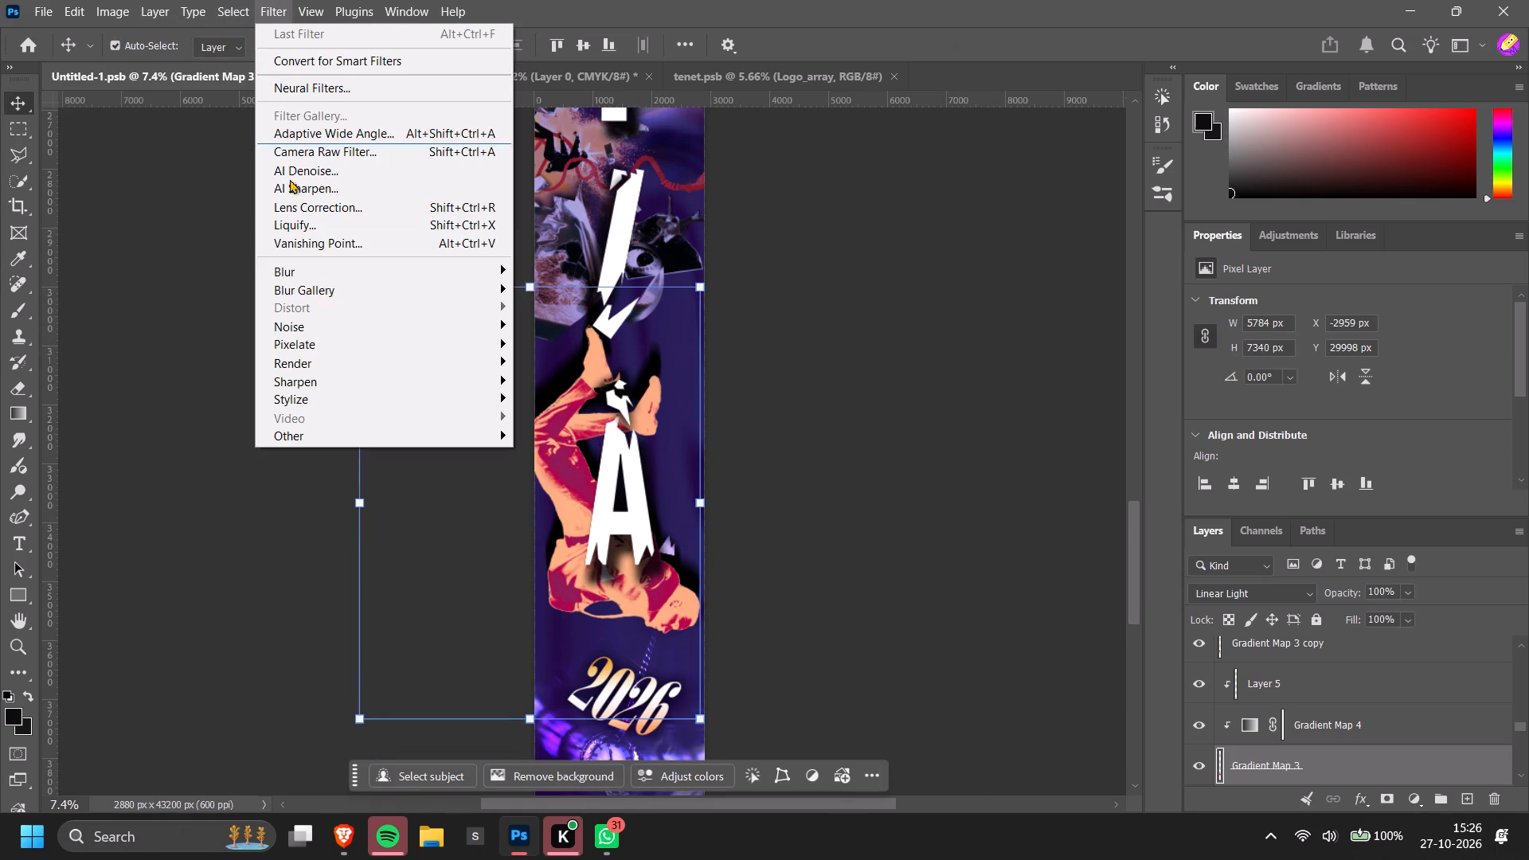
pyautogui.click(370, 276)
pyautogui.click(596, 372)
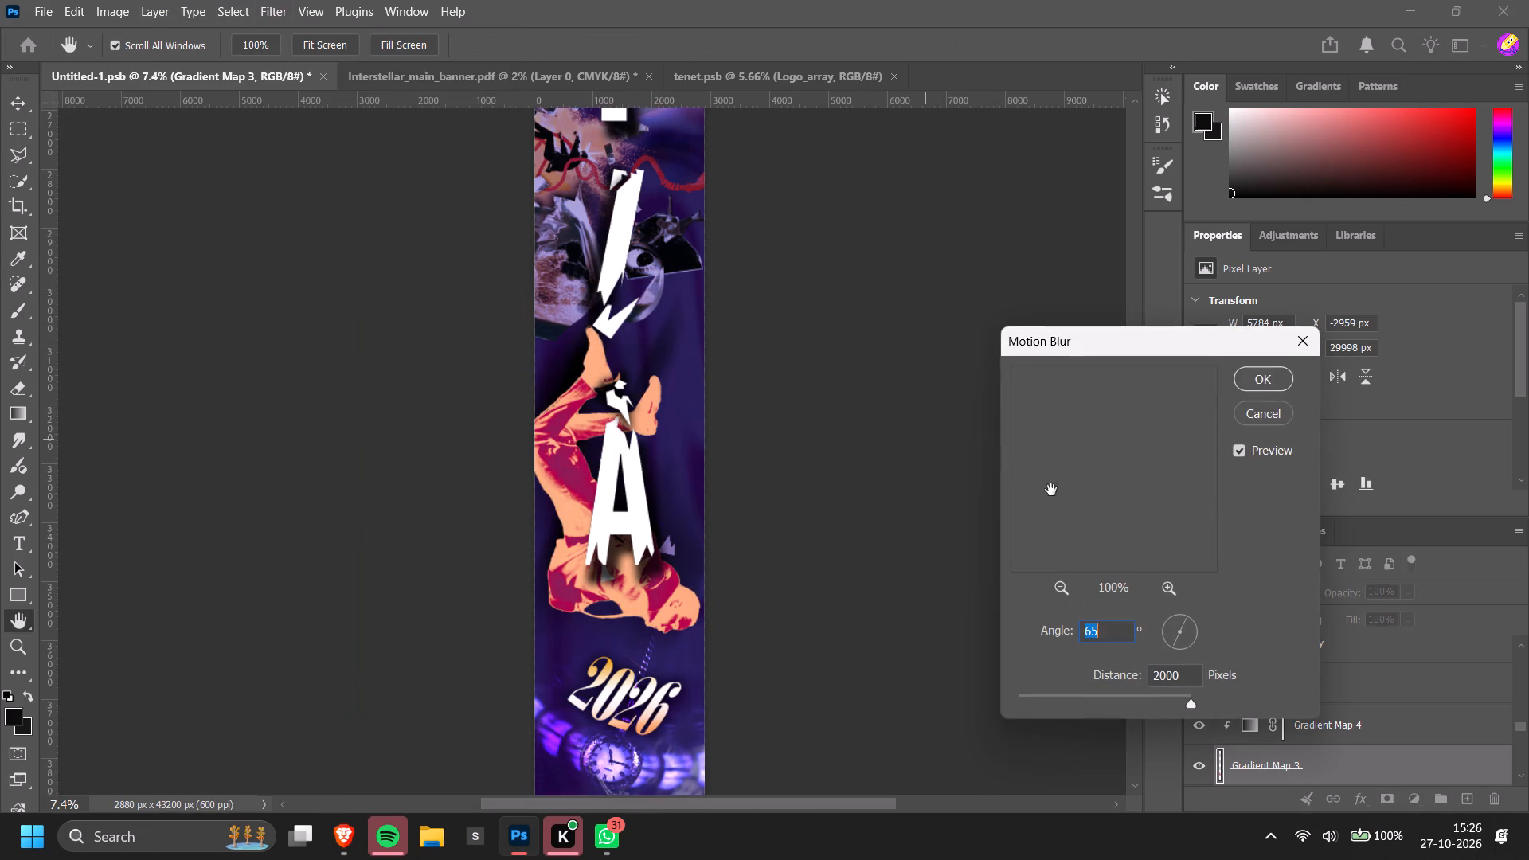
pyautogui.click(1182, 642)
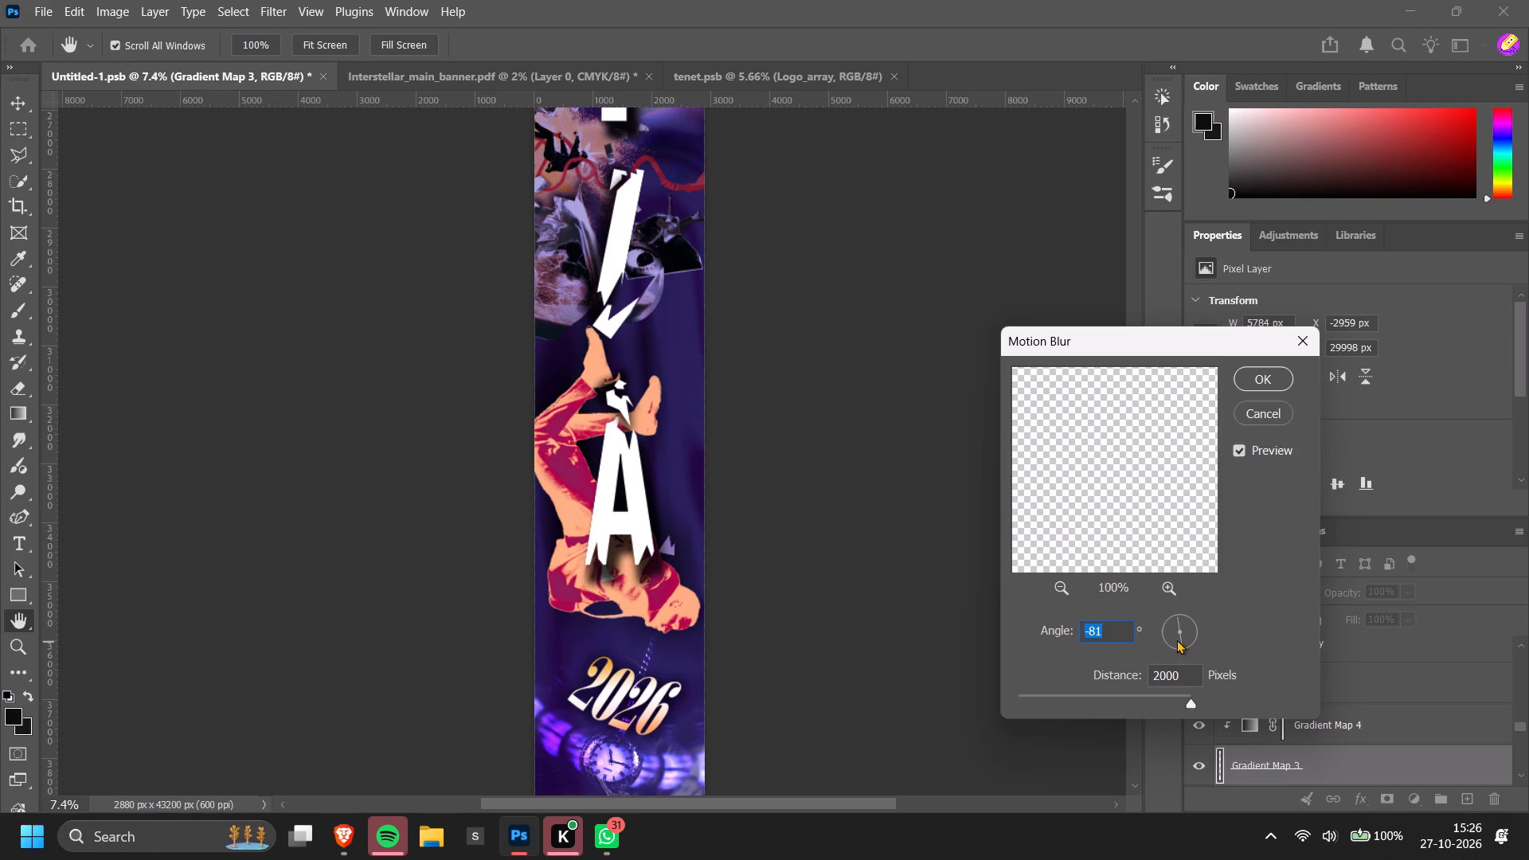
pyautogui.click(1177, 639)
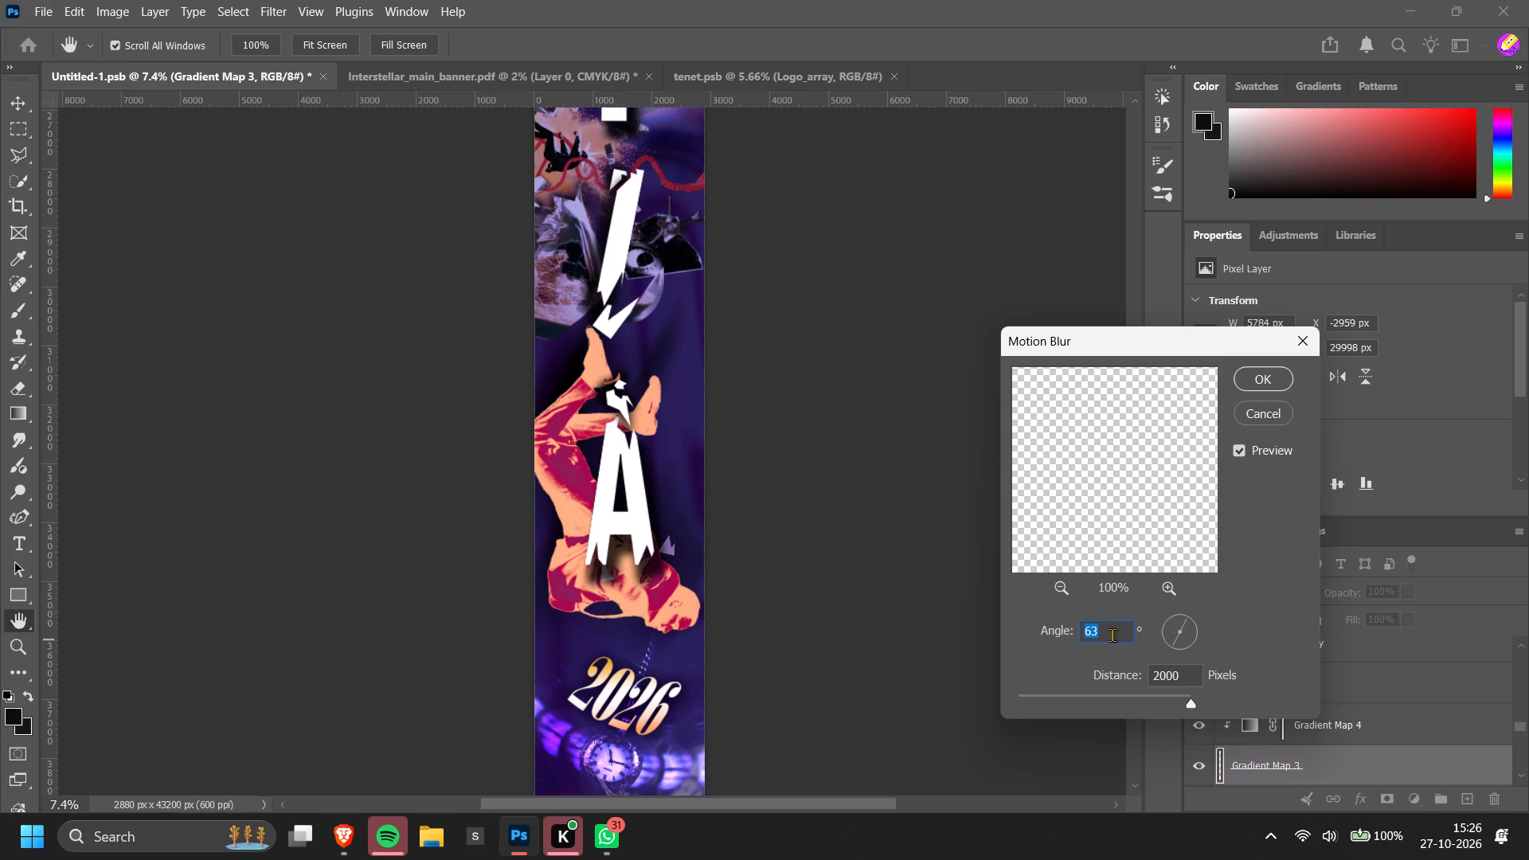
pyautogui.click(1104, 694)
pyautogui.click(1115, 696)
pyautogui.click(1140, 695)
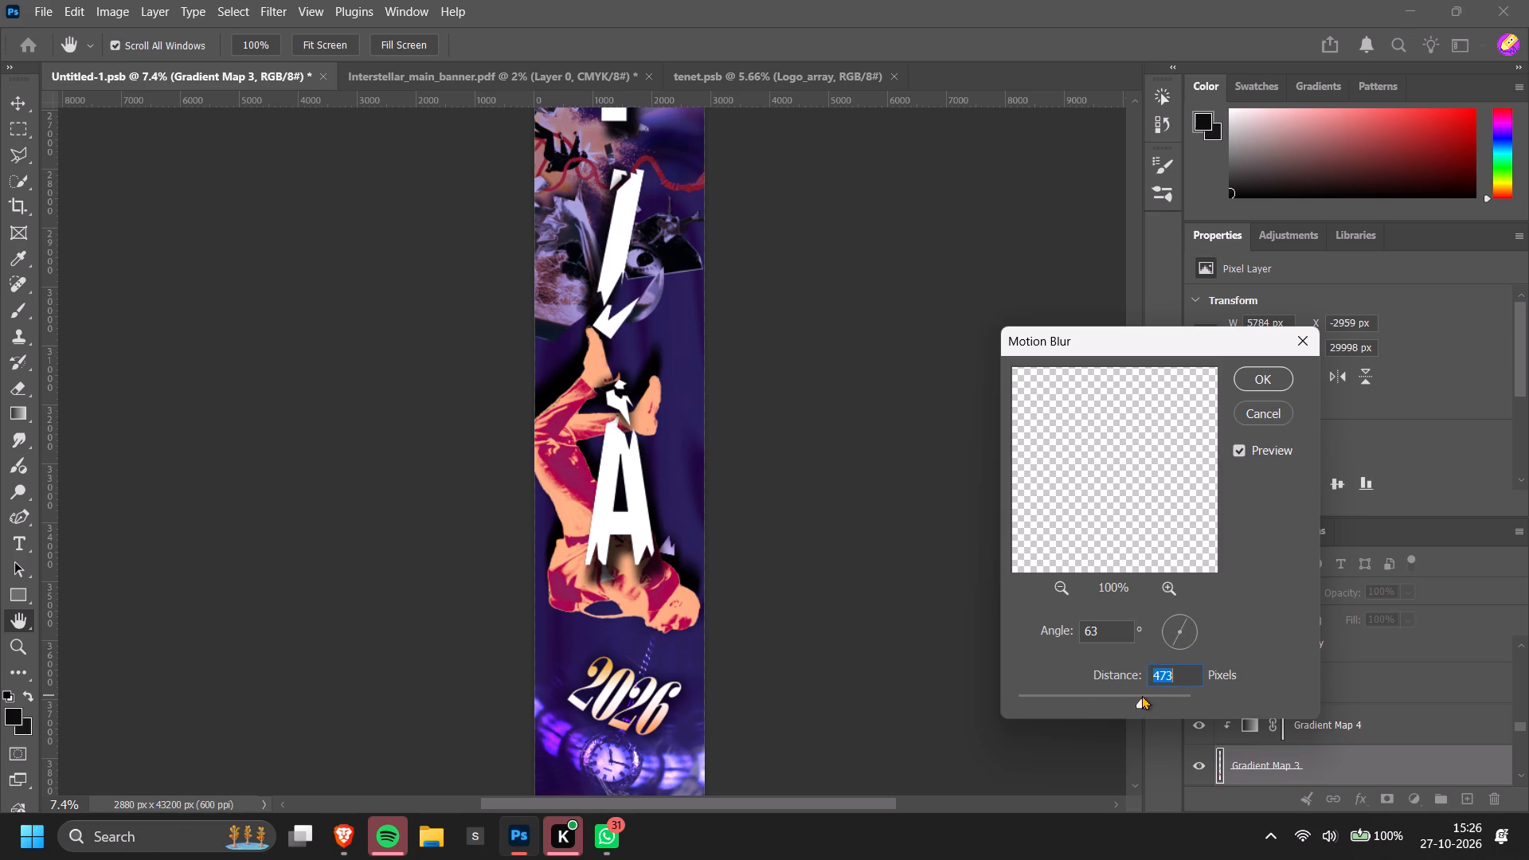
pyautogui.click(1155, 695)
pyautogui.click(1179, 649)
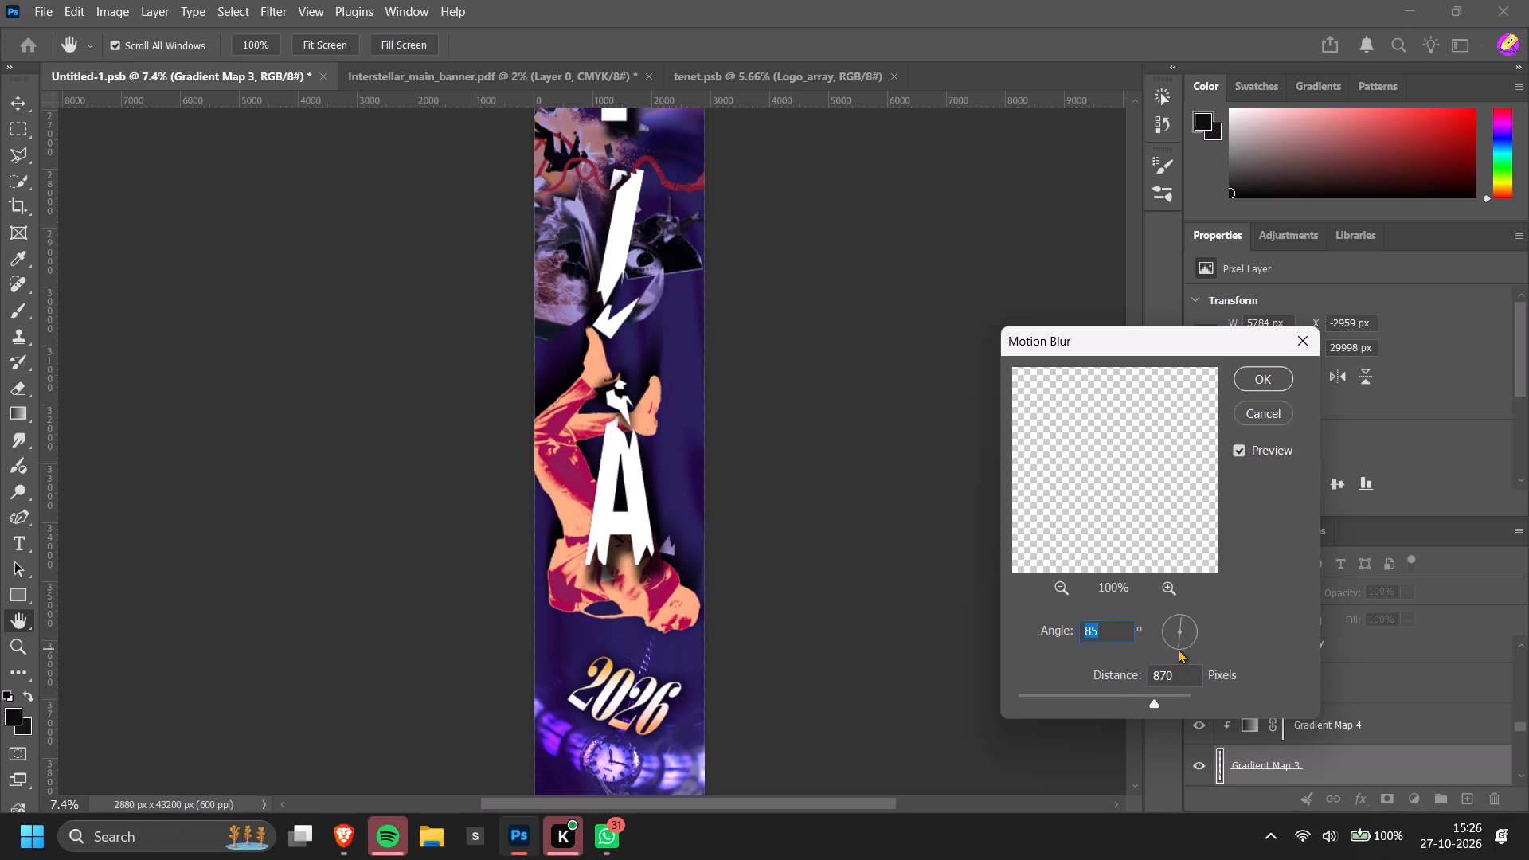
pyautogui.click(1265, 389)
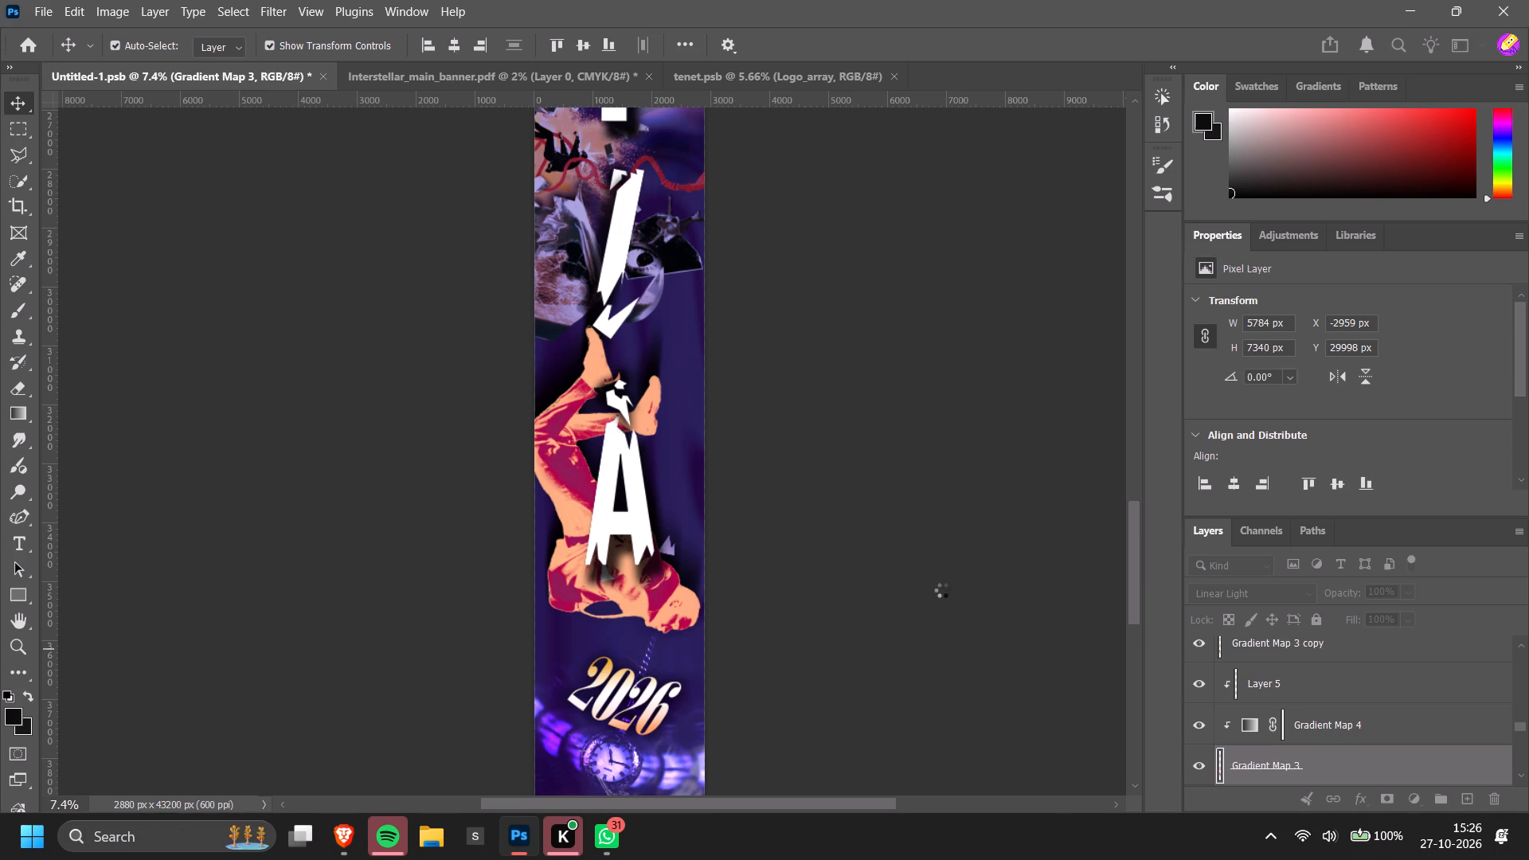
pyautogui.scroll(-2, 942, 590)
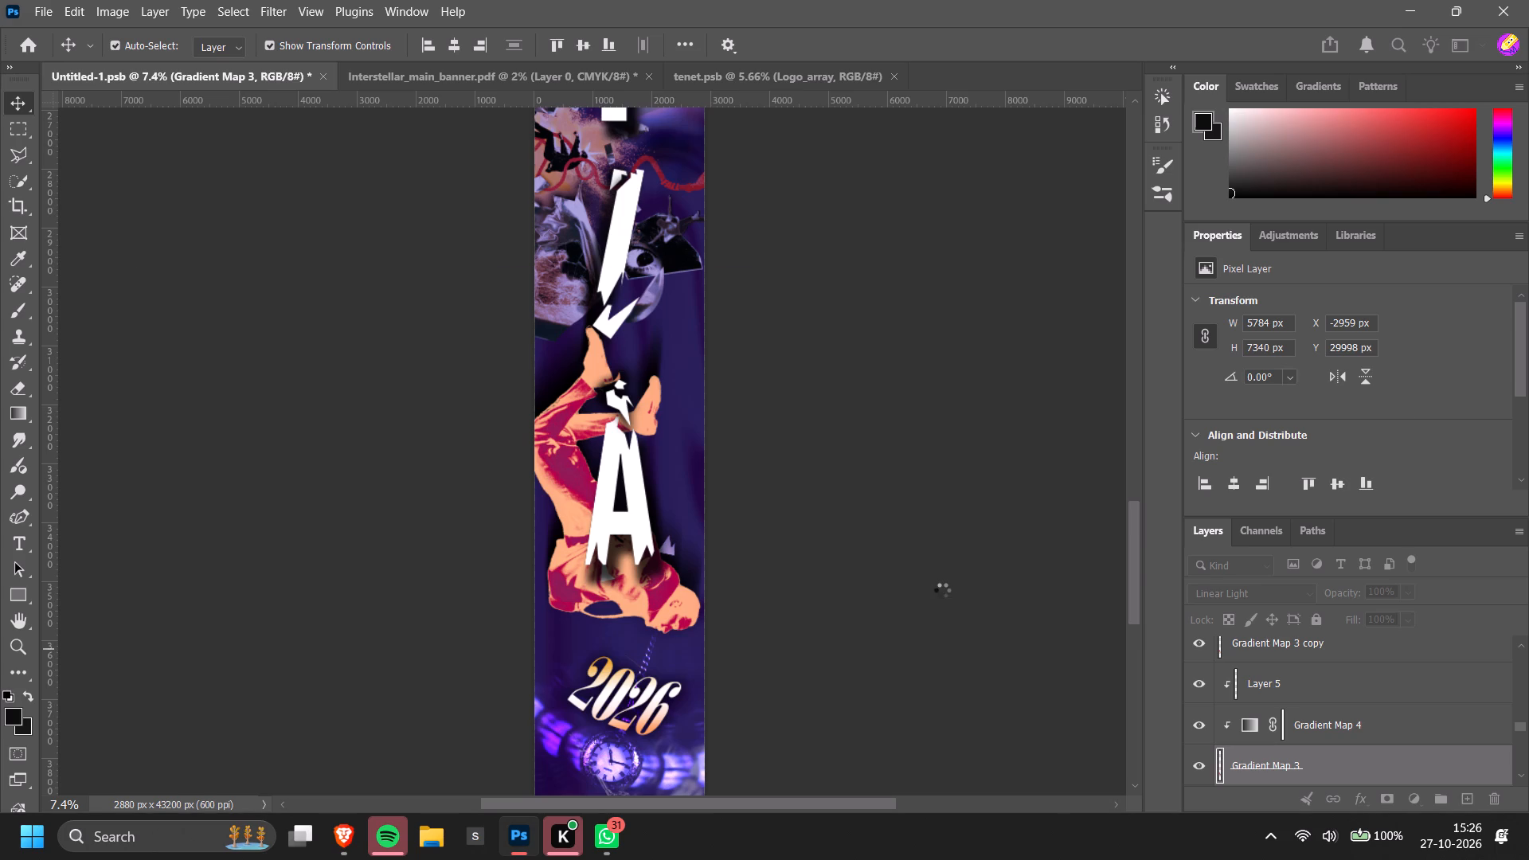
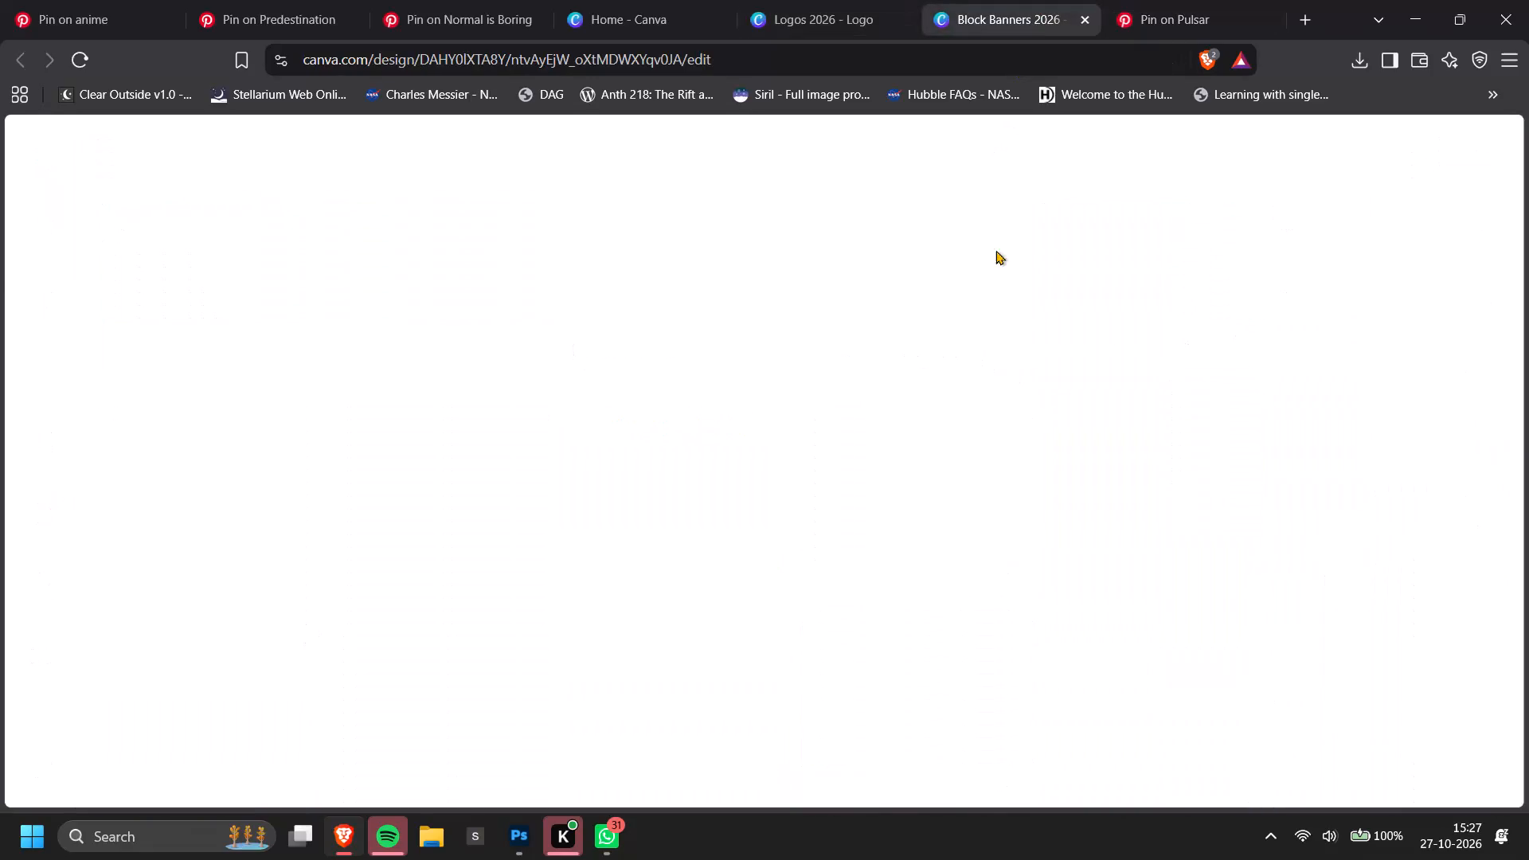
# On Page 6 of the Block Banners 2026 design, move the blue oval sky map down over the pulsar.
pyautogui.click(1027, 488)
pyautogui.scroll(-2, 1029, 491)
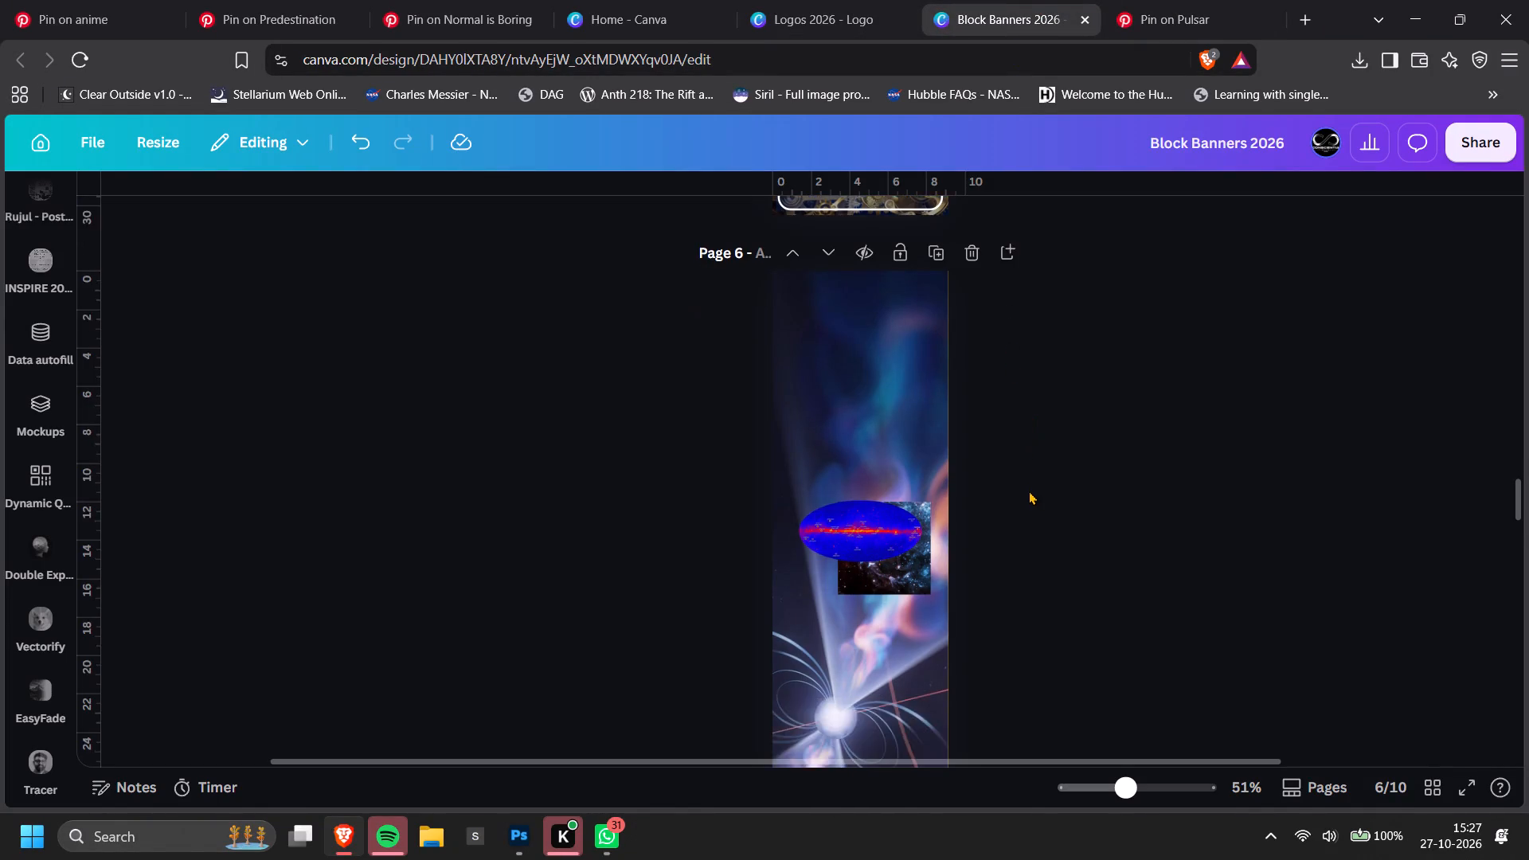
pyautogui.moveTo(890, 336); pyautogui.dragTo(866, 505)
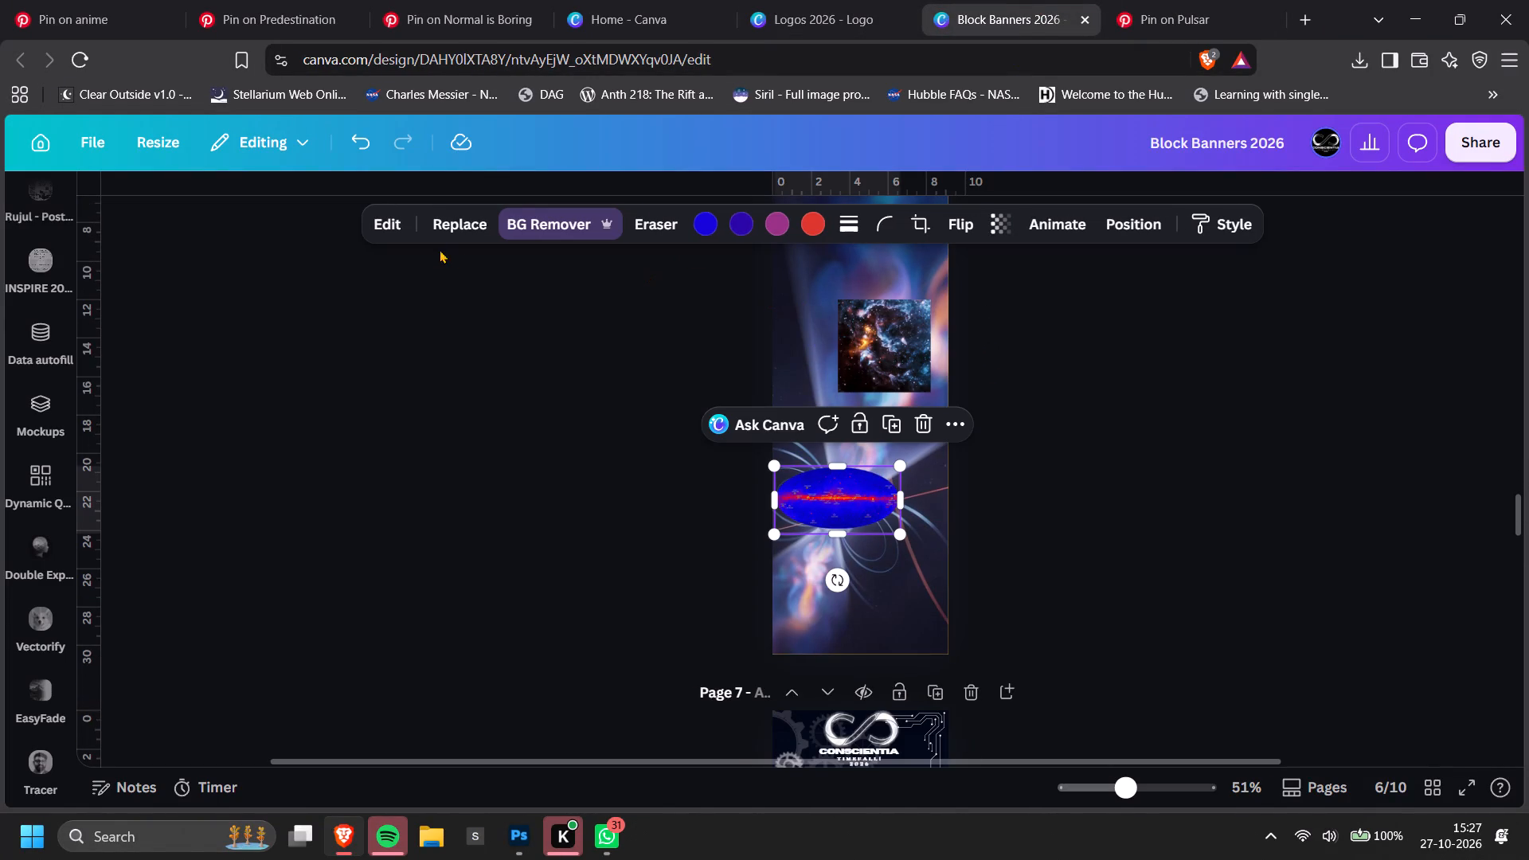
pyautogui.click(399, 221)
pyautogui.click(1110, 565)
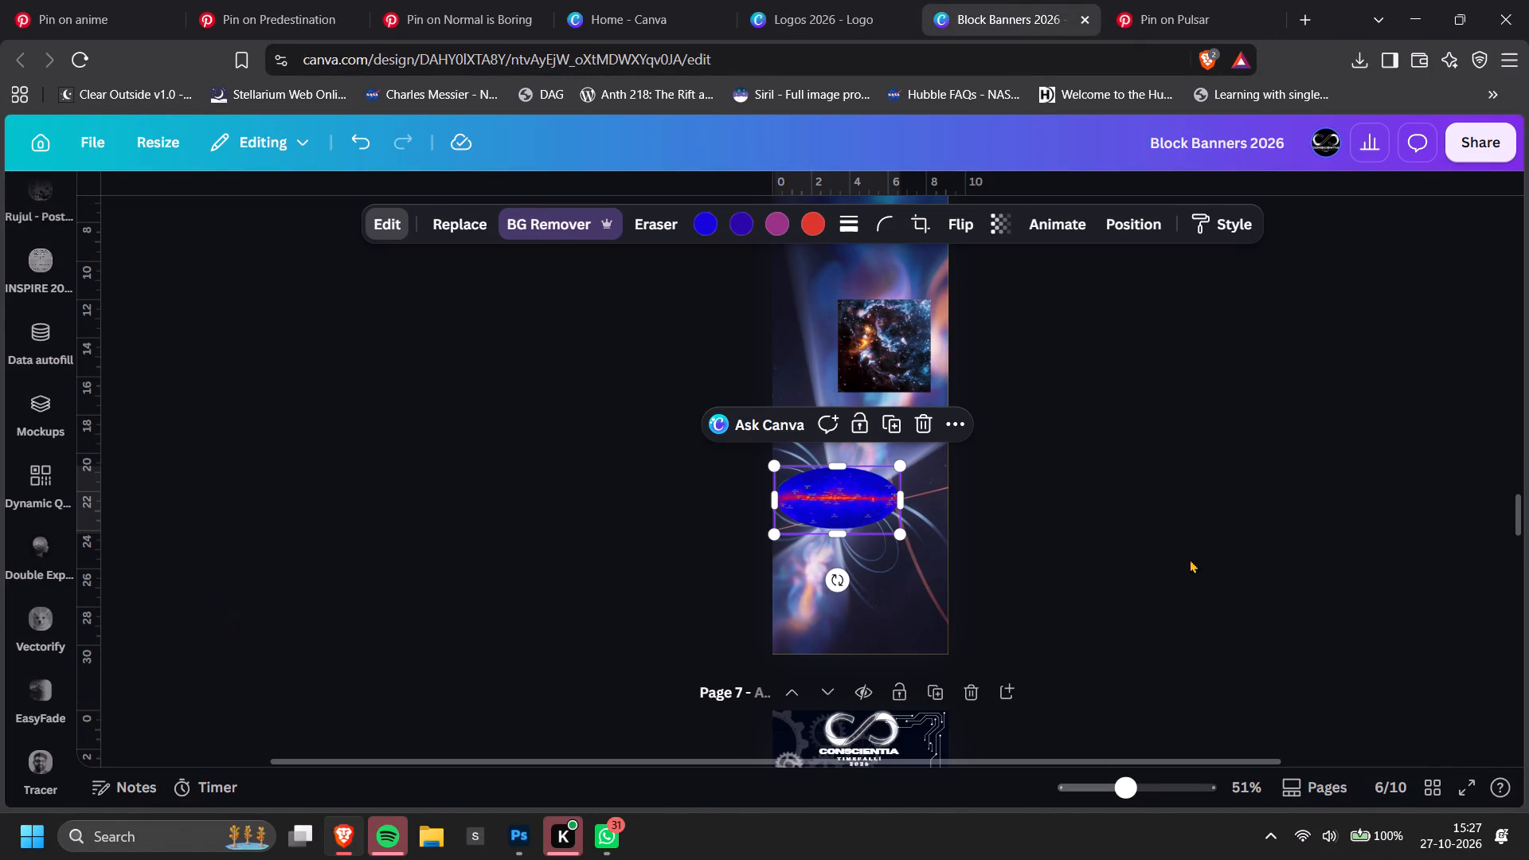
pyautogui.click(1135, 538)
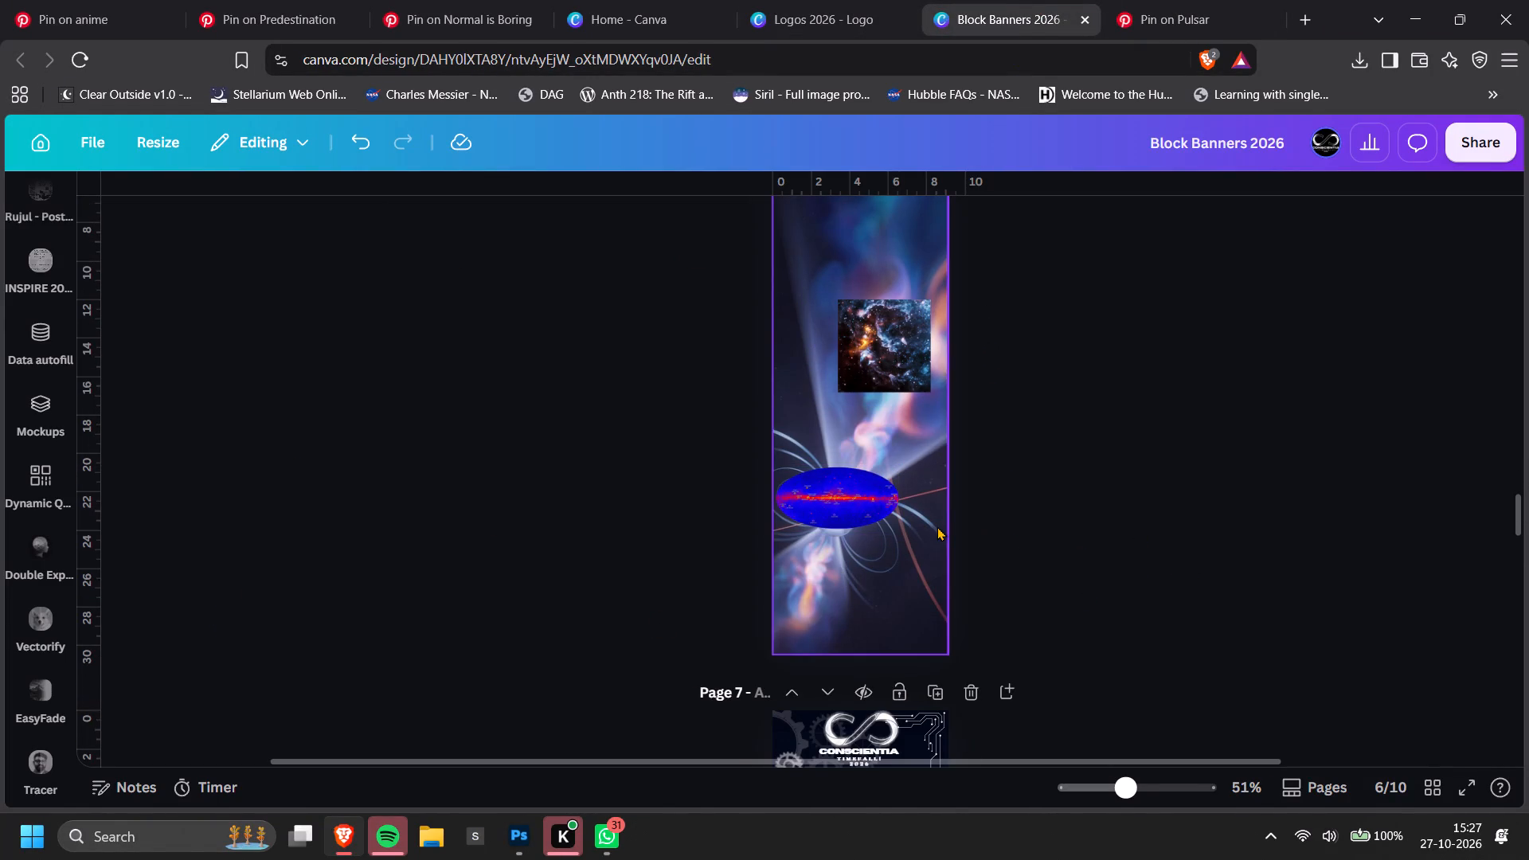
# Switch to Photoshop and close Interstellar_main_banner.pdf without saving its changes.
pyautogui.hotkey('alt', 'Tab')
pyautogui.hotkey('alt', 'Tab')
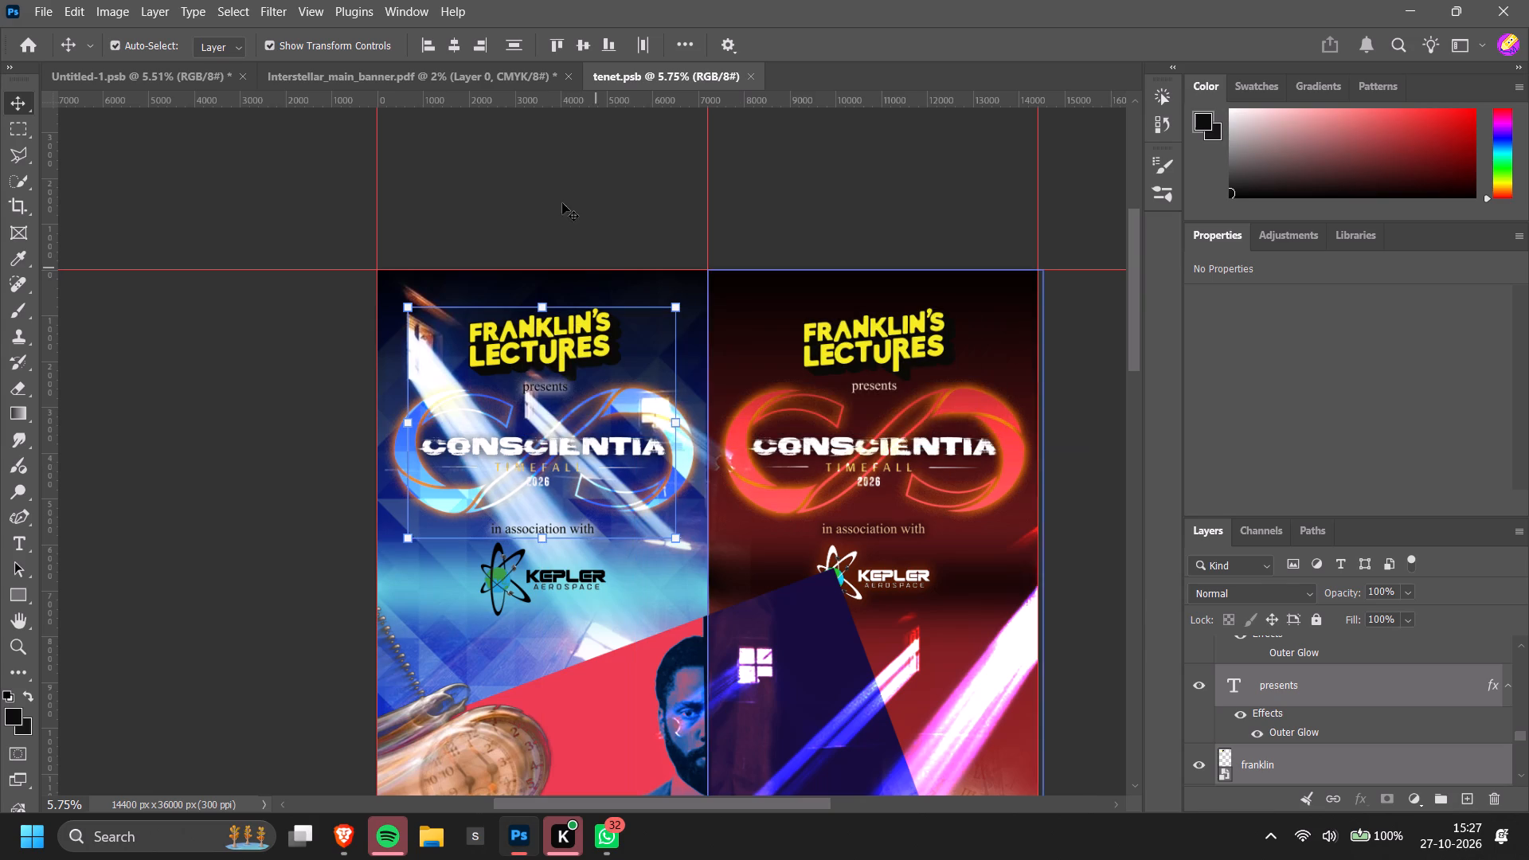
pyautogui.click(289, 88)
pyautogui.click(147, 77)
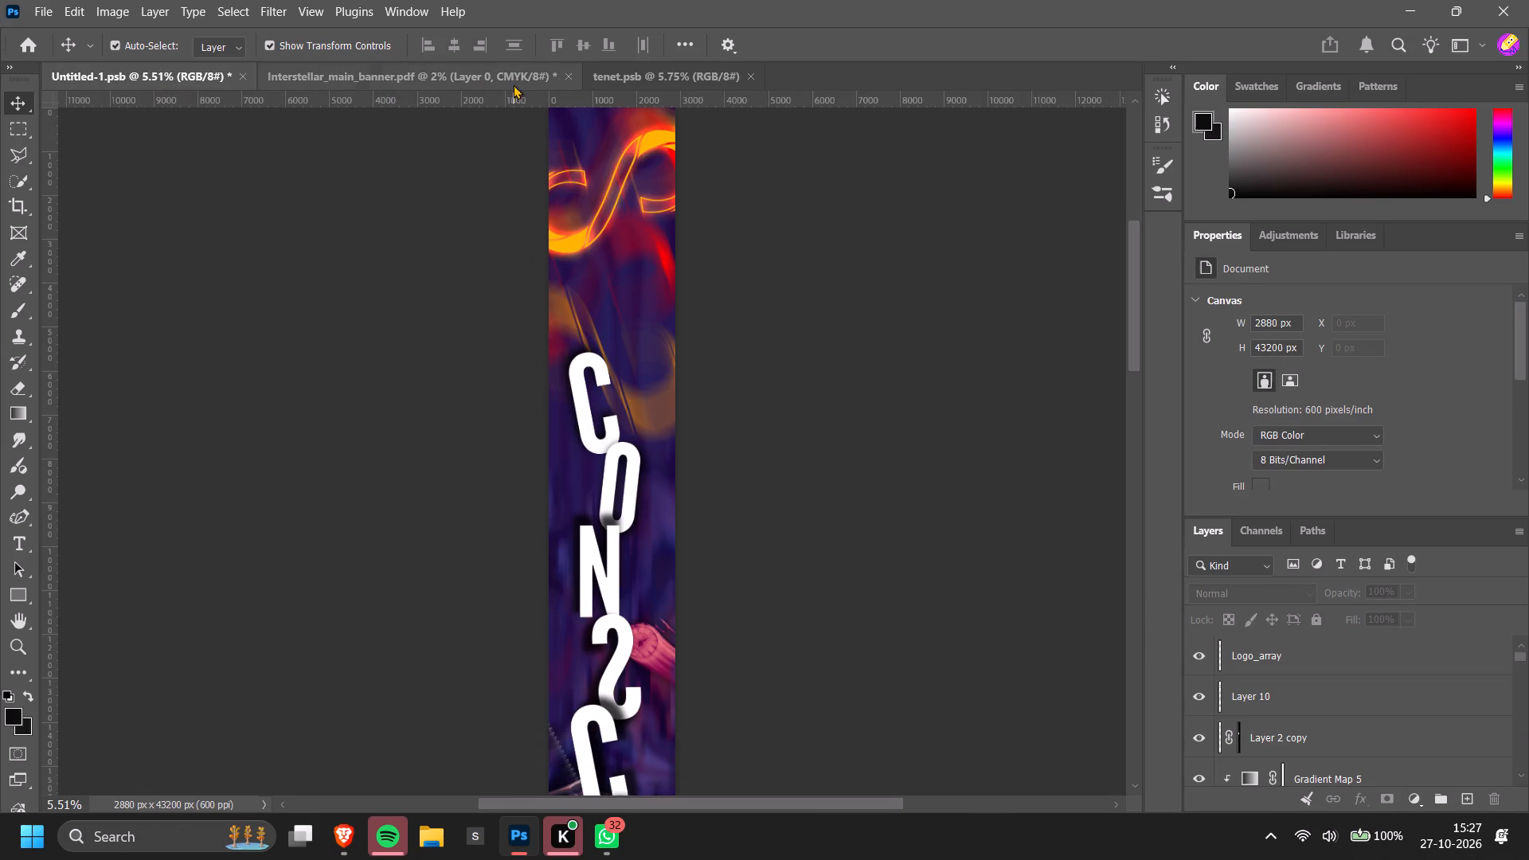
pyautogui.click(568, 78)
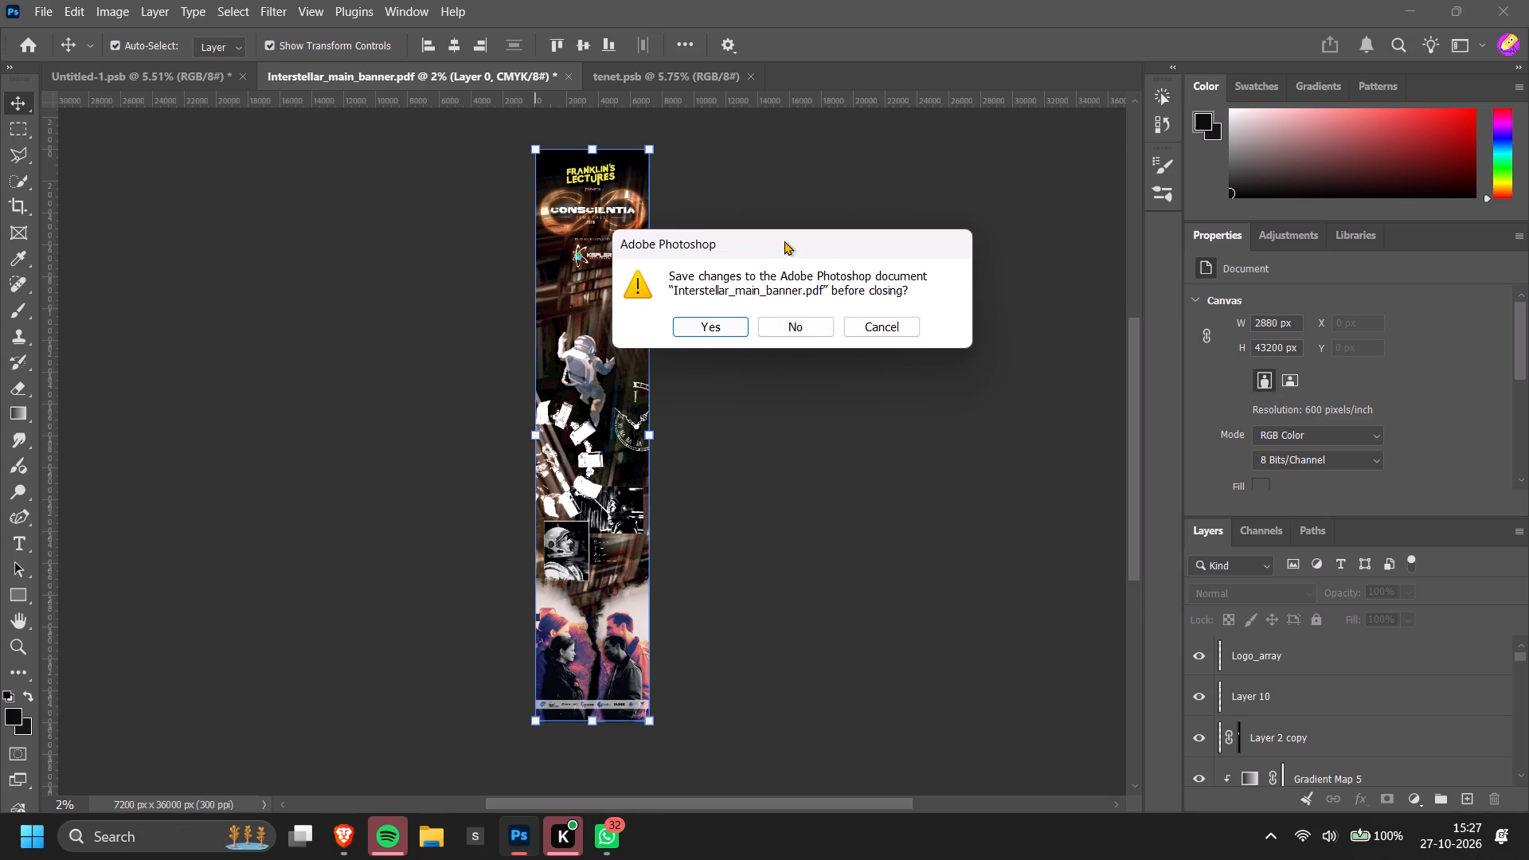
pyautogui.moveTo(784, 240); pyautogui.dragTo(671, 279)
pyautogui.scroll(-3, 1406, 719)
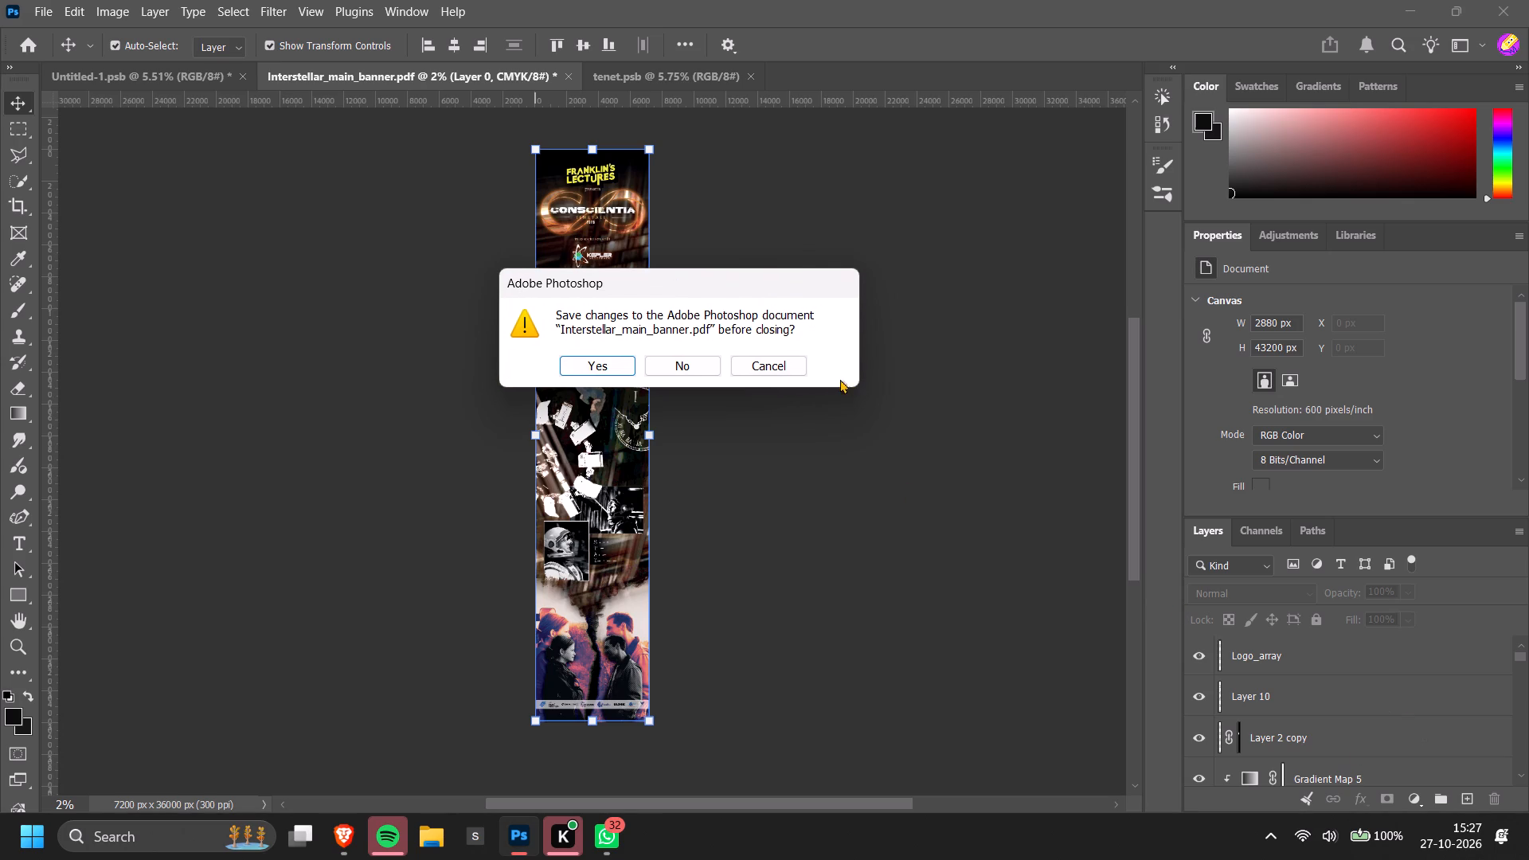
pyautogui.click(774, 365)
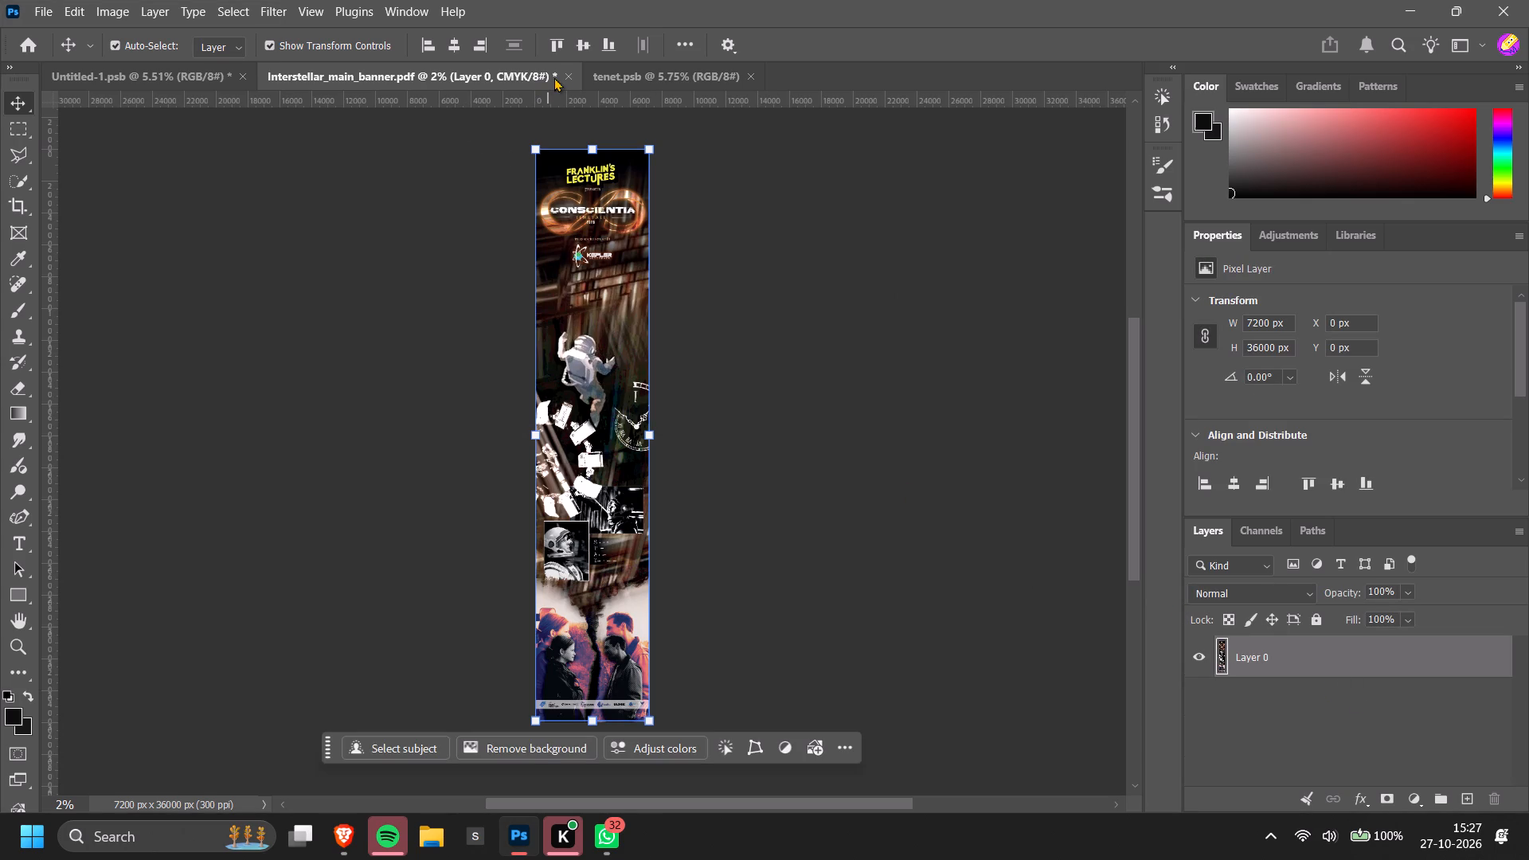
pyautogui.click(563, 72)
pyautogui.click(678, 365)
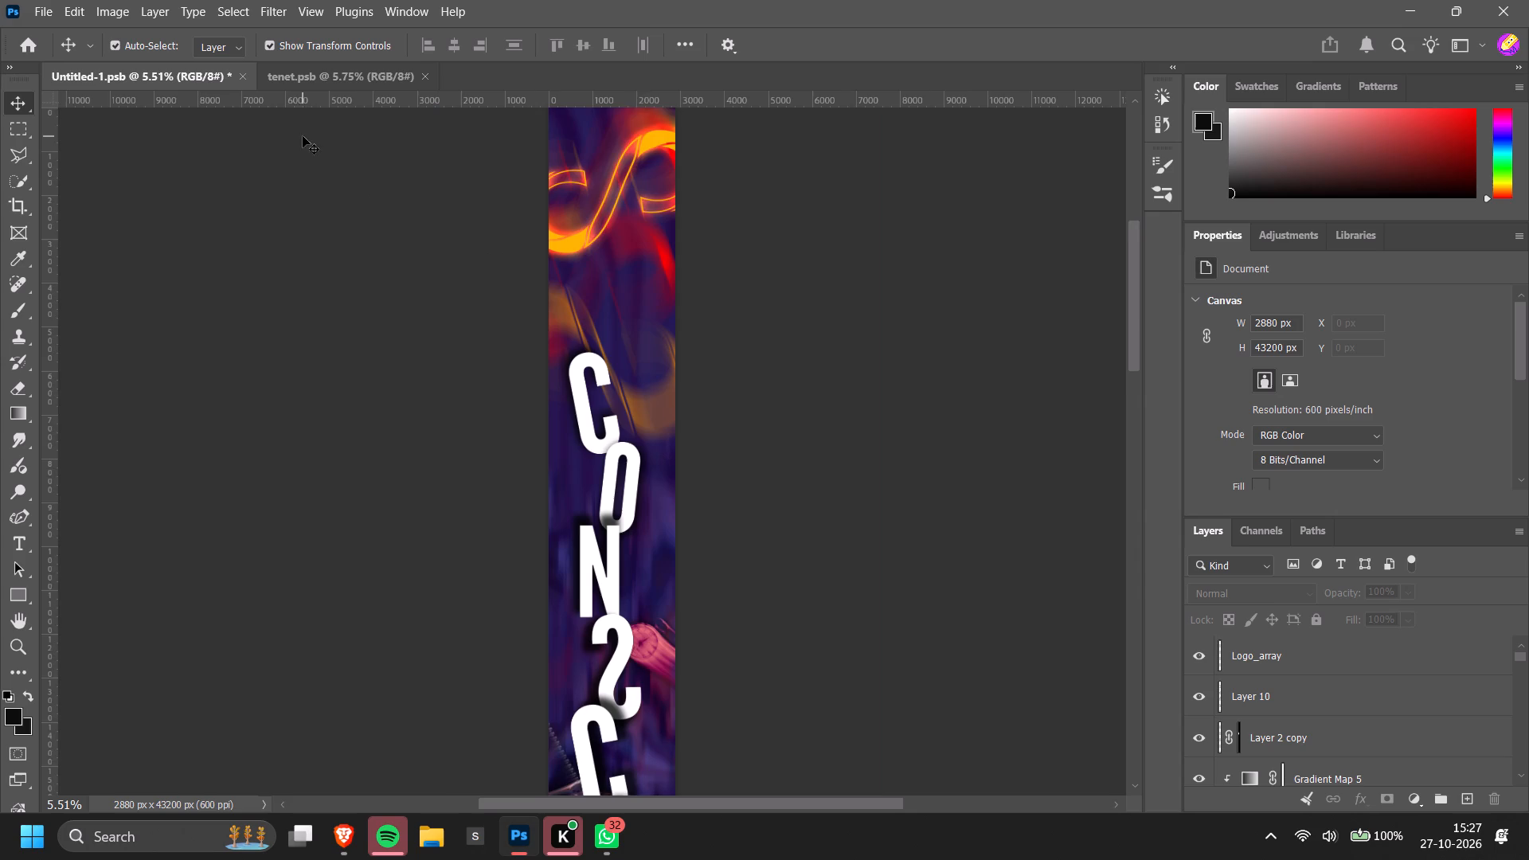
# Paste the copied Franklin's Lectures and Conscientia header layers into Untitled-1.psb, scale them to 51.75% and place them across the banner's top.
pyautogui.scroll(-2, 788, 333)
pyautogui.scroll(4, 788, 333)
pyautogui.hotkey('ctrl', 'v')
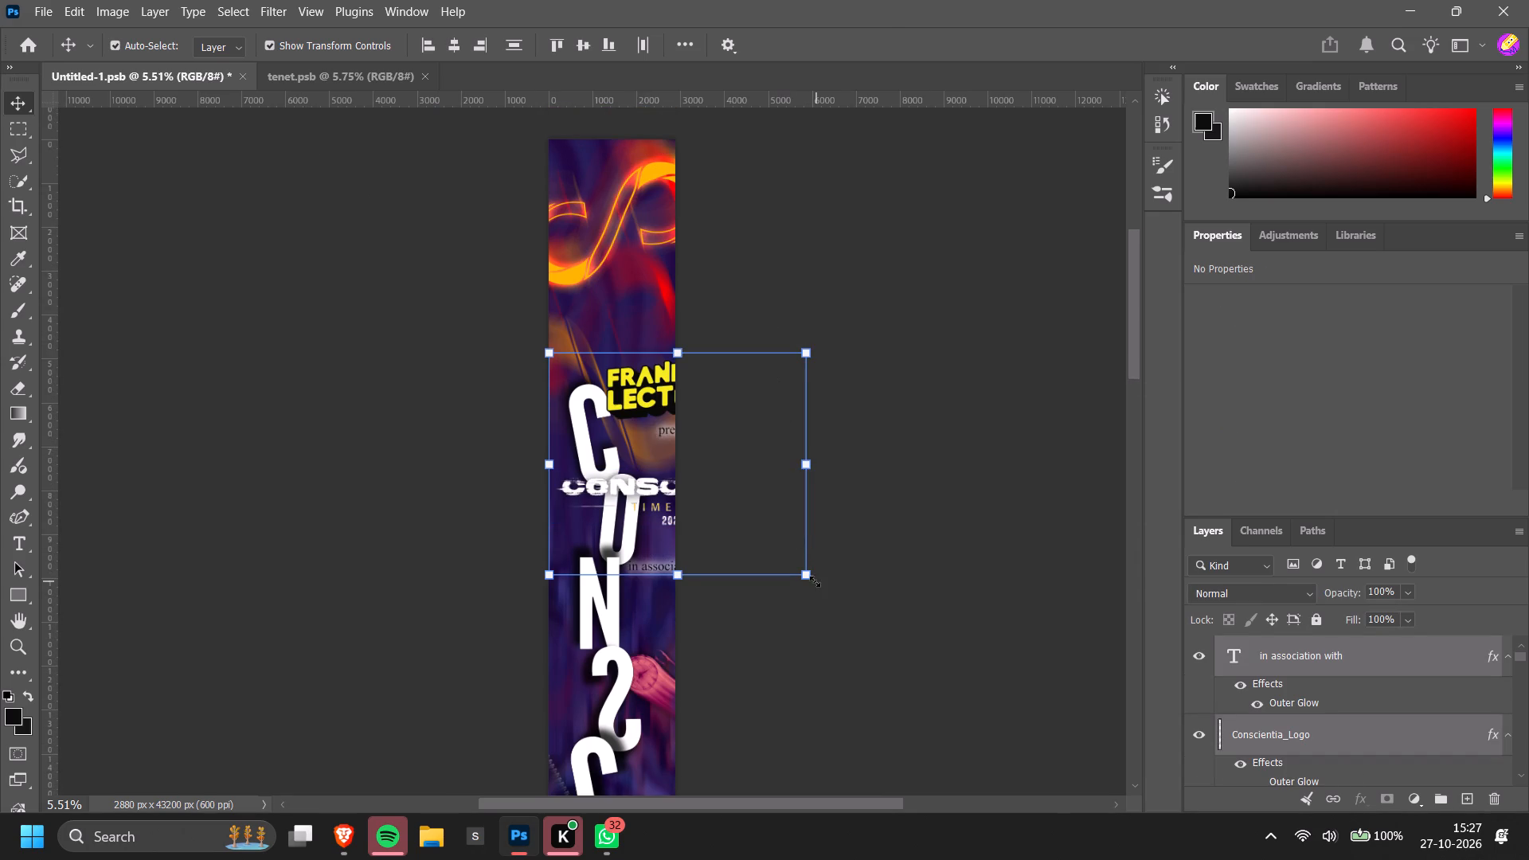
pyautogui.moveTo(809, 580); pyautogui.dragTo(672, 462)
pyautogui.scroll(1, 809, 580)
pyautogui.moveTo(658, 476); pyautogui.dragTo(656, 444)
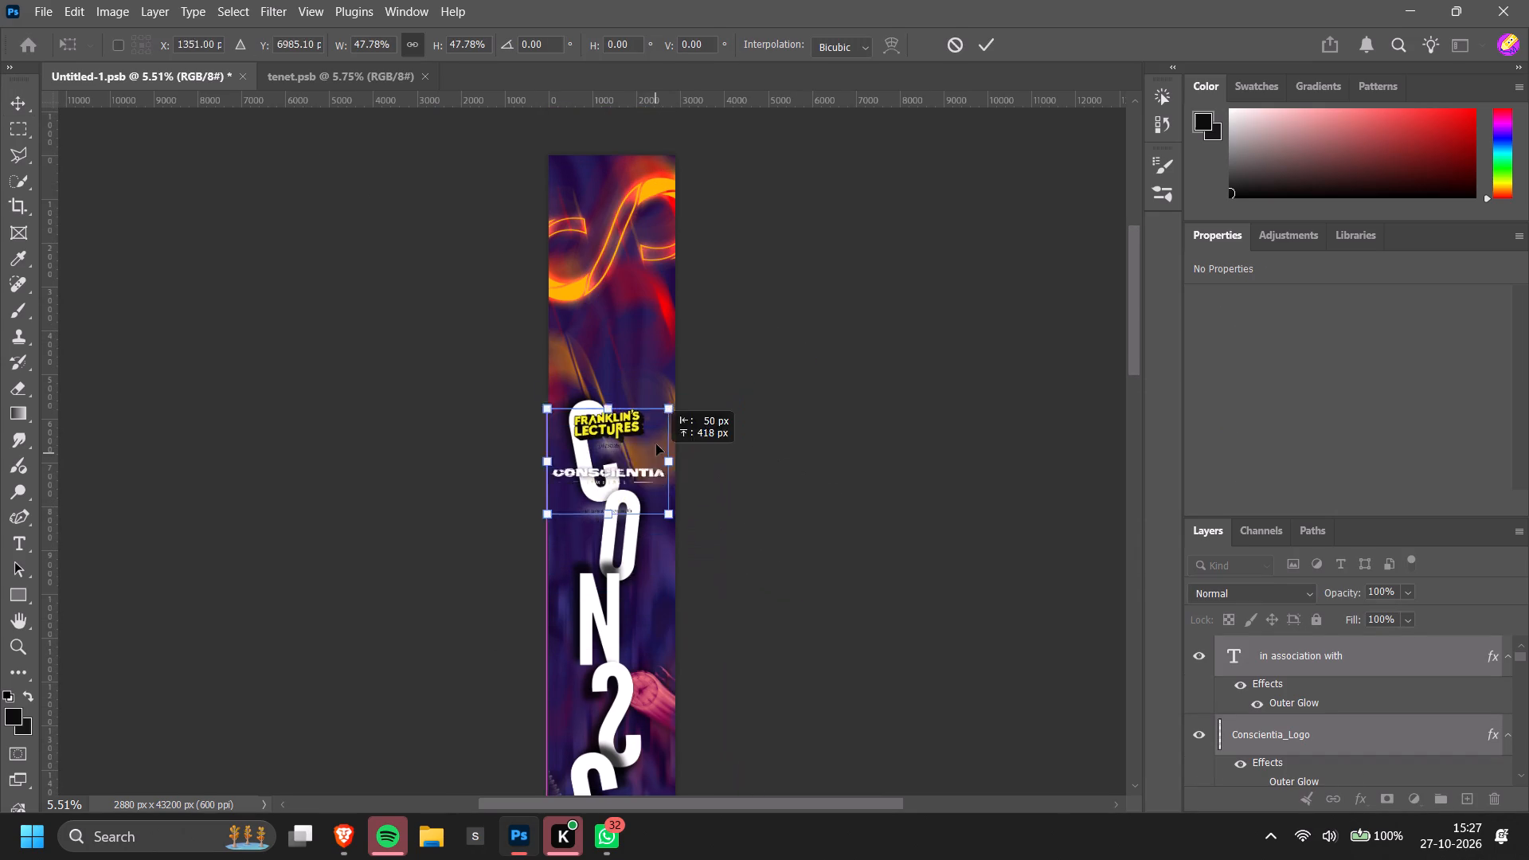
pyautogui.moveTo(656, 444); pyautogui.dragTo(661, 236)
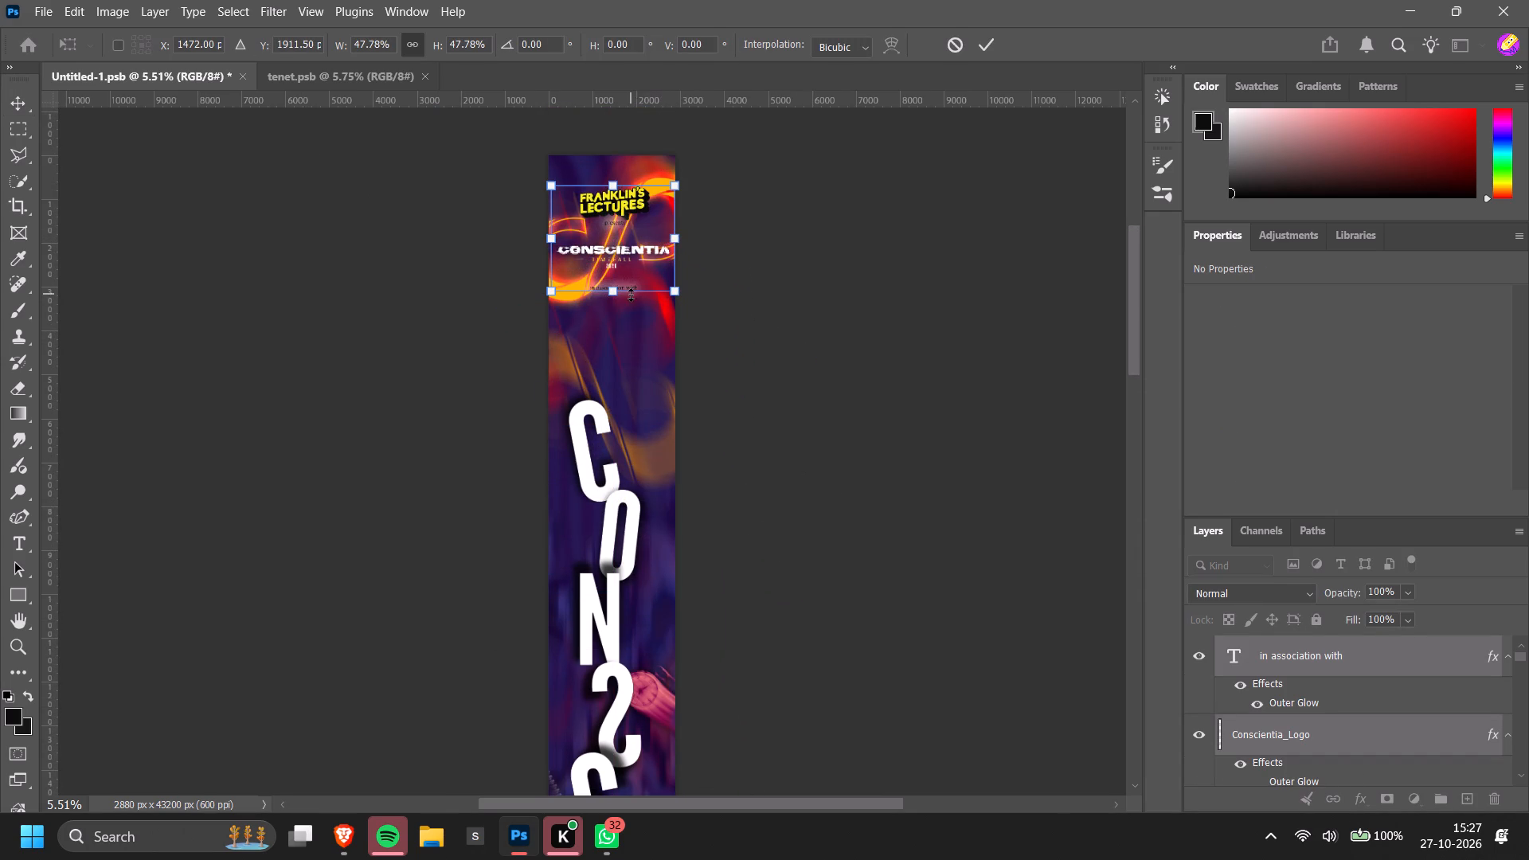
pyautogui.moveTo(631, 295); pyautogui.dragTo(630, 303)
pyautogui.click(1041, 661)
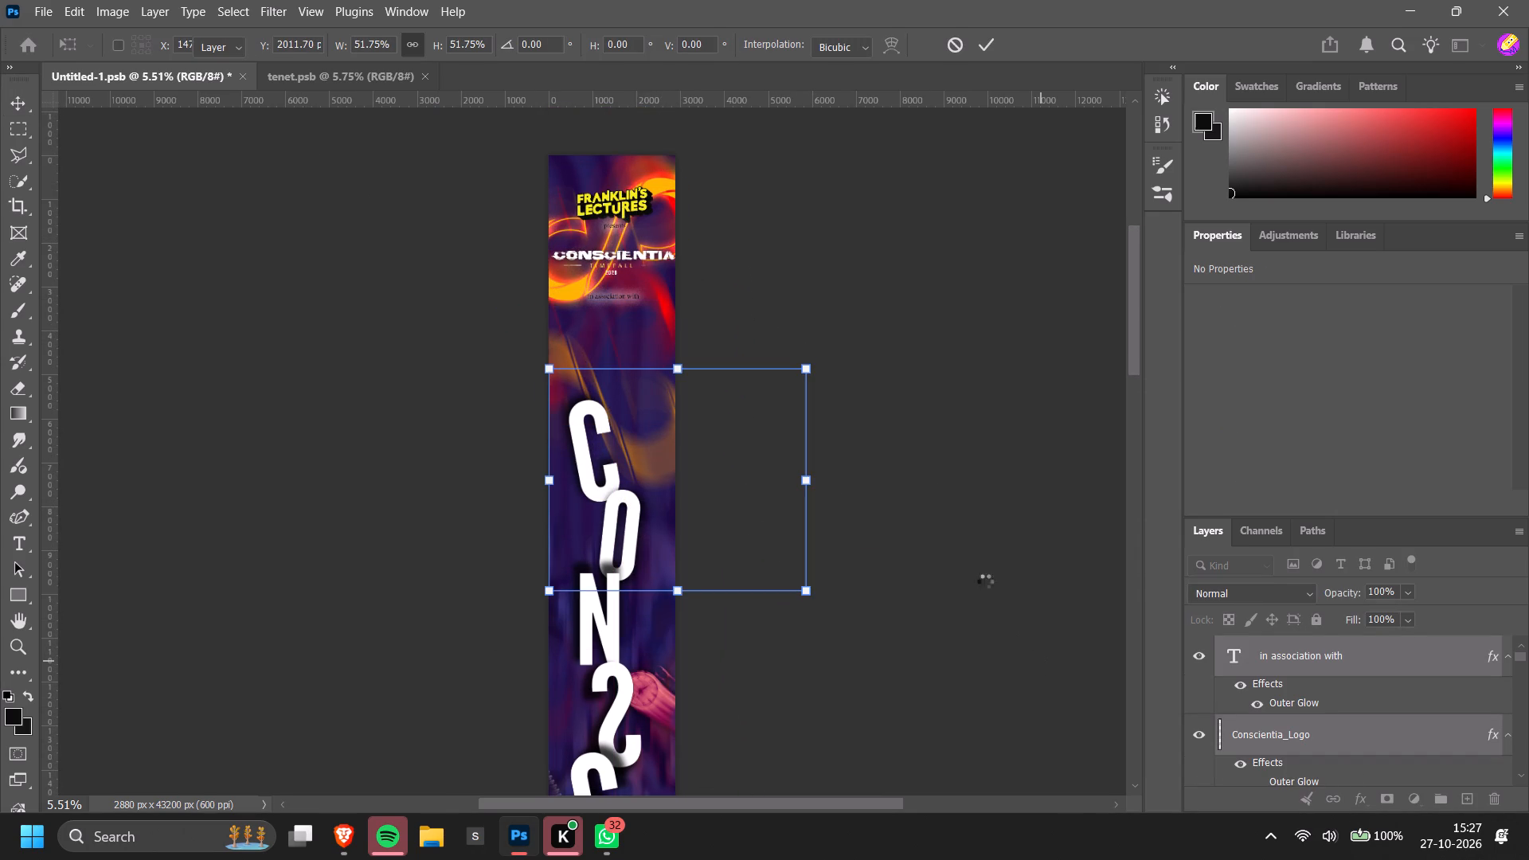
pyautogui.scroll(4, 764, 336)
pyautogui.scroll(2, 686, 307)
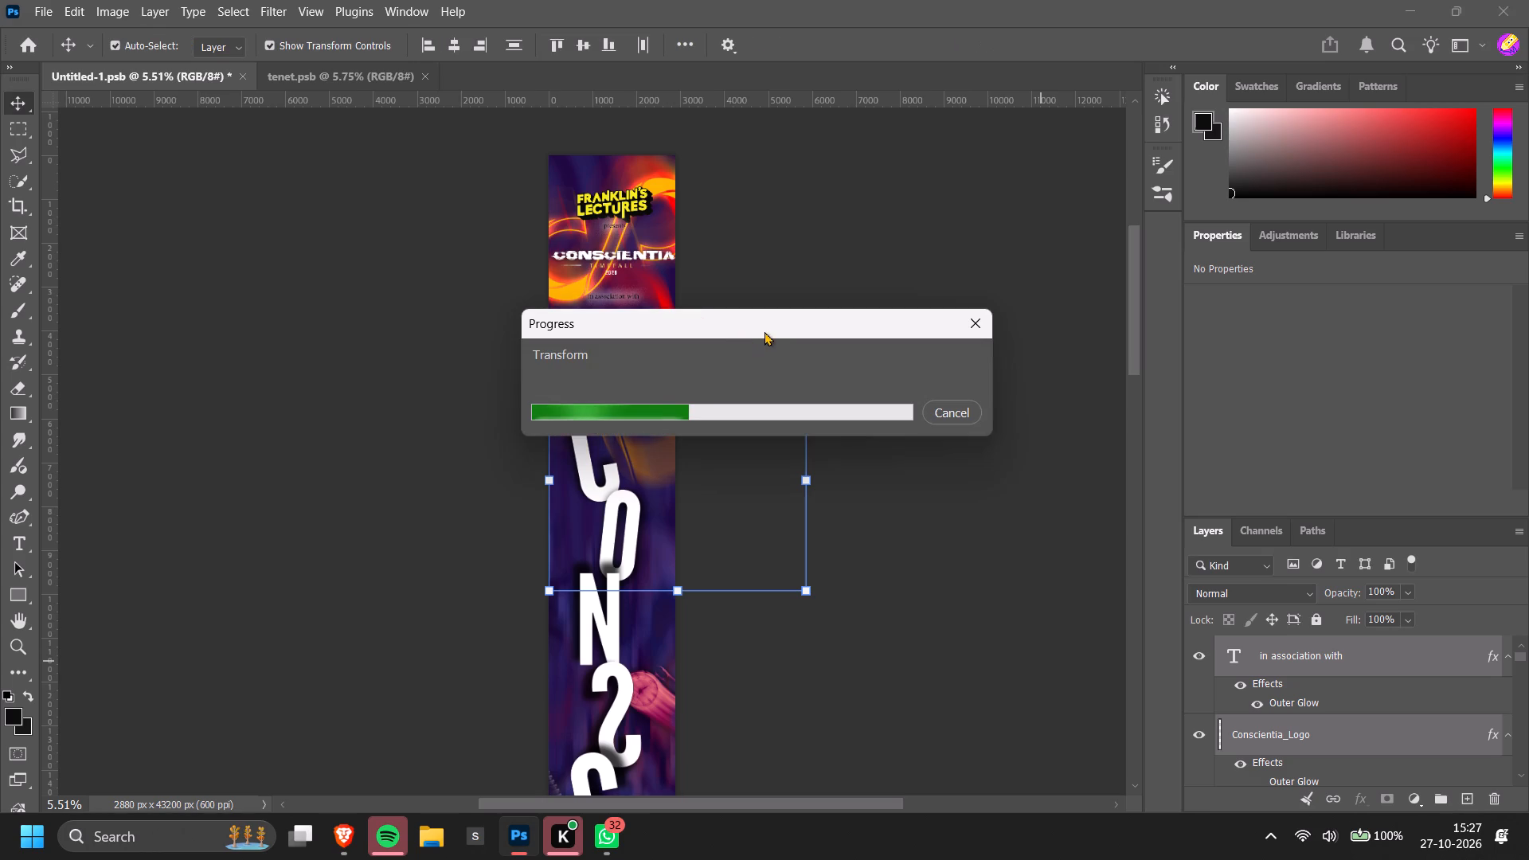
pyautogui.moveTo(764, 326); pyautogui.dragTo(757, 326)
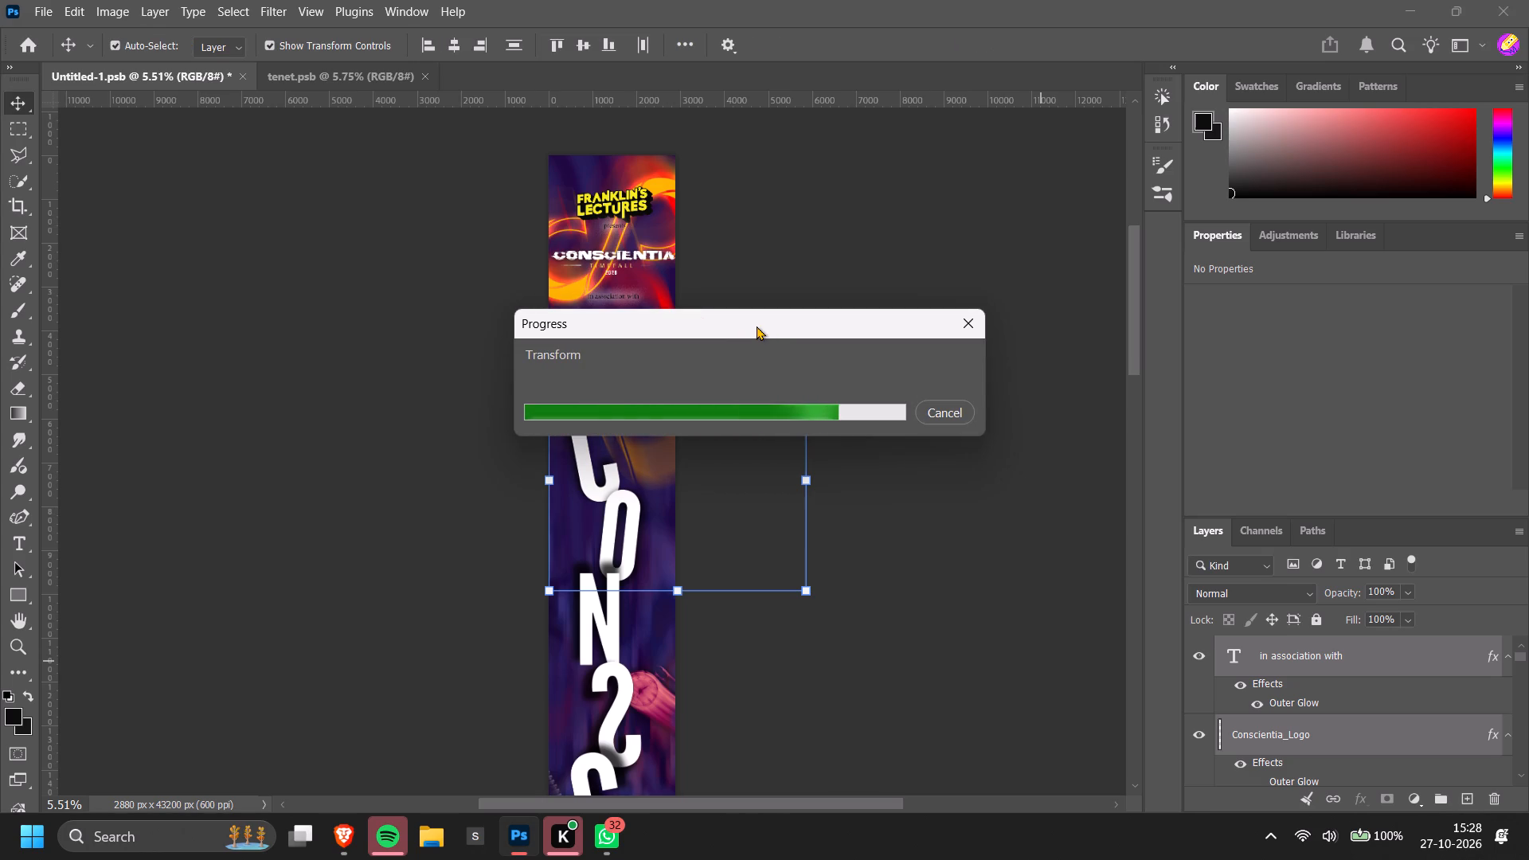
# Switch to the browser and reduce the nebula image's height slightly on Page 6 of the Block Banners 2026 design.
pyautogui.hotkey('alt', 'Tab')
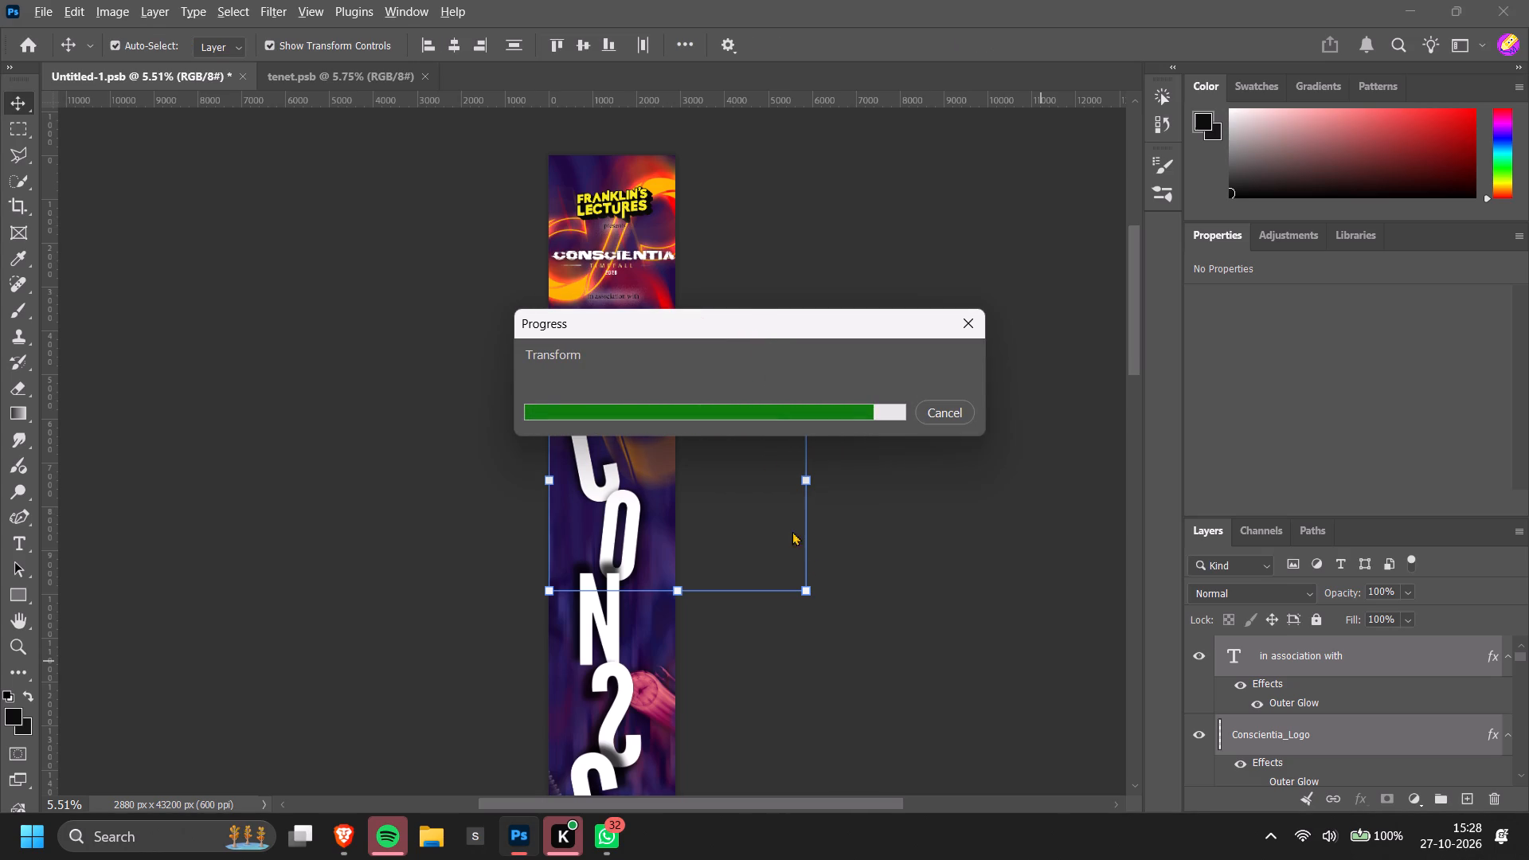
pyautogui.click(357, 831)
pyautogui.scroll(2, 1127, 519)
pyautogui.click(897, 626)
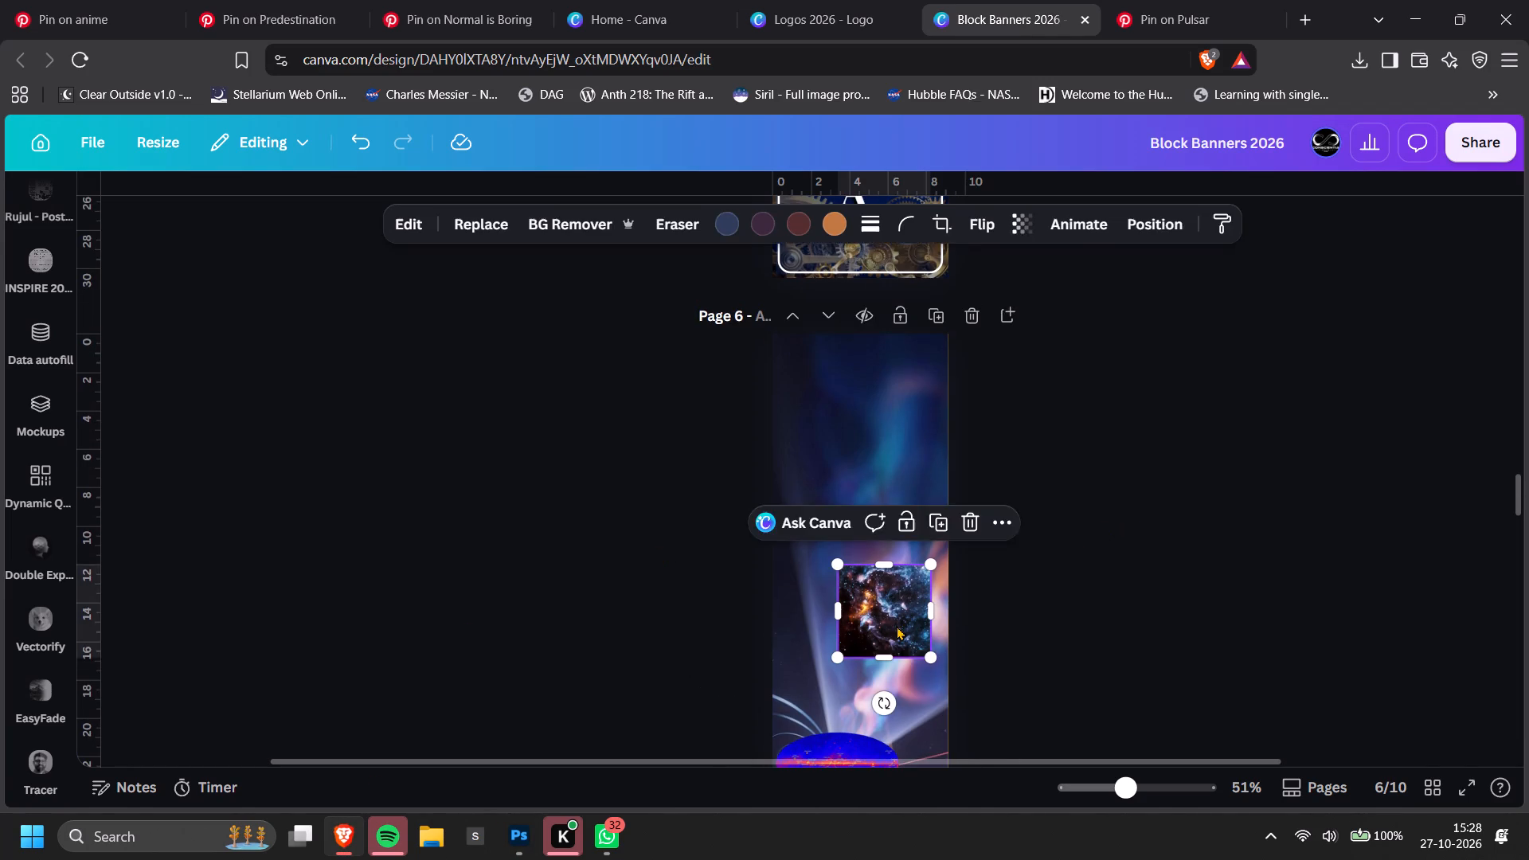
pyautogui.scroll(-1, 901, 601)
pyautogui.moveTo(902, 529); pyautogui.dragTo(901, 517)
pyautogui.click(1109, 476)
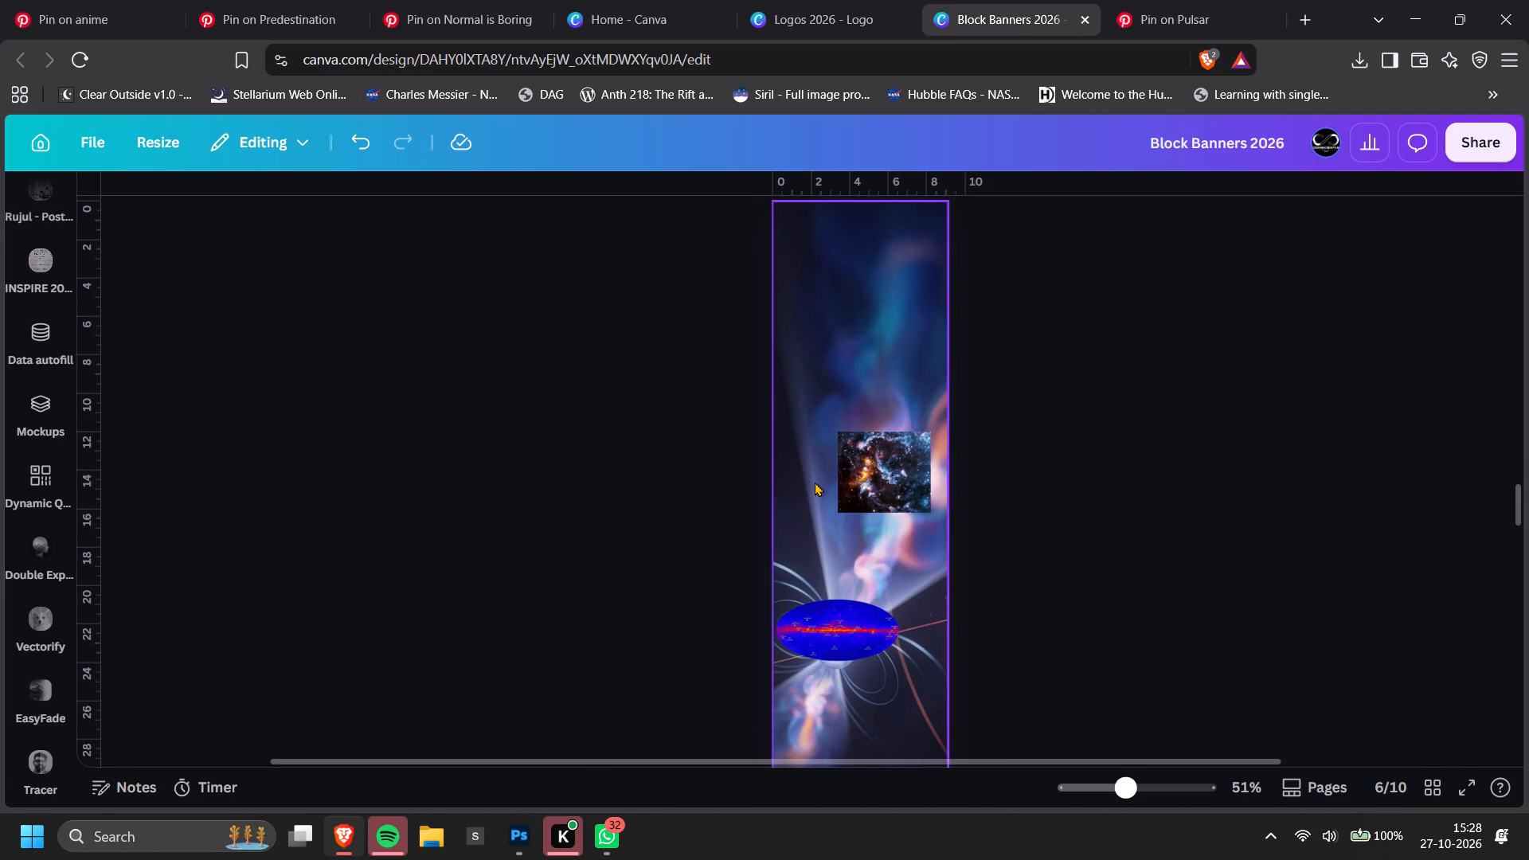
# Return to Photoshop and move the "presents" text down, between the Franklin's Lectures logo and the CONSCIENTIA title.
pyautogui.hotkey('alt', 'Tab')
pyautogui.click(784, 494)
pyautogui.scroll(4, 754, 259)
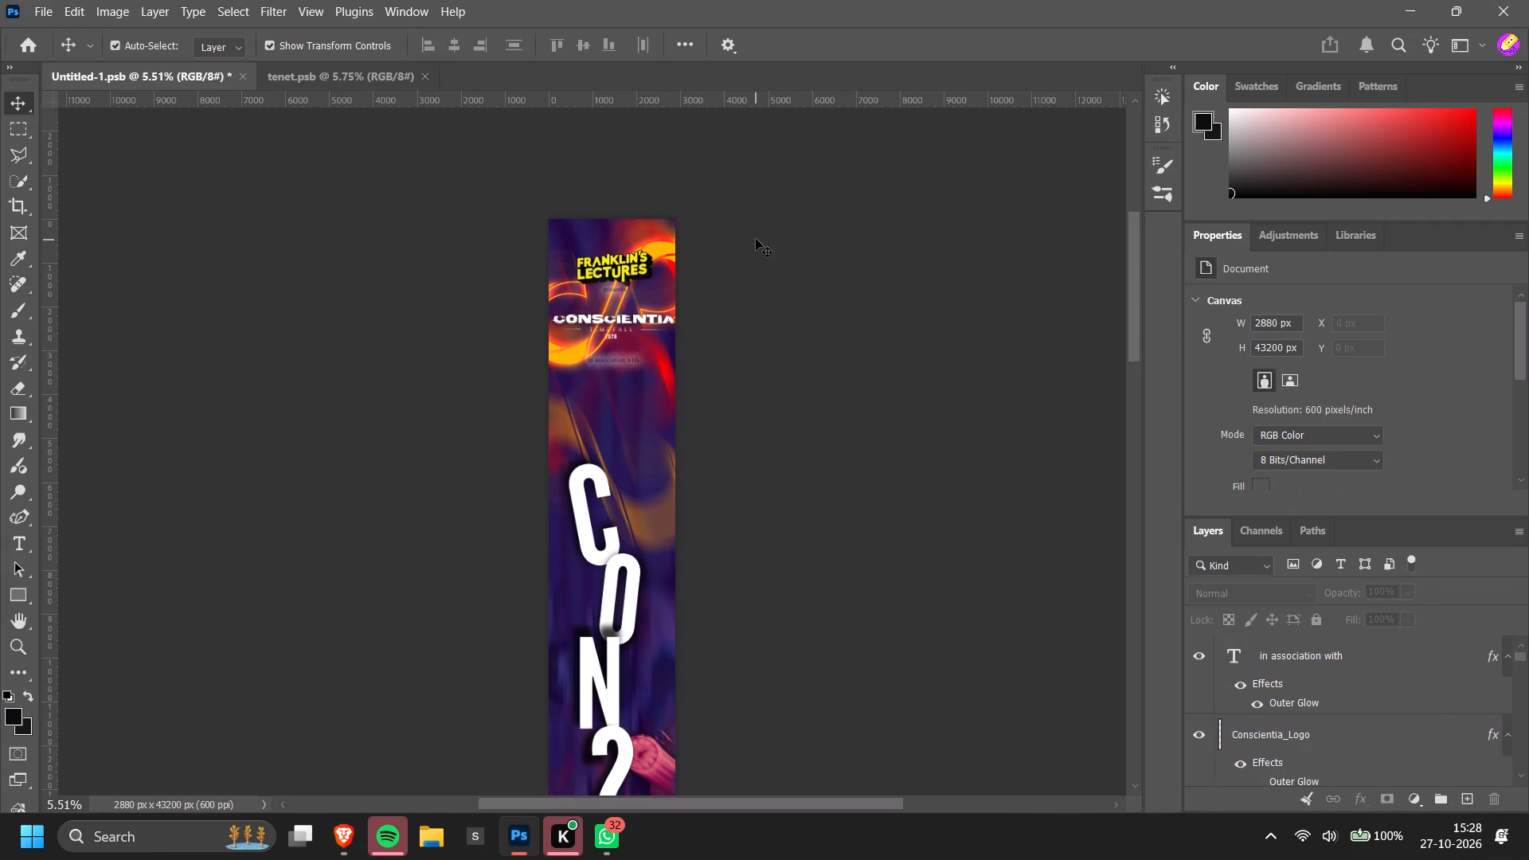
pyautogui.keyDown('alt'); pyautogui.scroll(11, 629, 232); pyautogui.keyUp('alt')
pyautogui.click(621, 314)
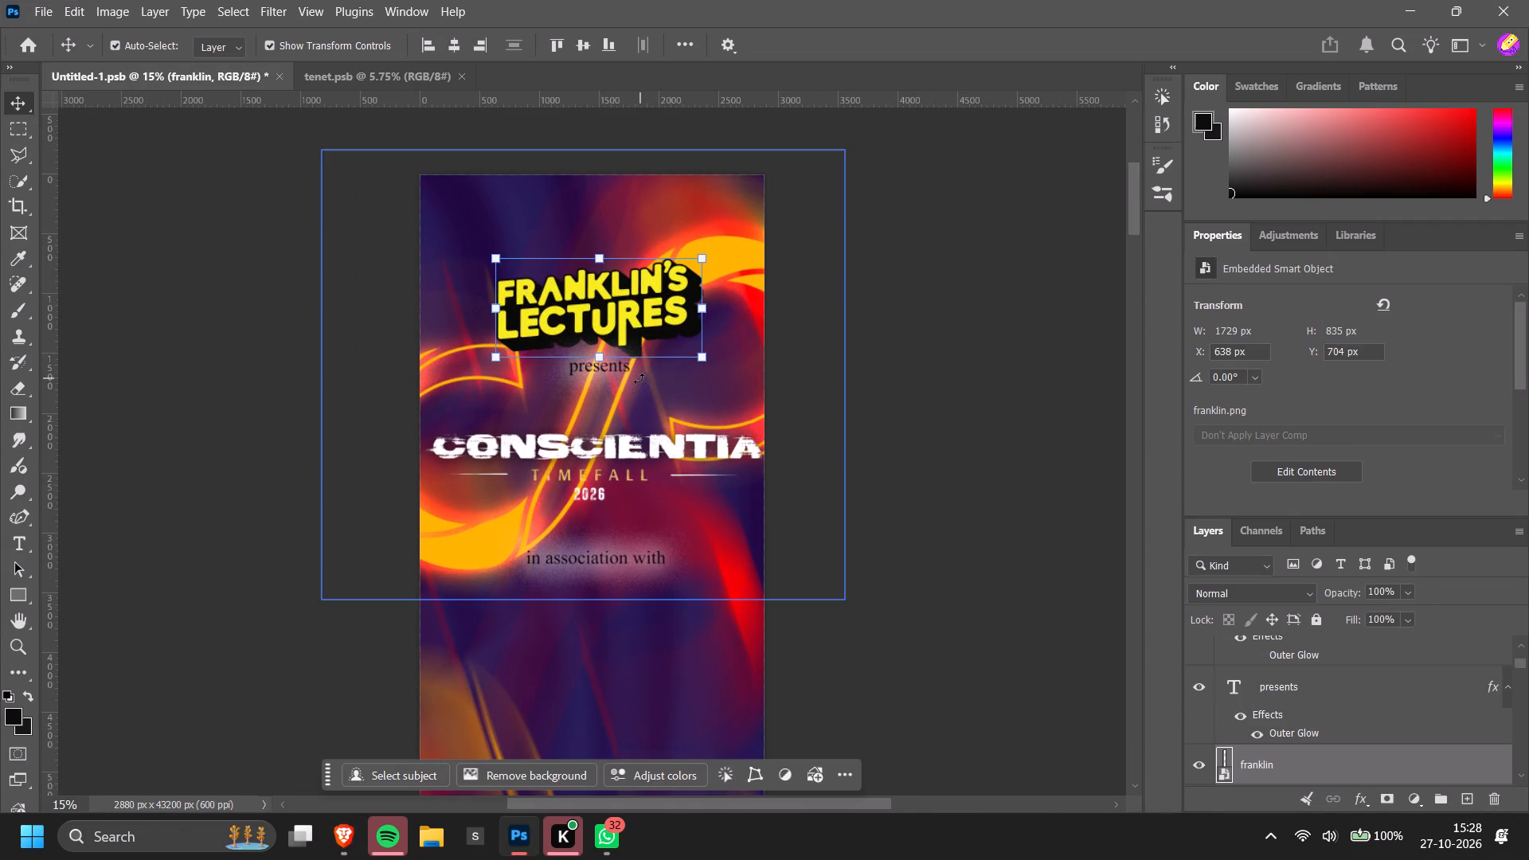
pyautogui.click(896, 365)
pyautogui.moveTo(596, 364); pyautogui.dragTo(594, 402)
pyautogui.click(963, 456)
pyautogui.scroll(-4, 961, 457)
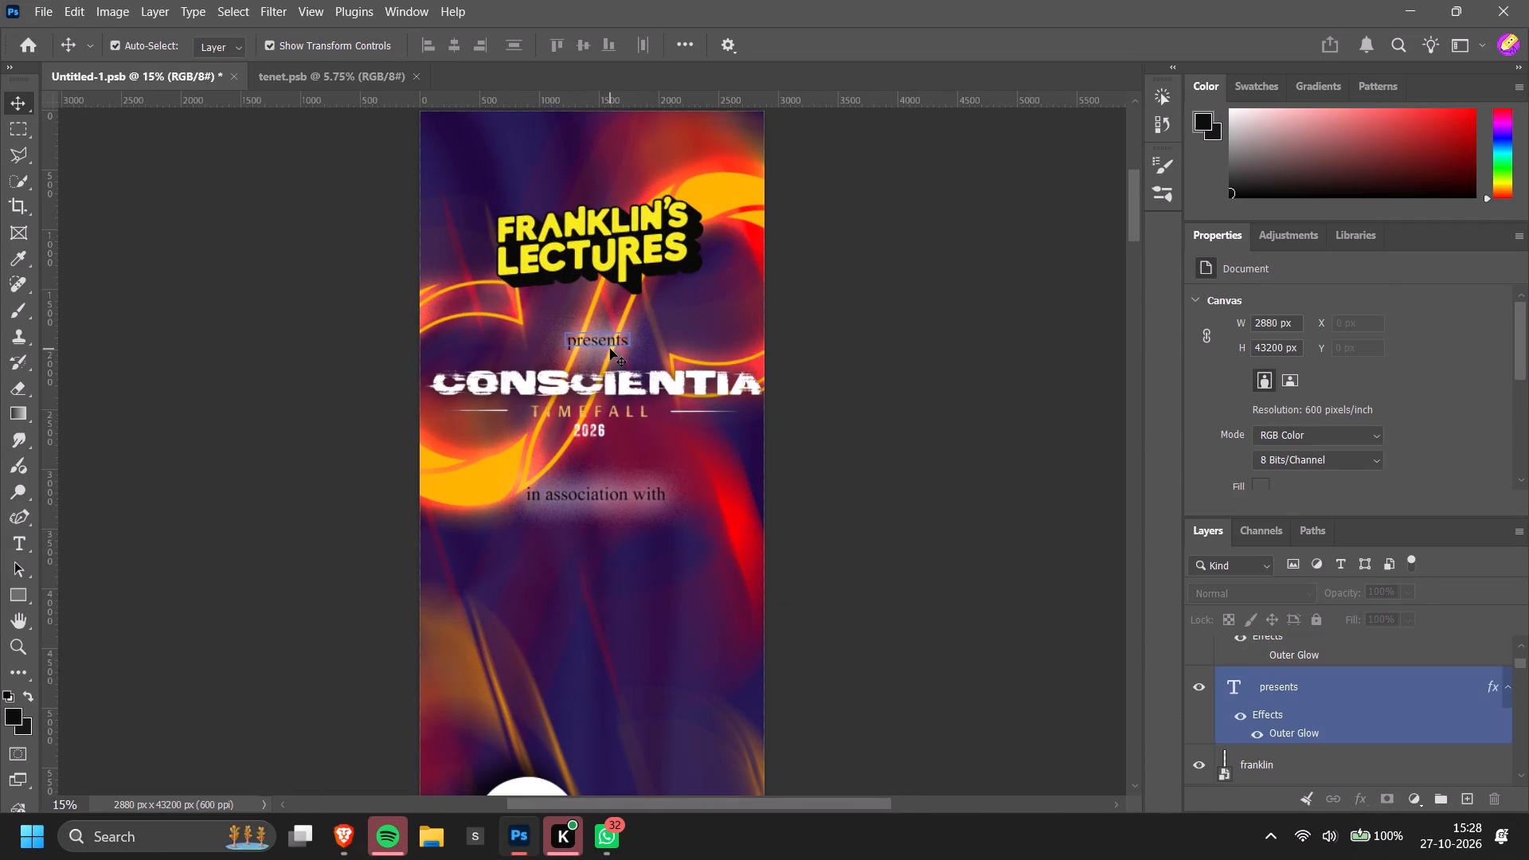
# Change the text colour of the "presents" layer to white.
pyautogui.click(610, 349)
pyautogui.click(1397, 462)
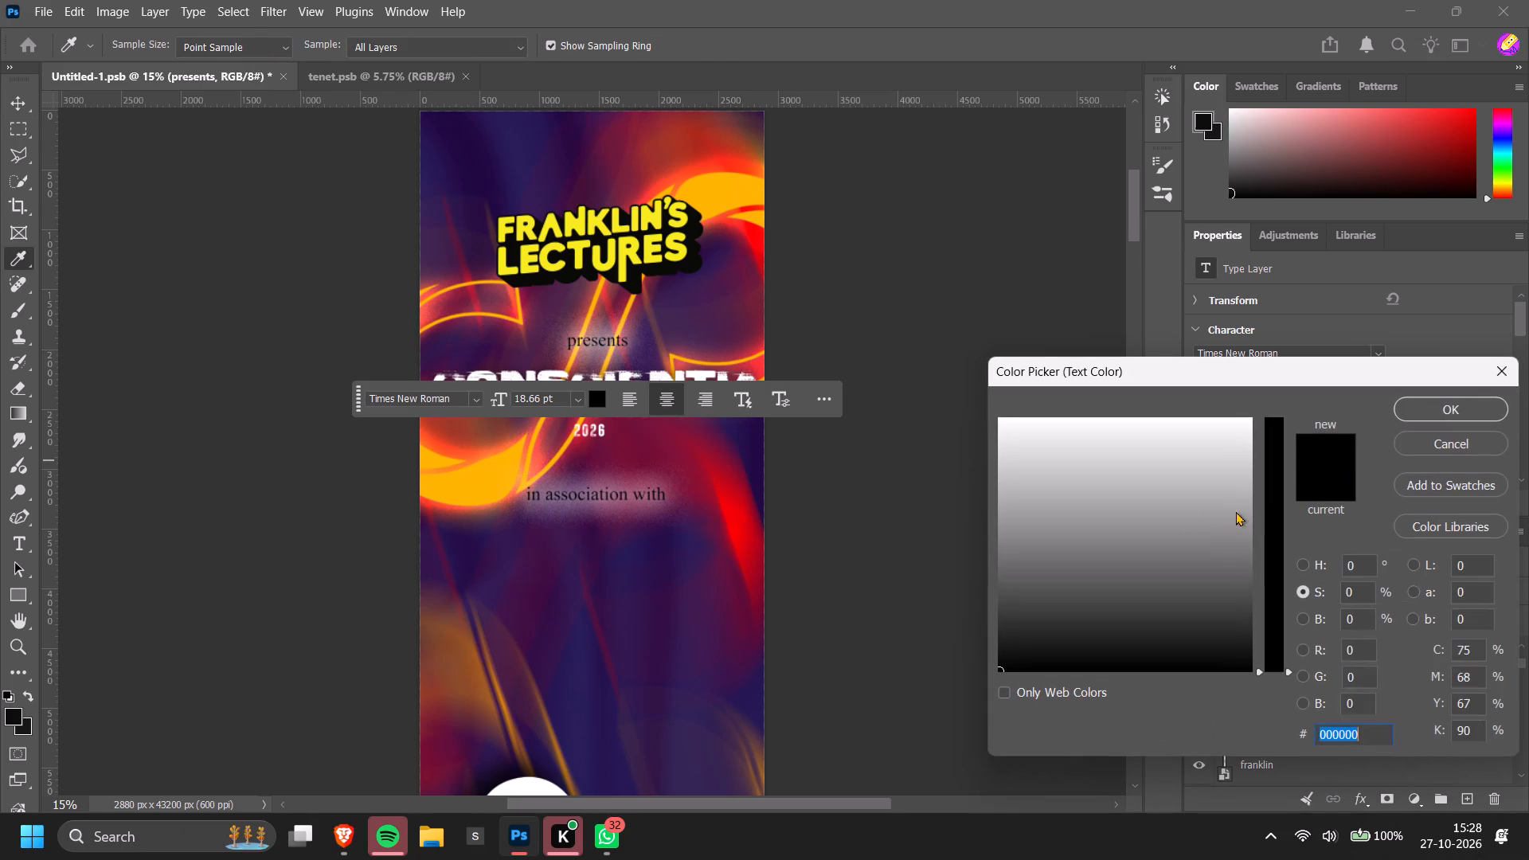
pyautogui.moveTo(1188, 520); pyautogui.dragTo(1339, 305)
pyautogui.click(1446, 407)
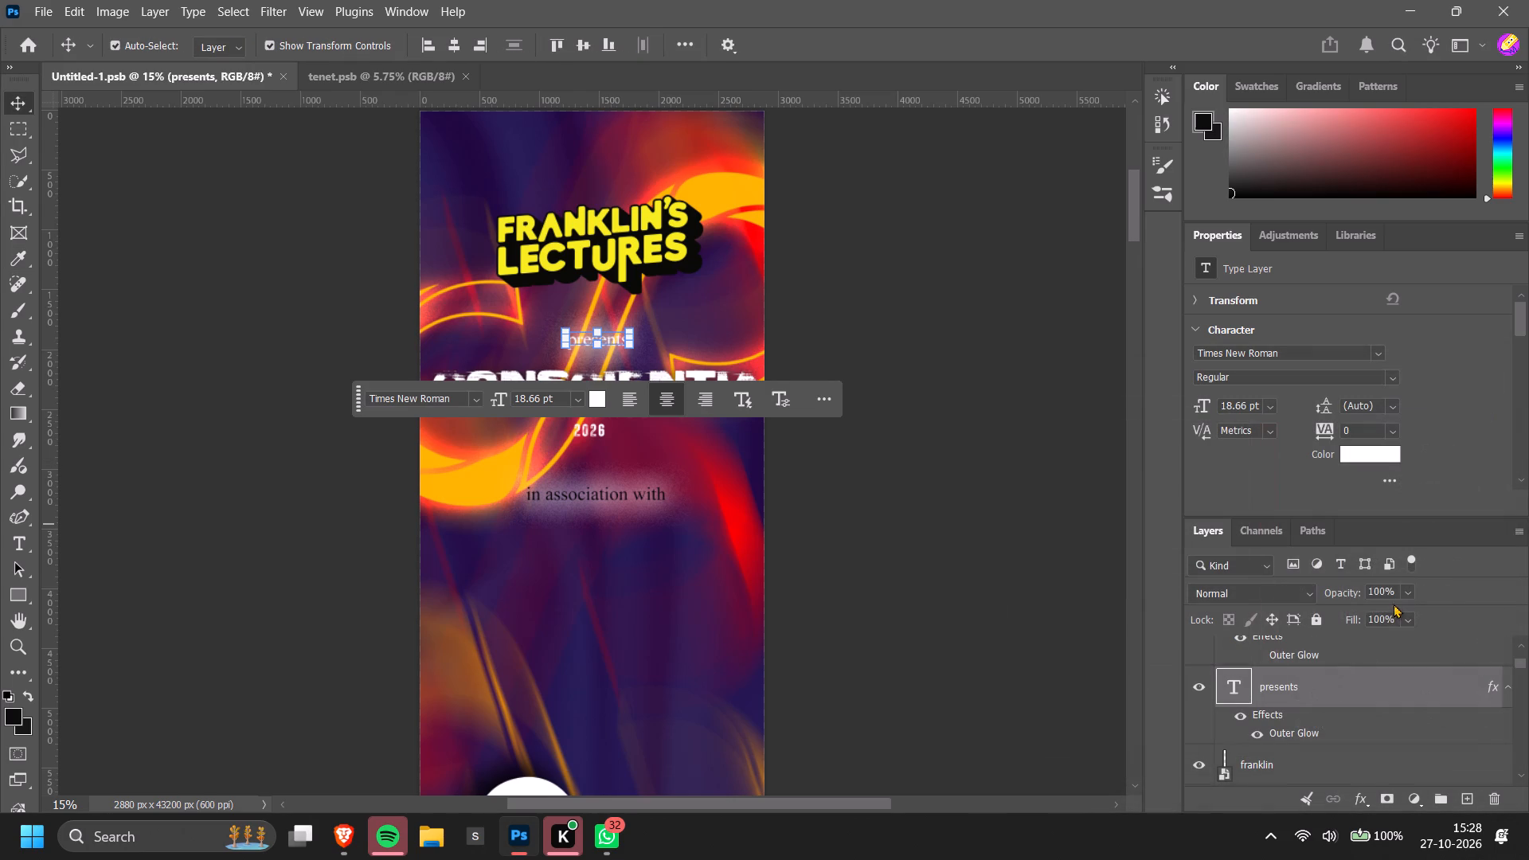
# Set the Outer Glow colour of the "presents" layer to black.
pyautogui.scroll(-4, 1377, 620)
pyautogui.doubleClick(1297, 728)
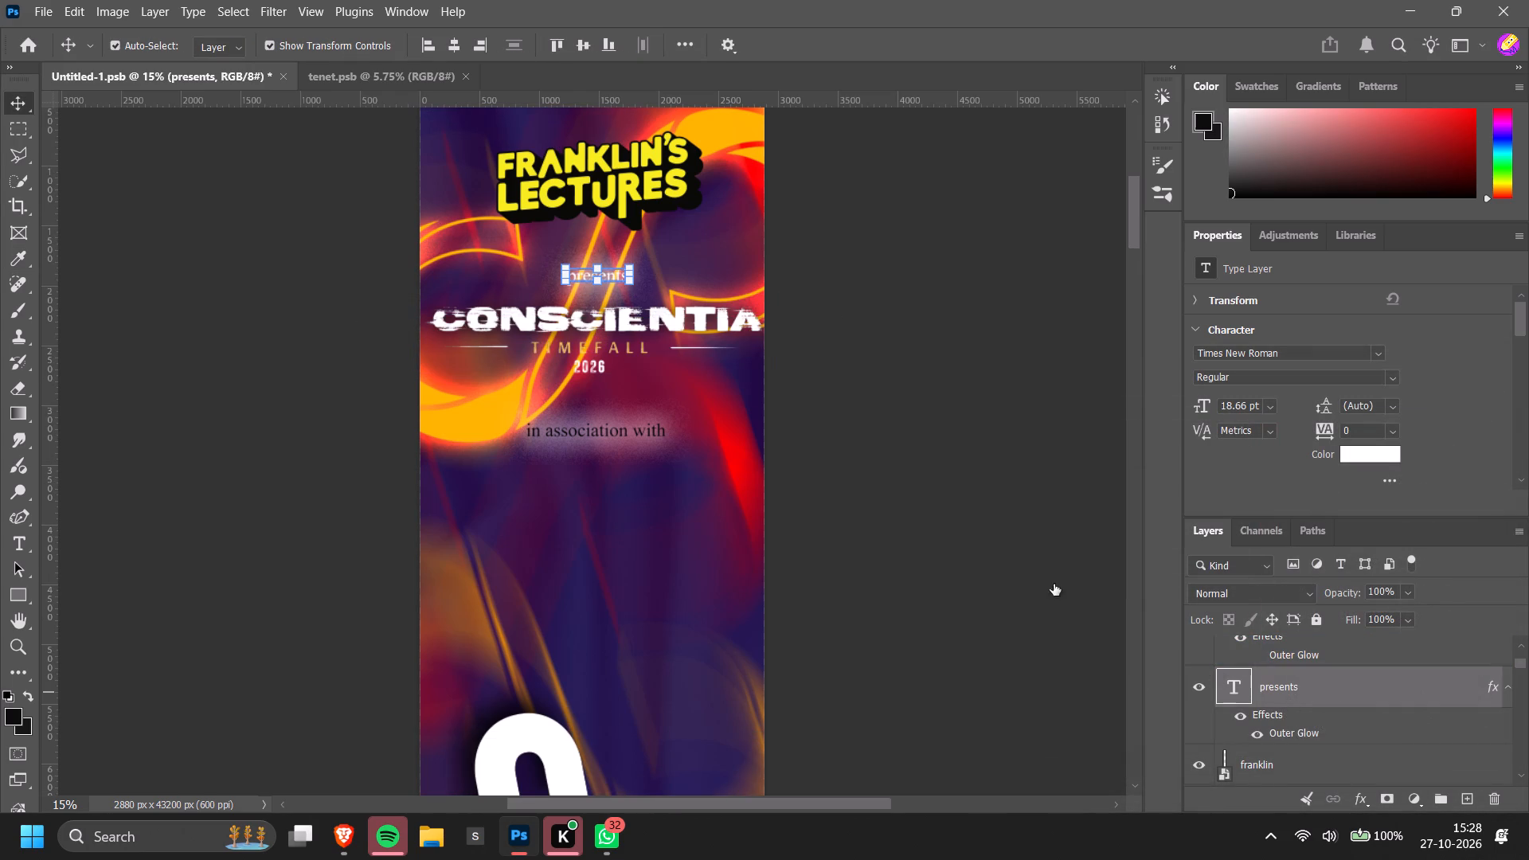
pyautogui.click(1076, 478)
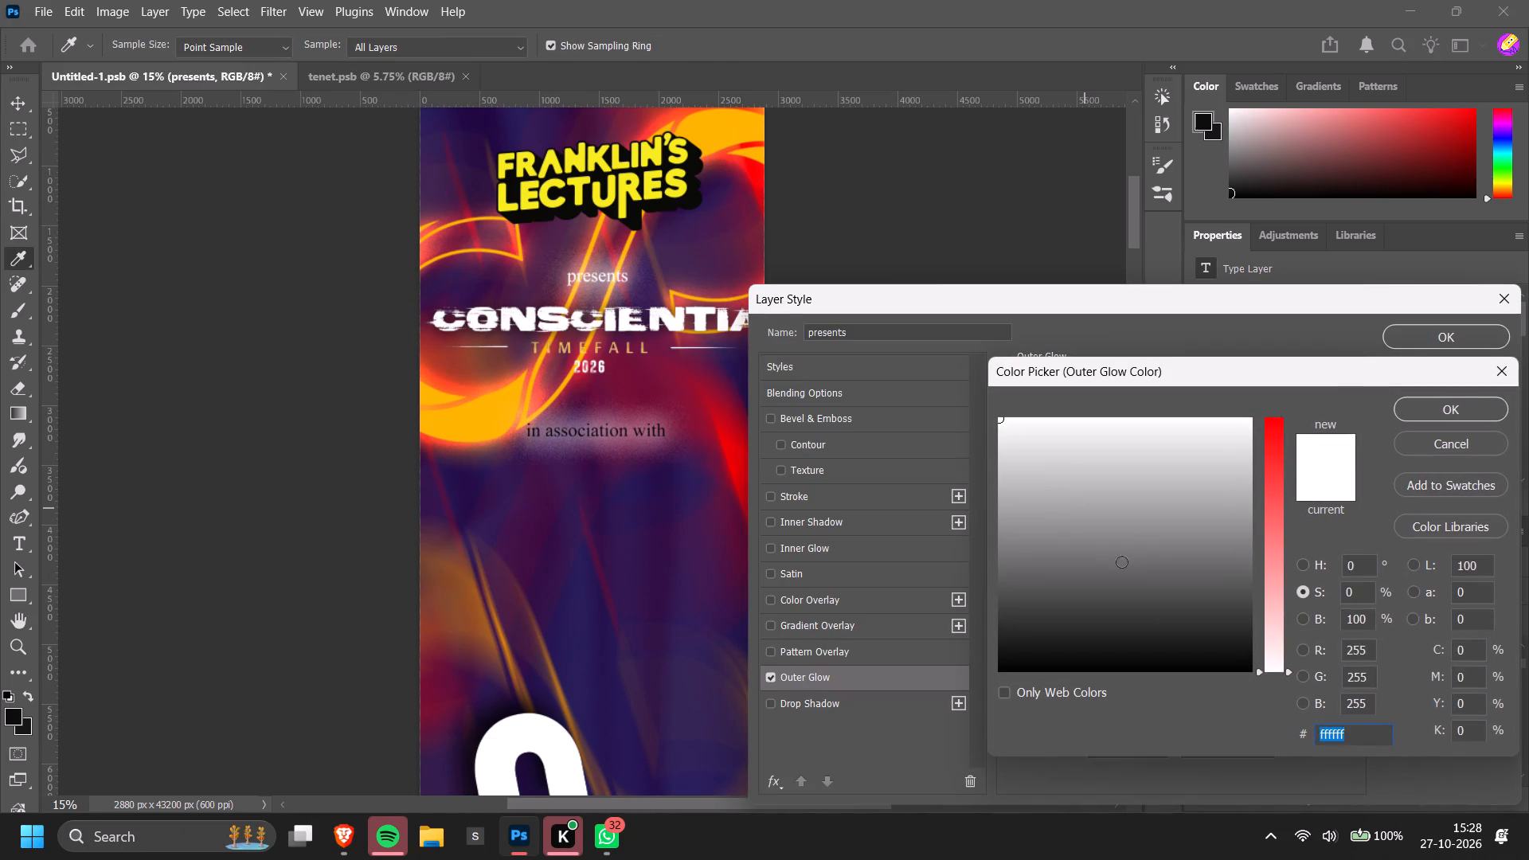
pyautogui.moveTo(1140, 586); pyautogui.dragTo(1354, 788)
pyautogui.click(1420, 402)
pyautogui.click(1434, 342)
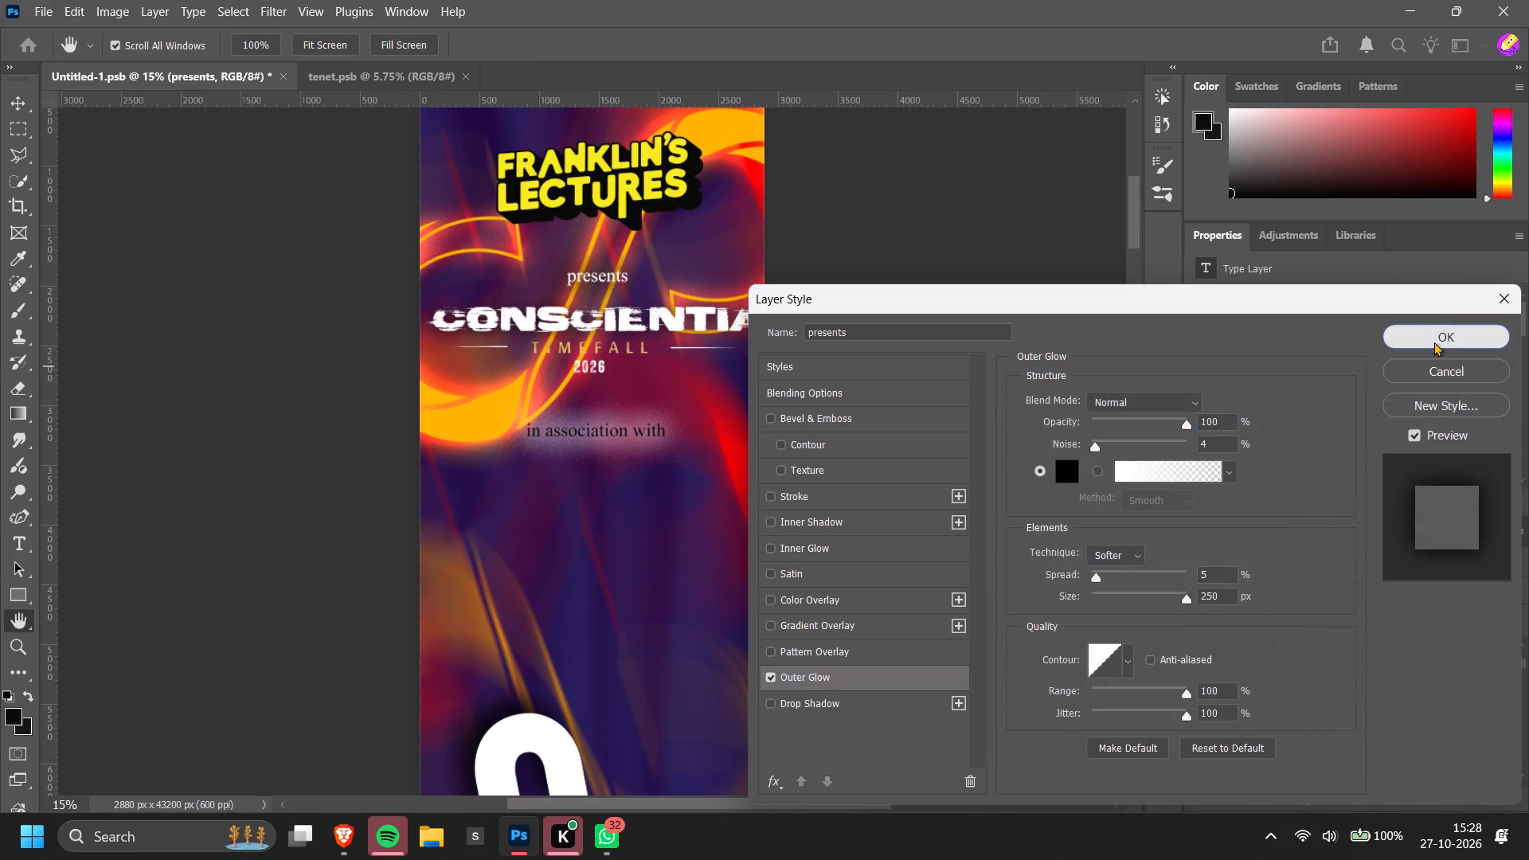
pyautogui.click(905, 377)
# Set the Outer Glow colour of the "in association with" layer to black (000000).
pyautogui.scroll(3, 811, 431)
pyautogui.click(621, 482)
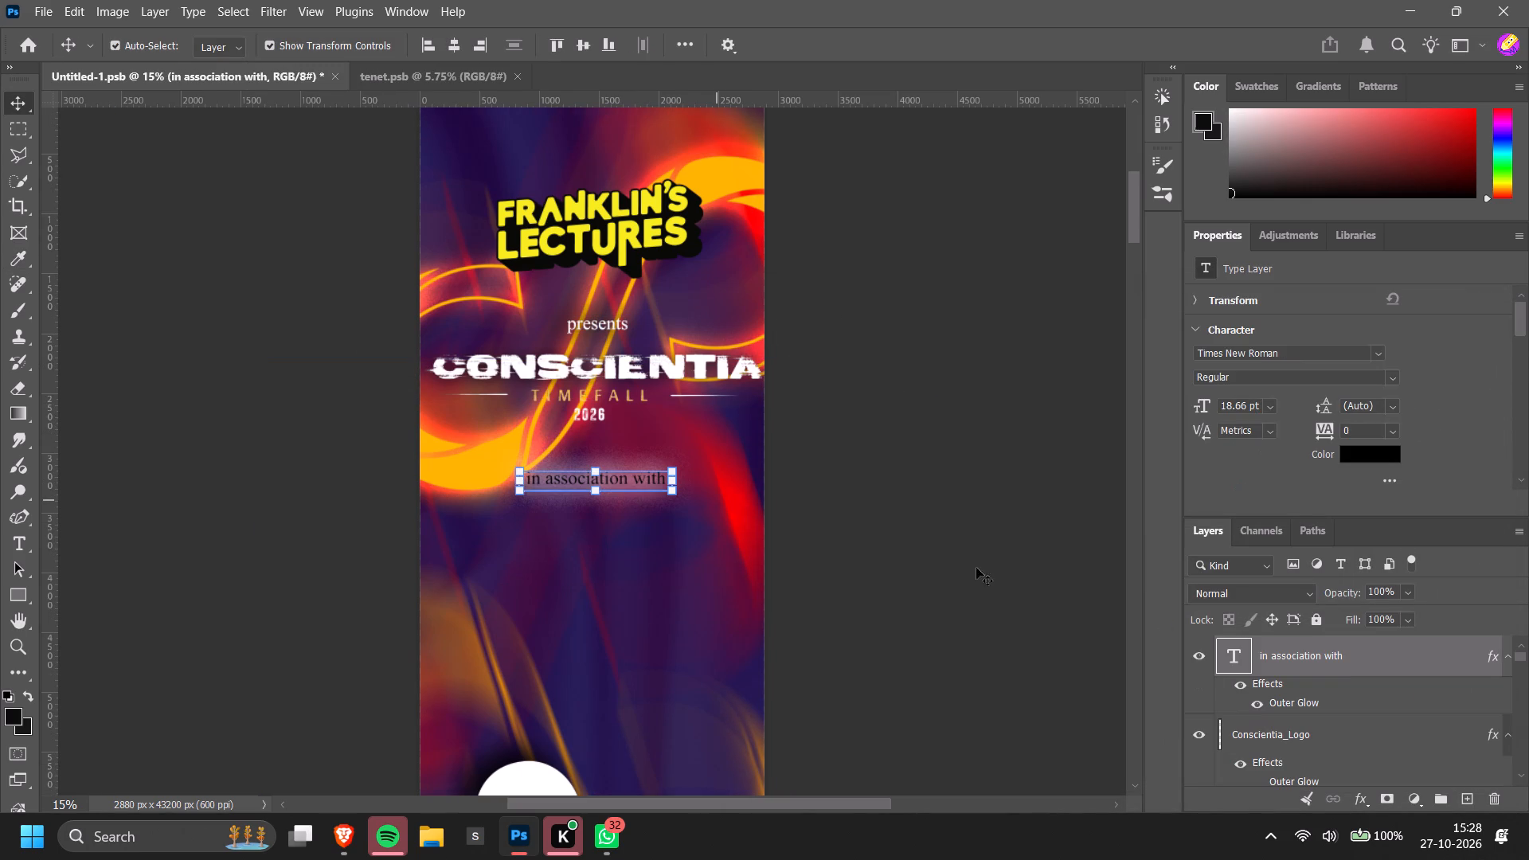
pyautogui.doubleClick(1316, 706)
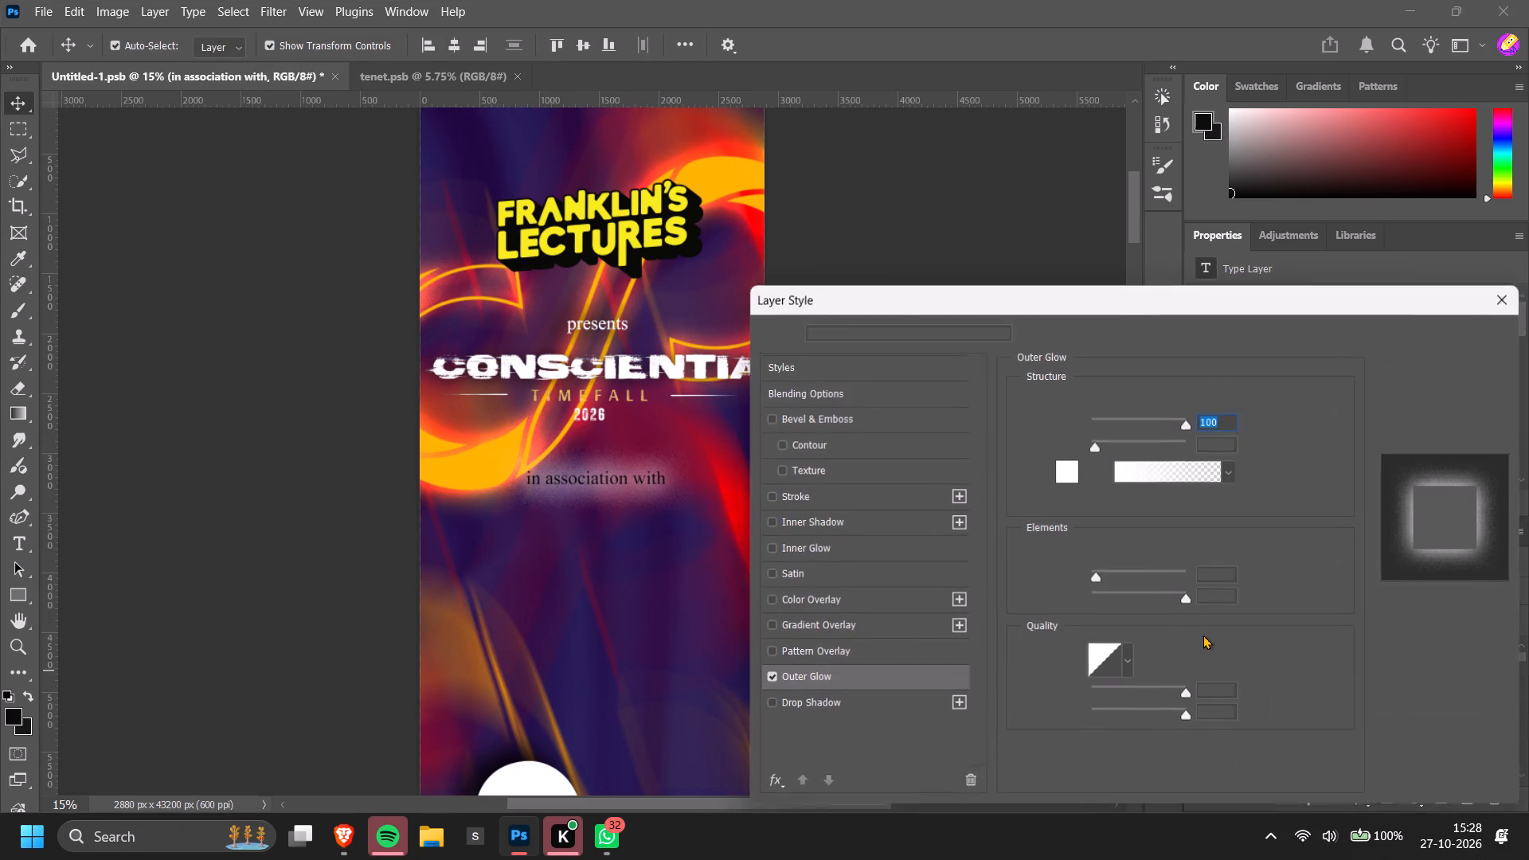
pyautogui.click(1050, 478)
pyautogui.click(1064, 479)
pyautogui.moveTo(1149, 593); pyautogui.dragTo(1311, 753)
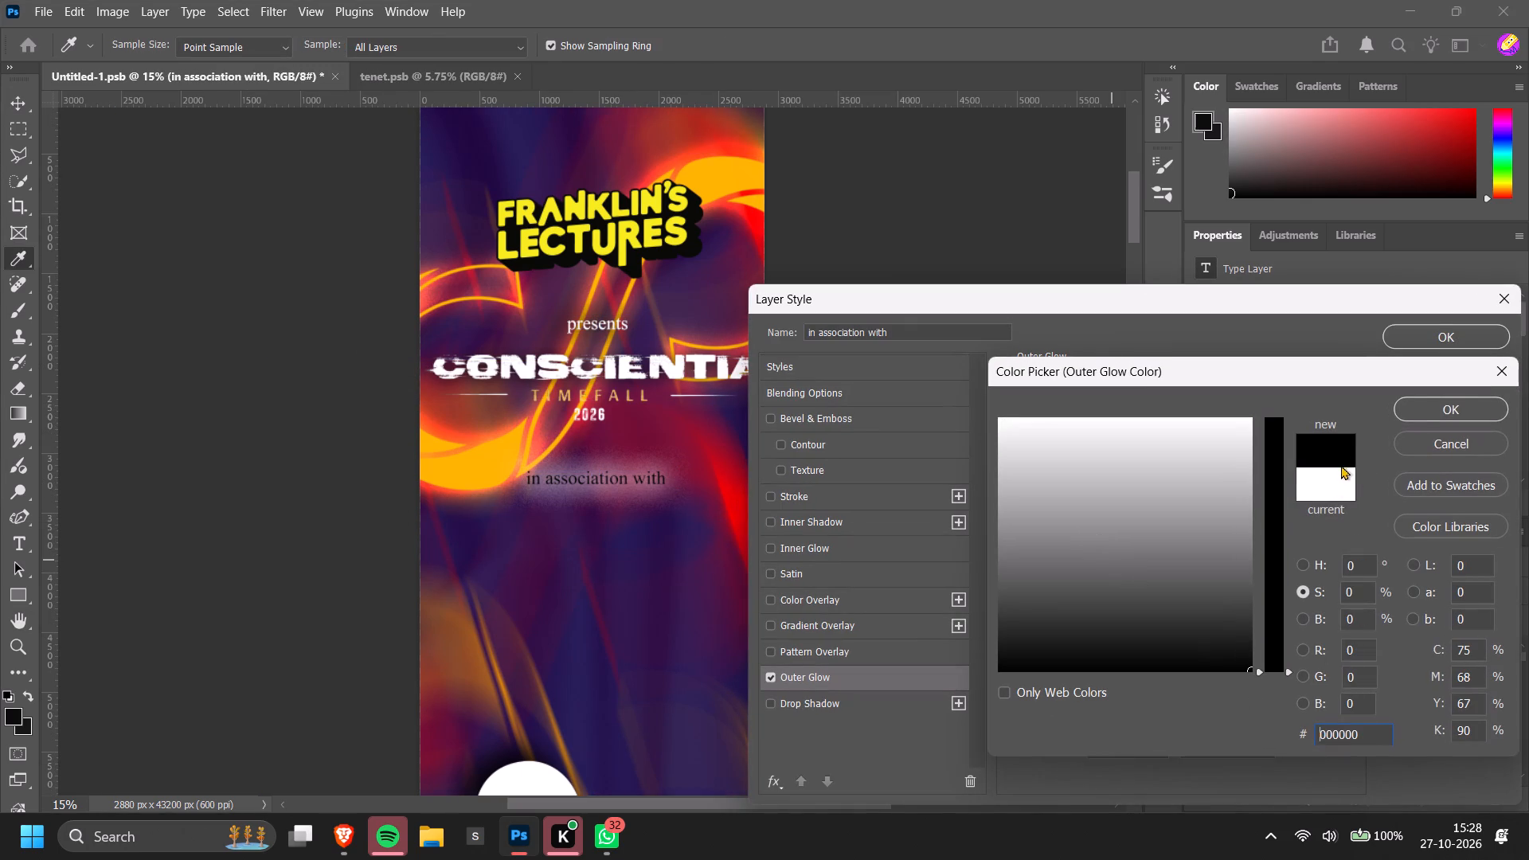
pyautogui.click(1434, 402)
pyautogui.click(1480, 345)
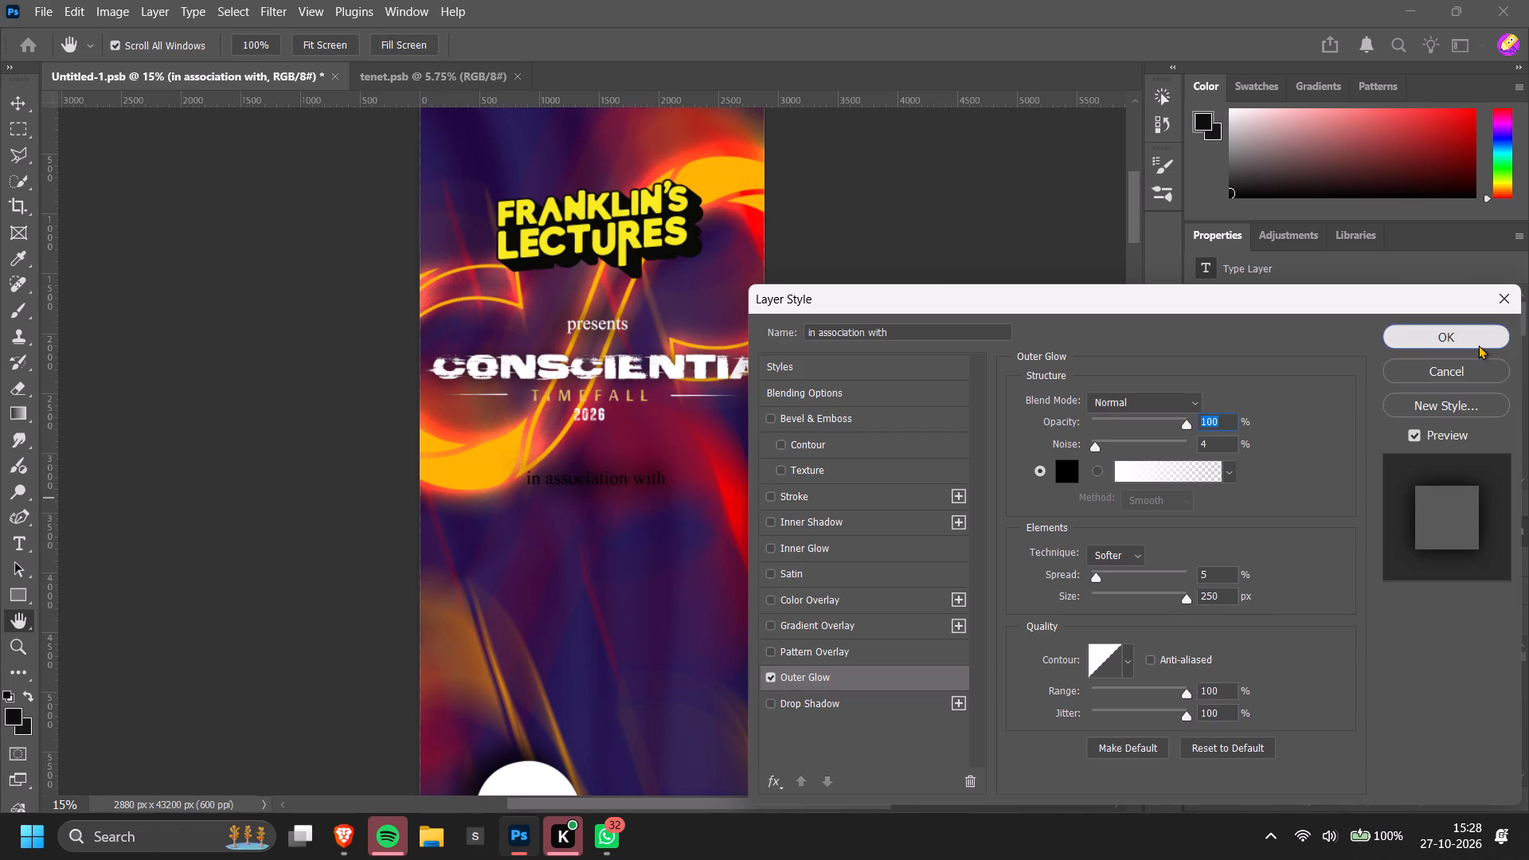
# Change the text colour of the "in association with" layer to white (ffffff).
pyautogui.click(1381, 460)
pyautogui.moveTo(1146, 483); pyautogui.dragTo(675, 295)
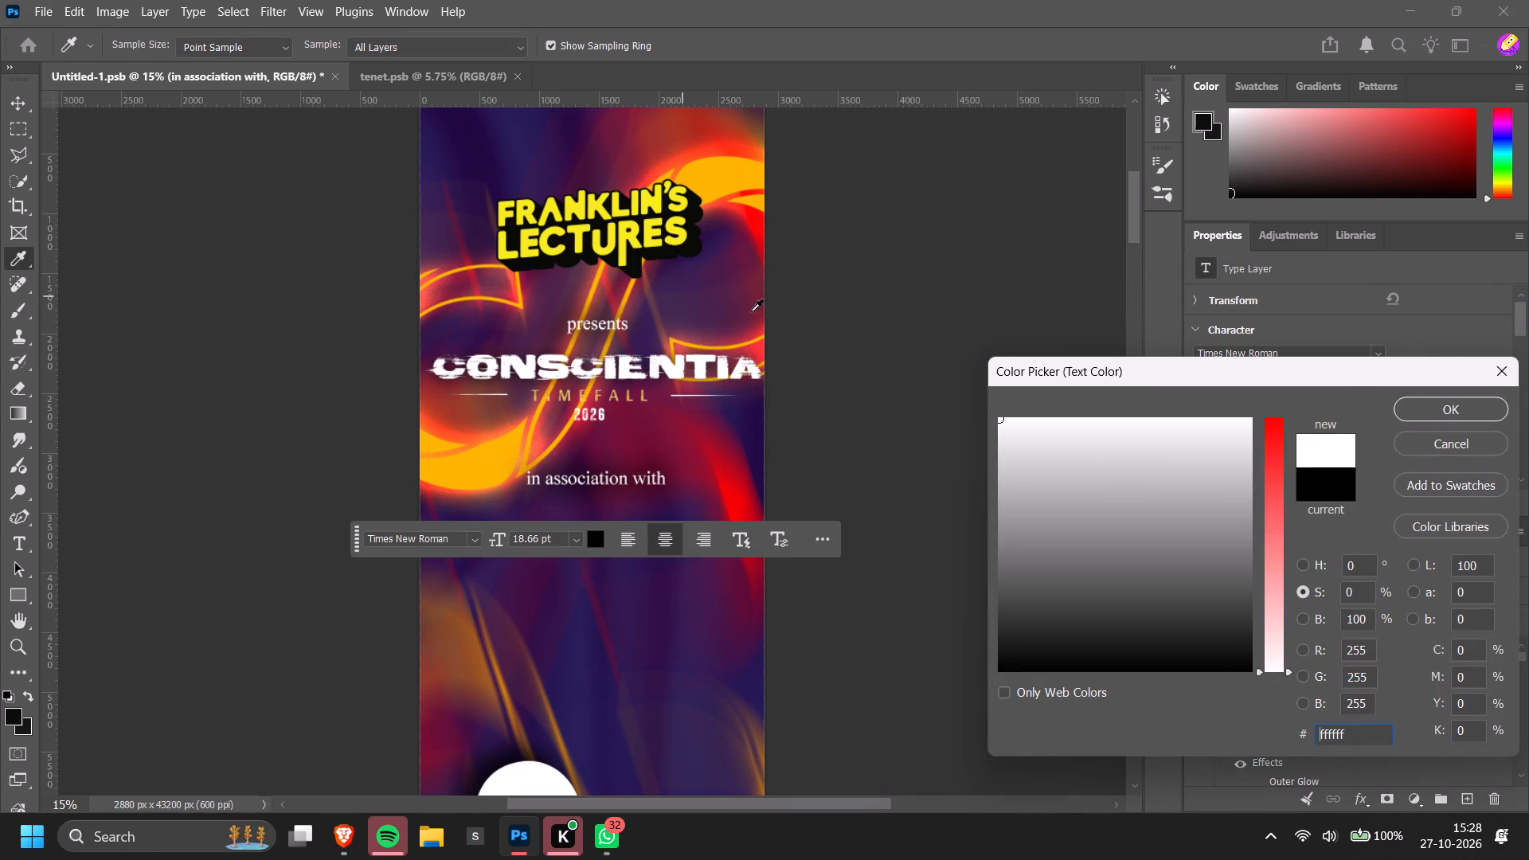
pyautogui.click(1469, 400)
pyautogui.click(938, 401)
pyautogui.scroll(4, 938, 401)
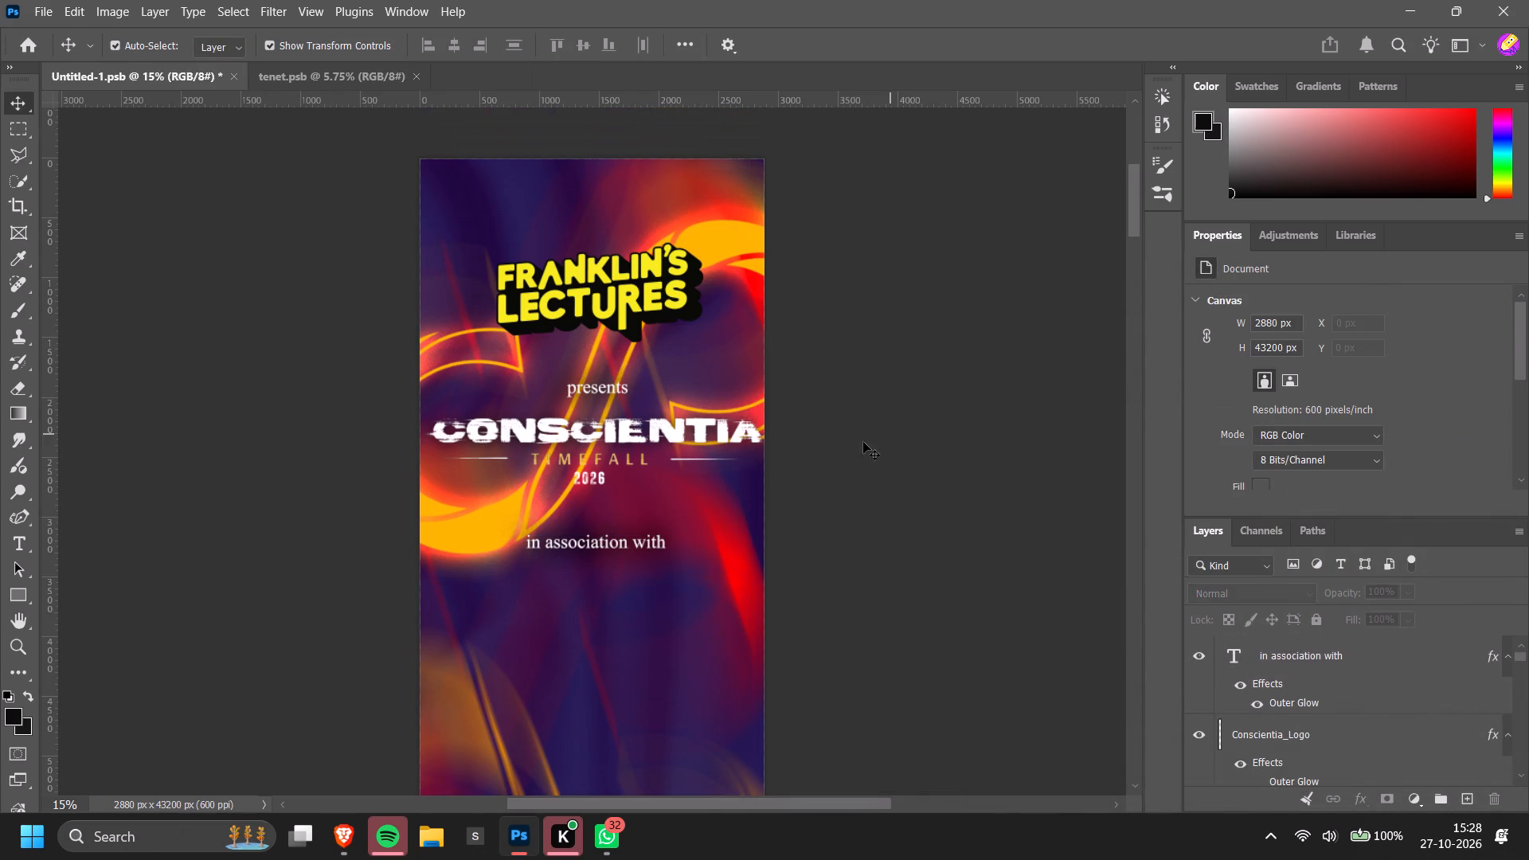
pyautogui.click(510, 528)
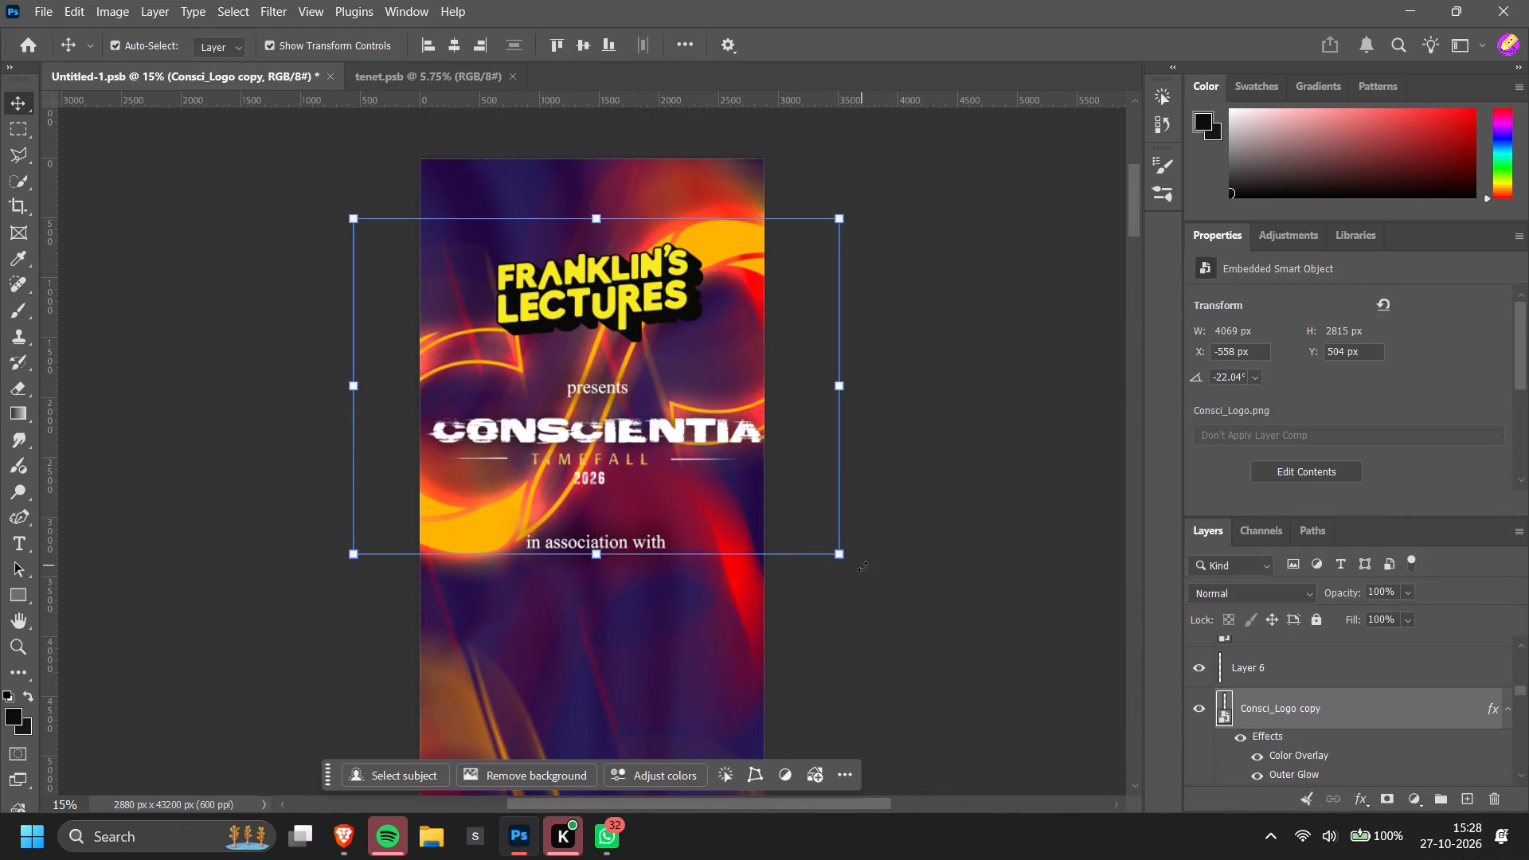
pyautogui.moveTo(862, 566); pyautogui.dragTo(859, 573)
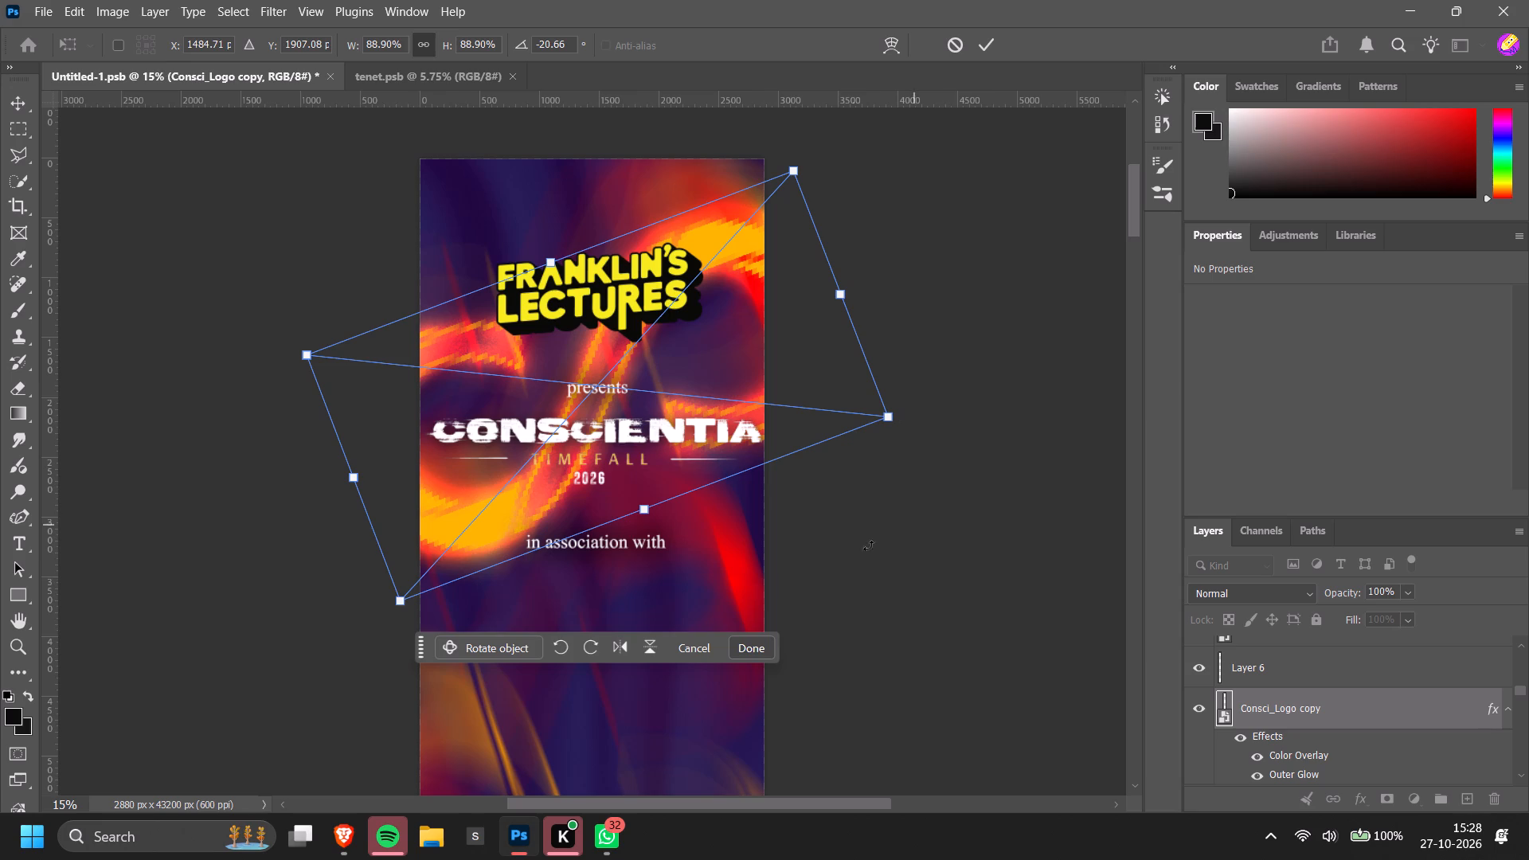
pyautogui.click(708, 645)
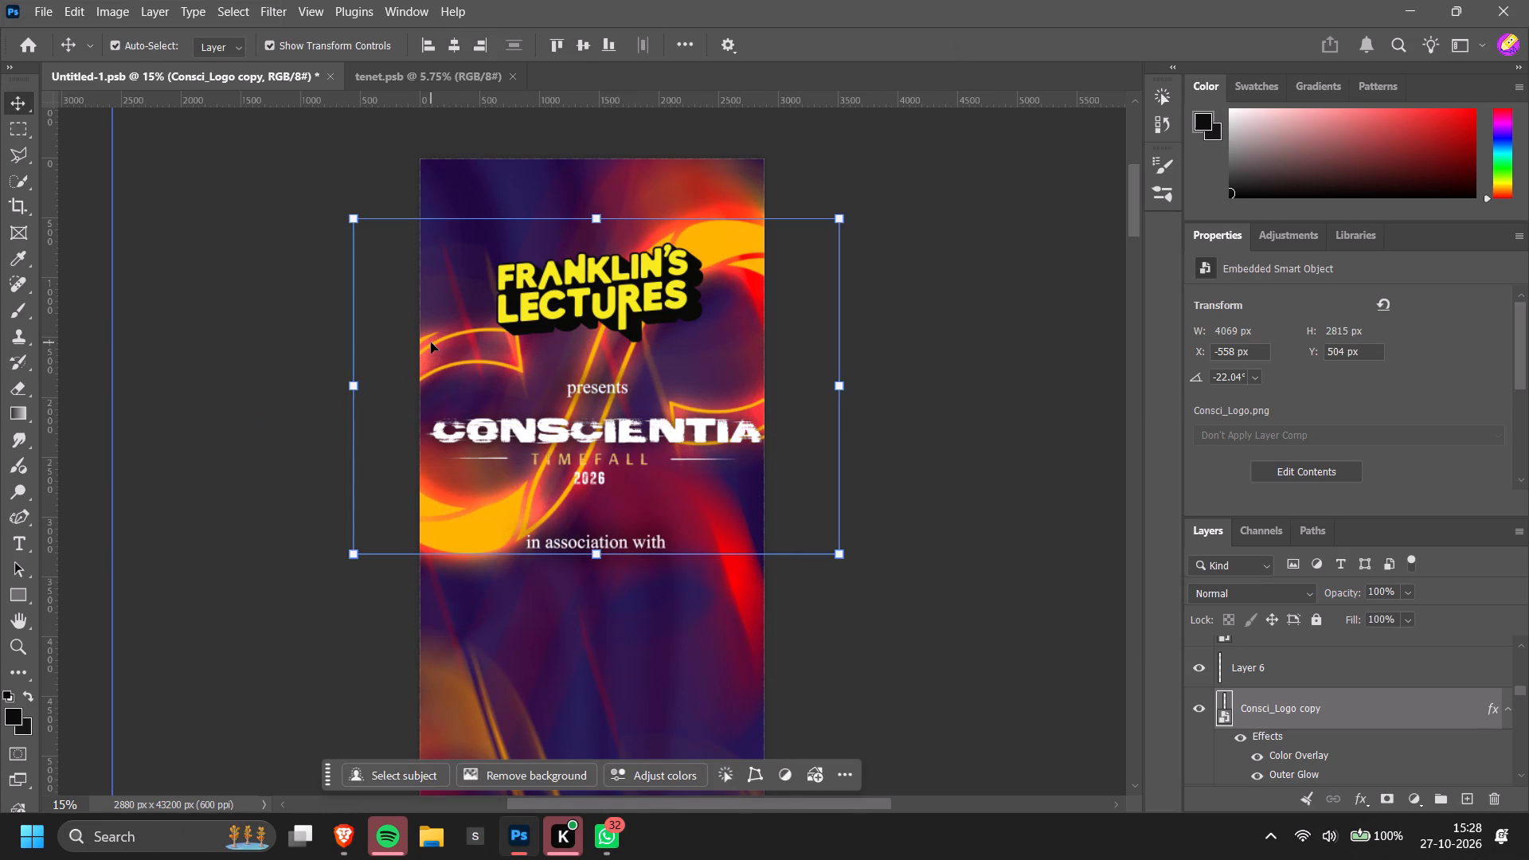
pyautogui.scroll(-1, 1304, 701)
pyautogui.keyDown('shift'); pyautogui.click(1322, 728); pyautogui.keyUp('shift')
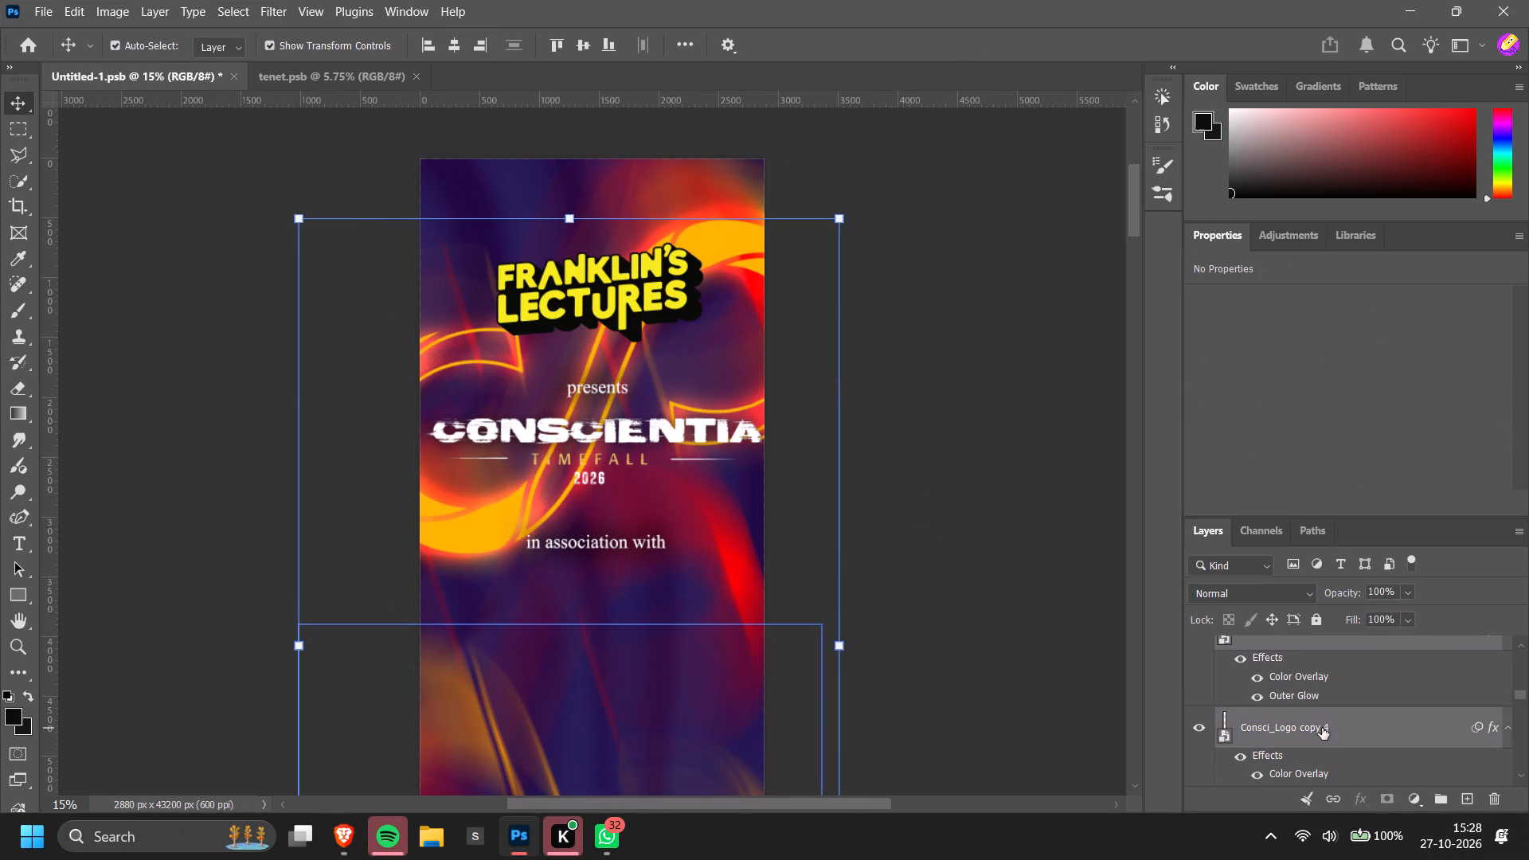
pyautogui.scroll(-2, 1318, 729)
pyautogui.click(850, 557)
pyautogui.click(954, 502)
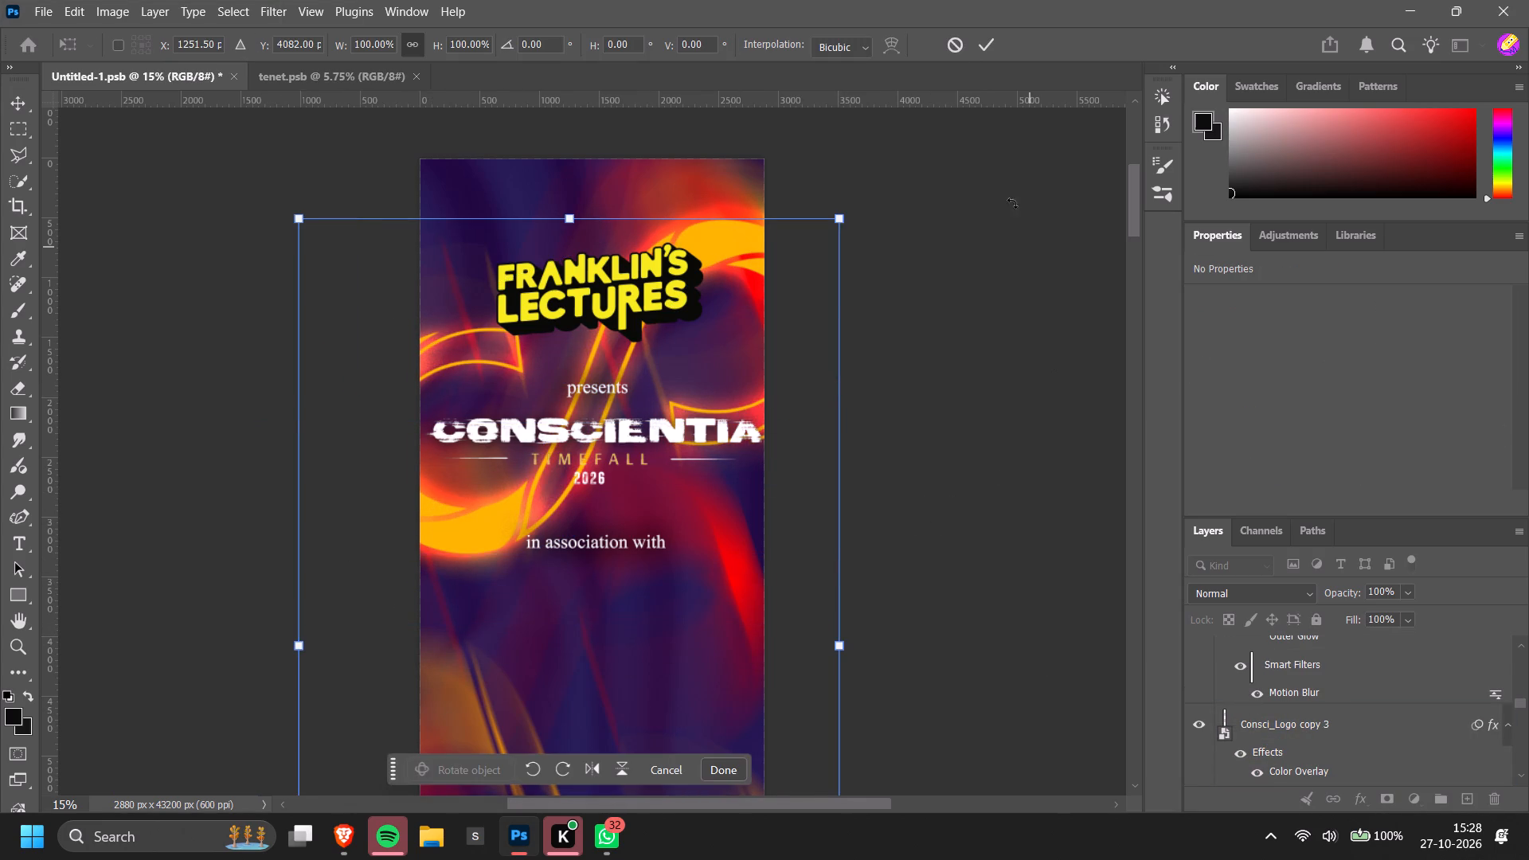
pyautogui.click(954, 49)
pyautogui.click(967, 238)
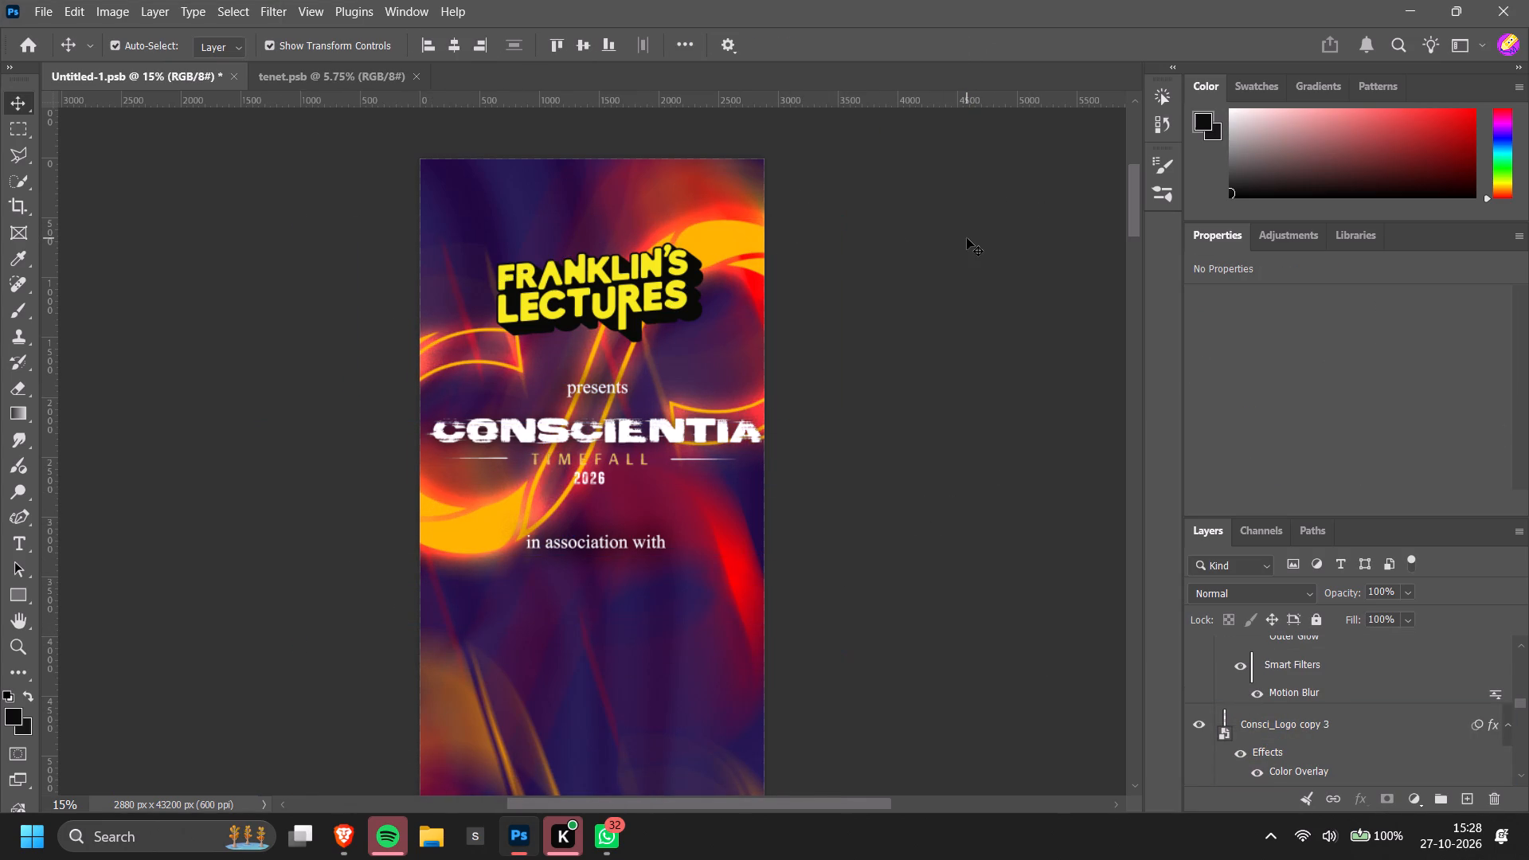
# Rotate the Consci_Logo copy graphic behind the header to about -21.3°, scale it to about 92.7%, and shift it slightly down.
pyautogui.click(715, 248)
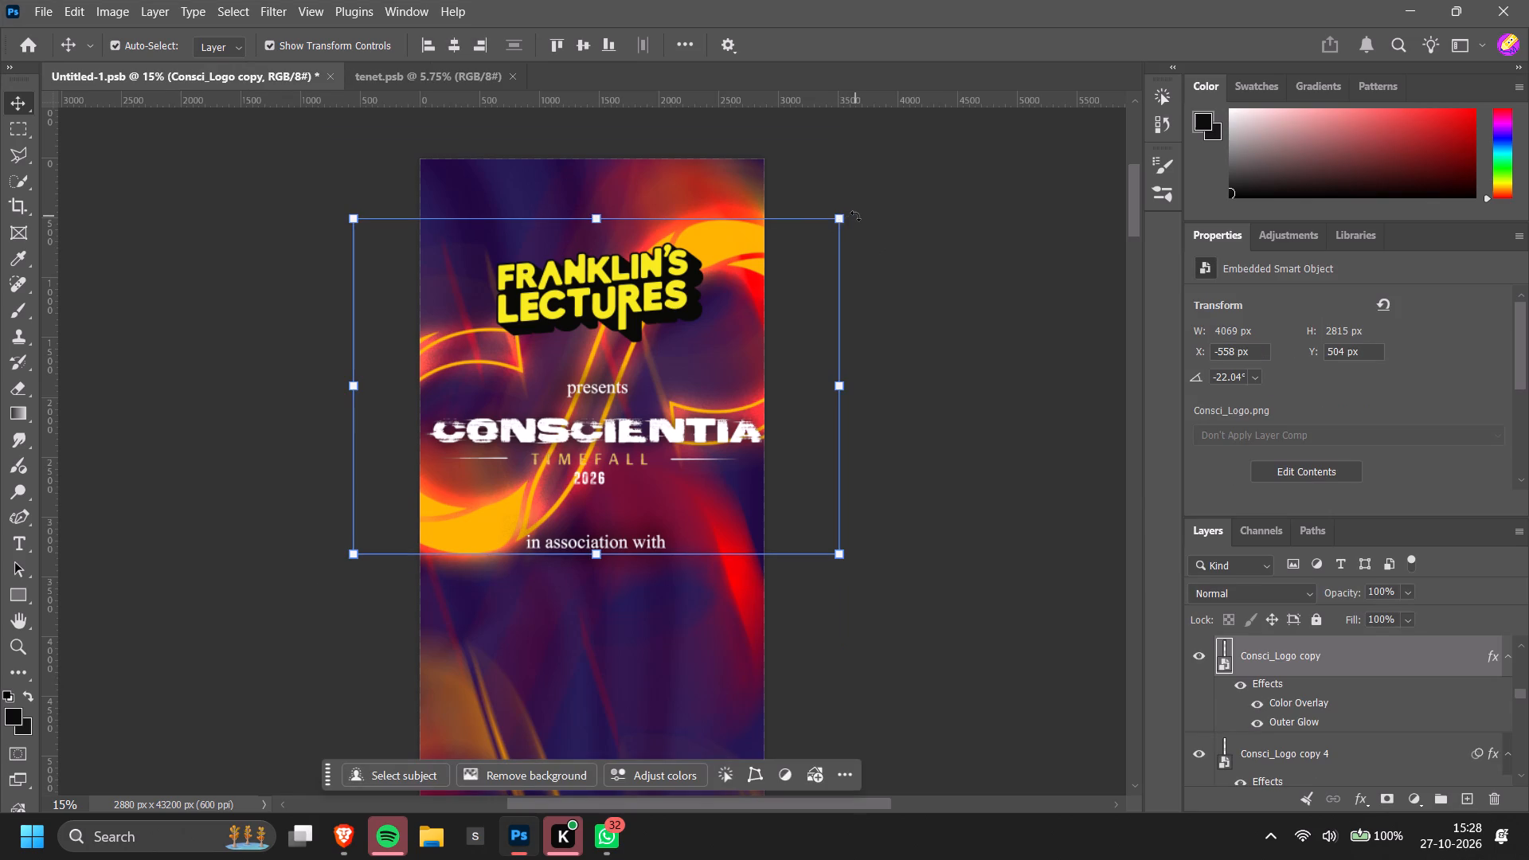
pyautogui.moveTo(847, 214); pyautogui.dragTo(823, 222)
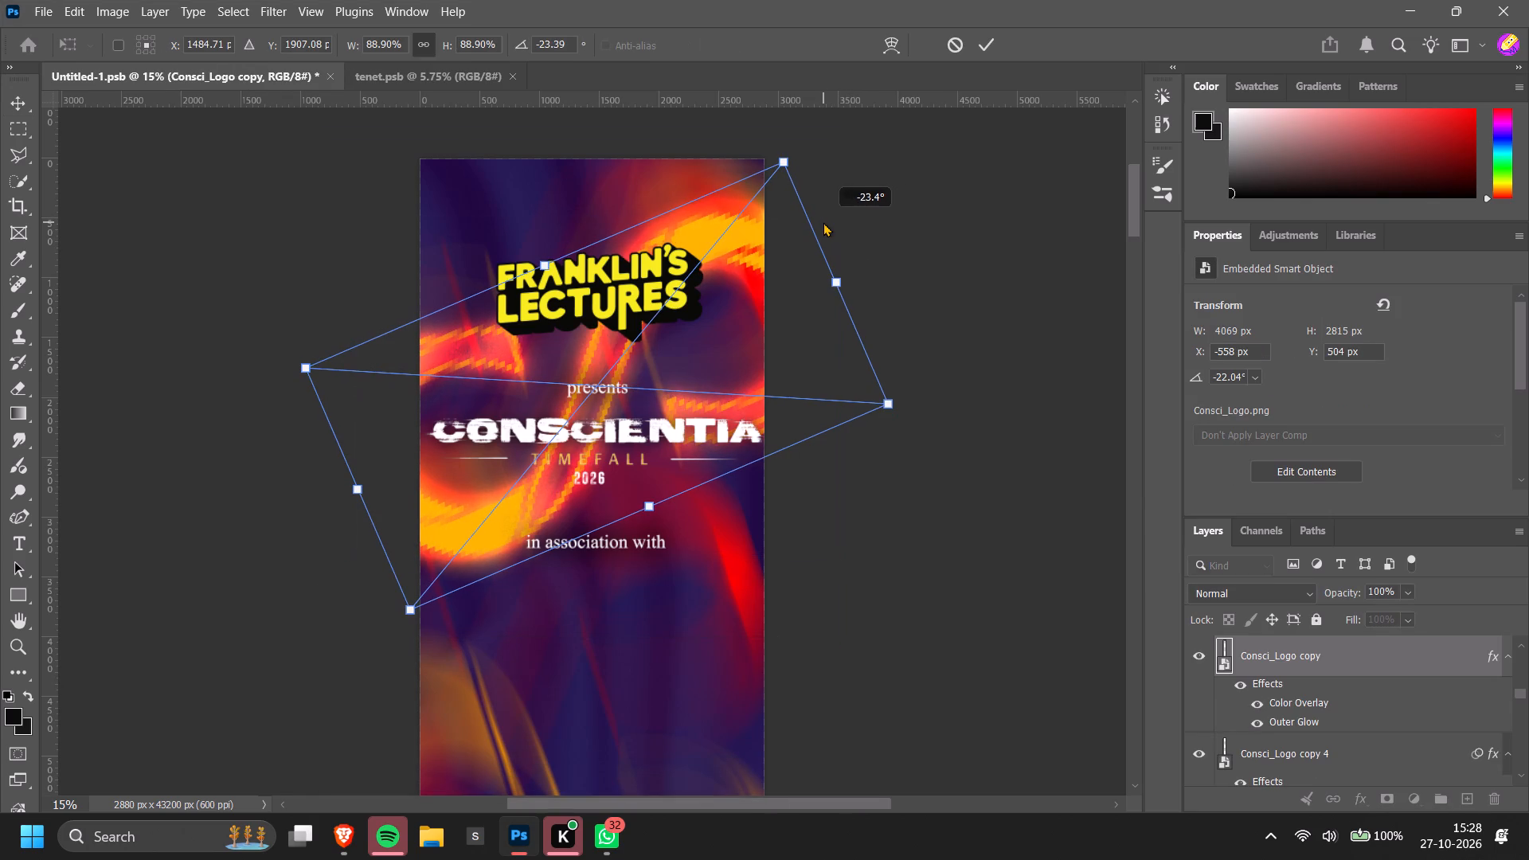
pyautogui.moveTo(823, 222); pyautogui.dragTo(832, 229)
pyautogui.moveTo(795, 278); pyautogui.dragTo(800, 294)
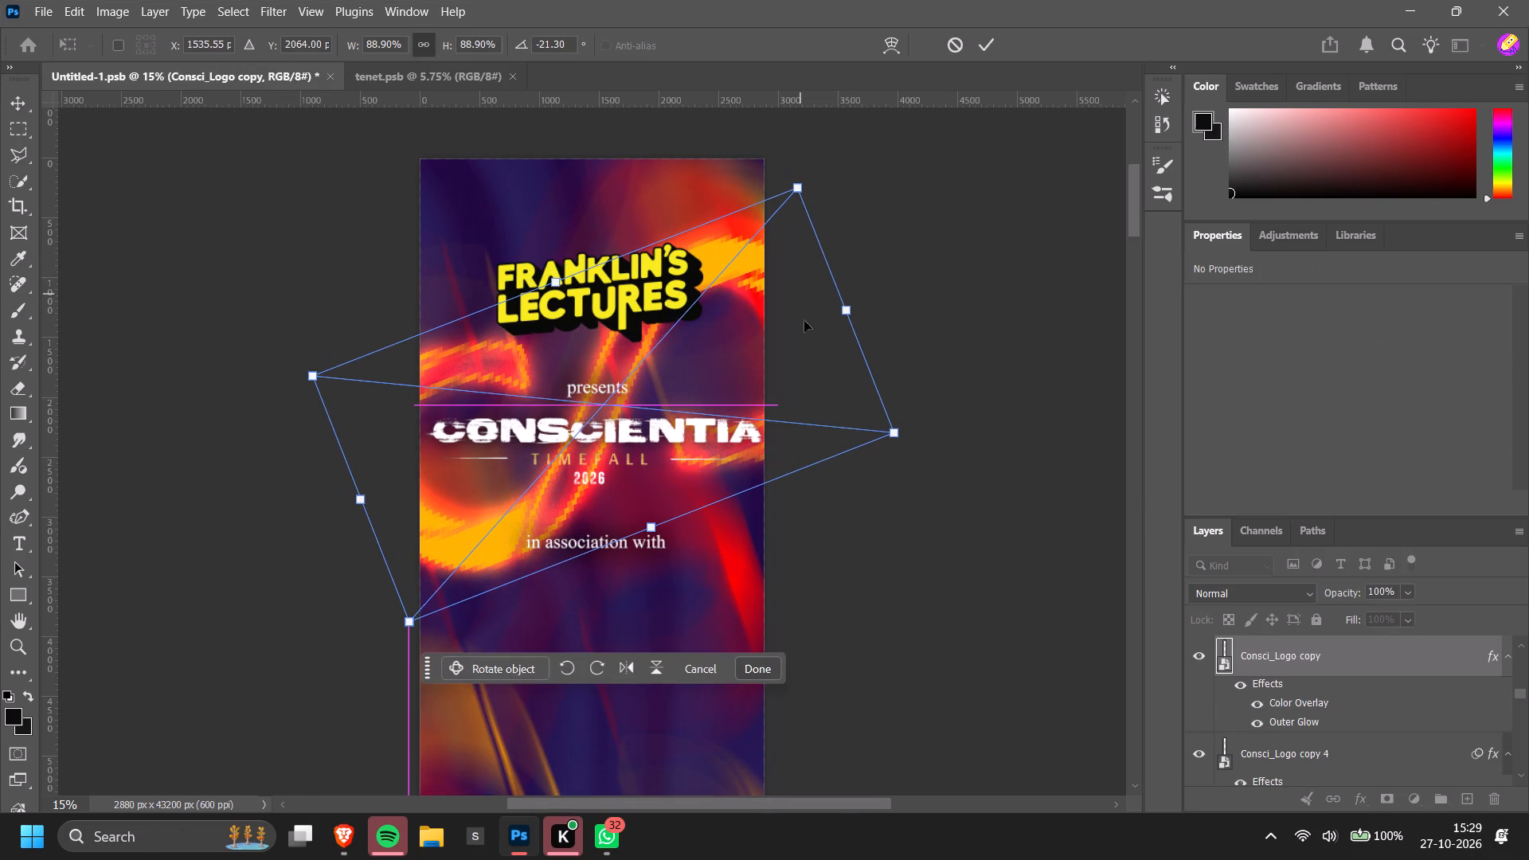
pyautogui.scroll(-9, 726, 512)
pyautogui.keyDown('alt'); pyautogui.scroll(-4, 710, 494); pyautogui.keyUp('alt')
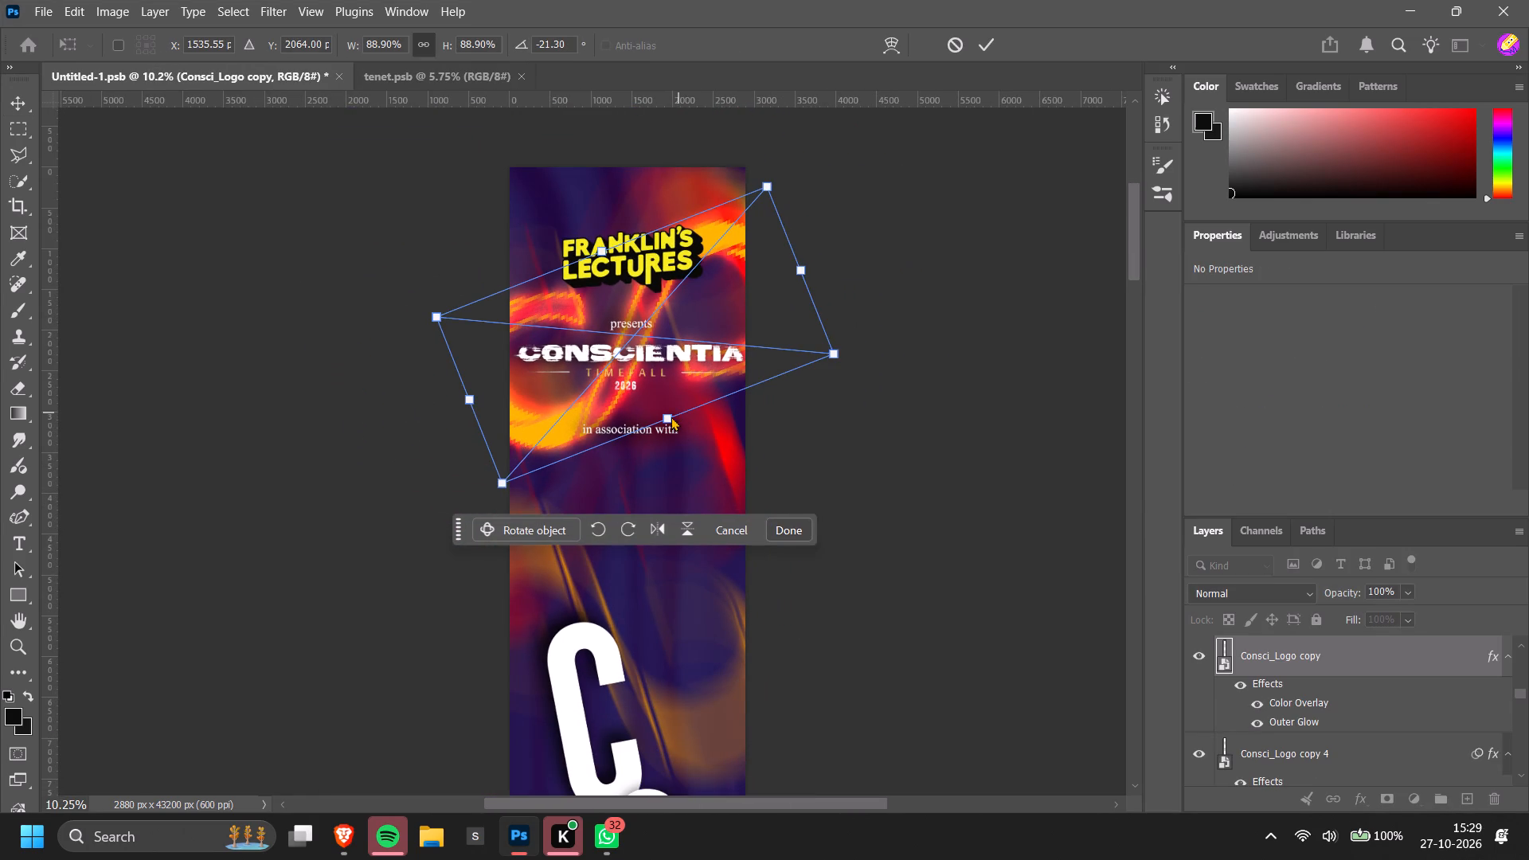
pyautogui.click(671, 417)
pyautogui.click(671, 417)
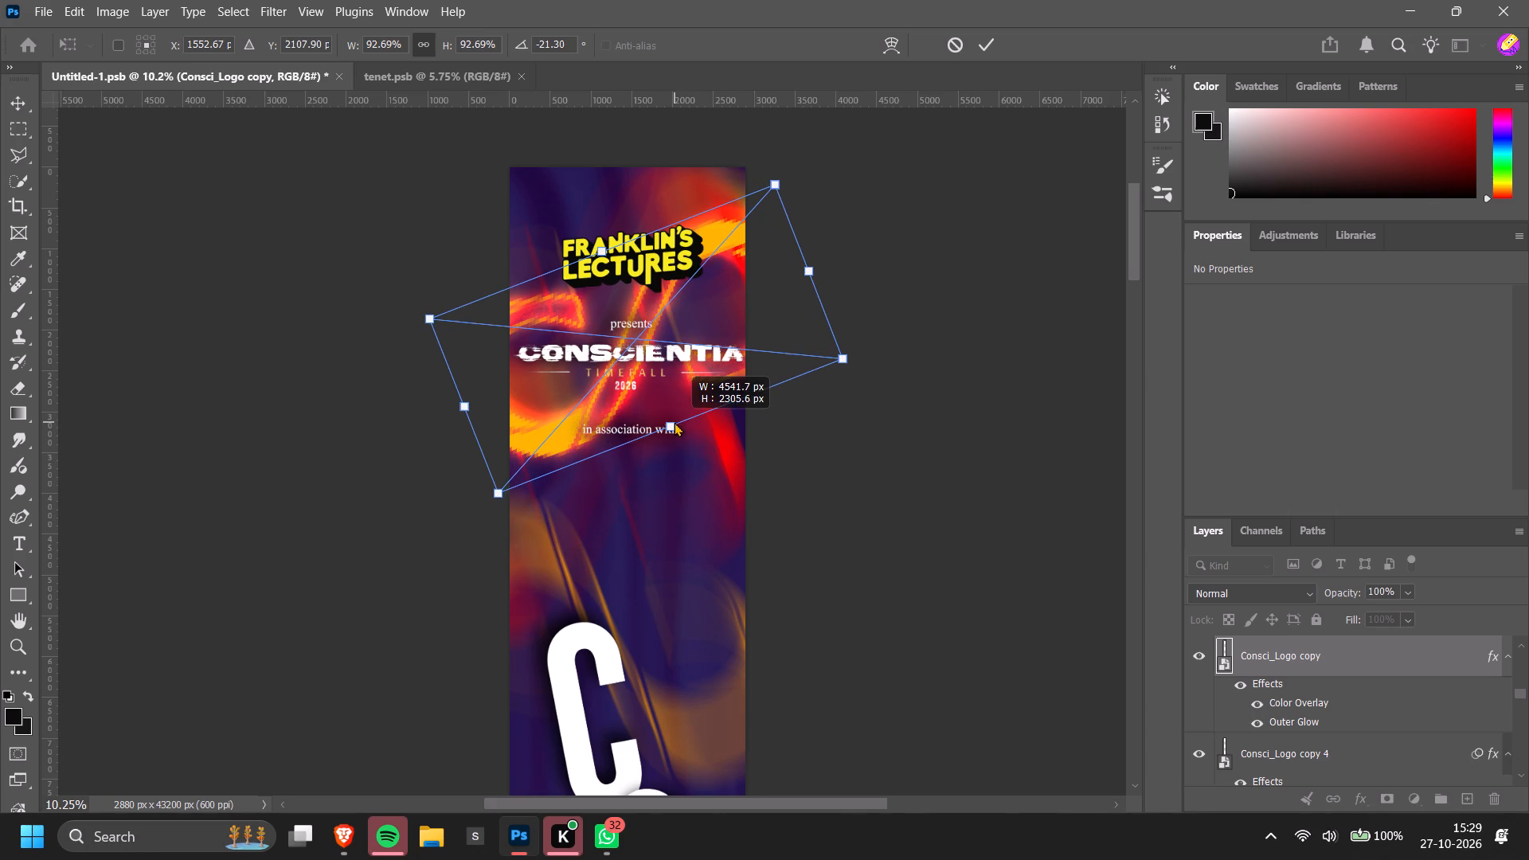
pyautogui.click(776, 538)
pyautogui.click(928, 535)
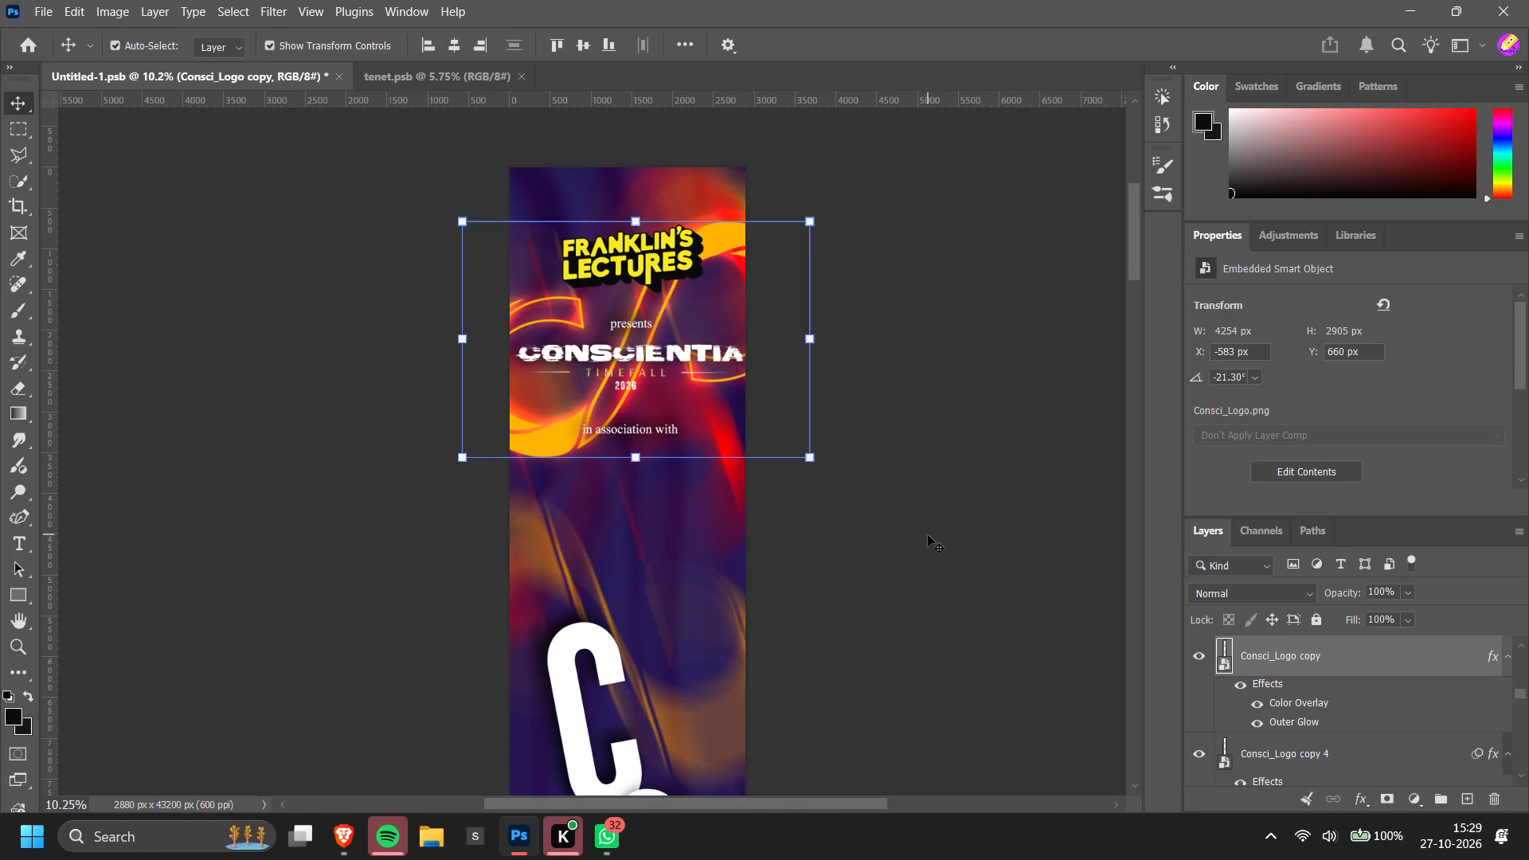
# Centre the Conscientia_Logo layer horizontally on the banner.
pyautogui.scroll(4, 928, 535)
pyautogui.keyDown('alt'); pyautogui.scroll(8, 928, 535); pyautogui.keyUp('alt')
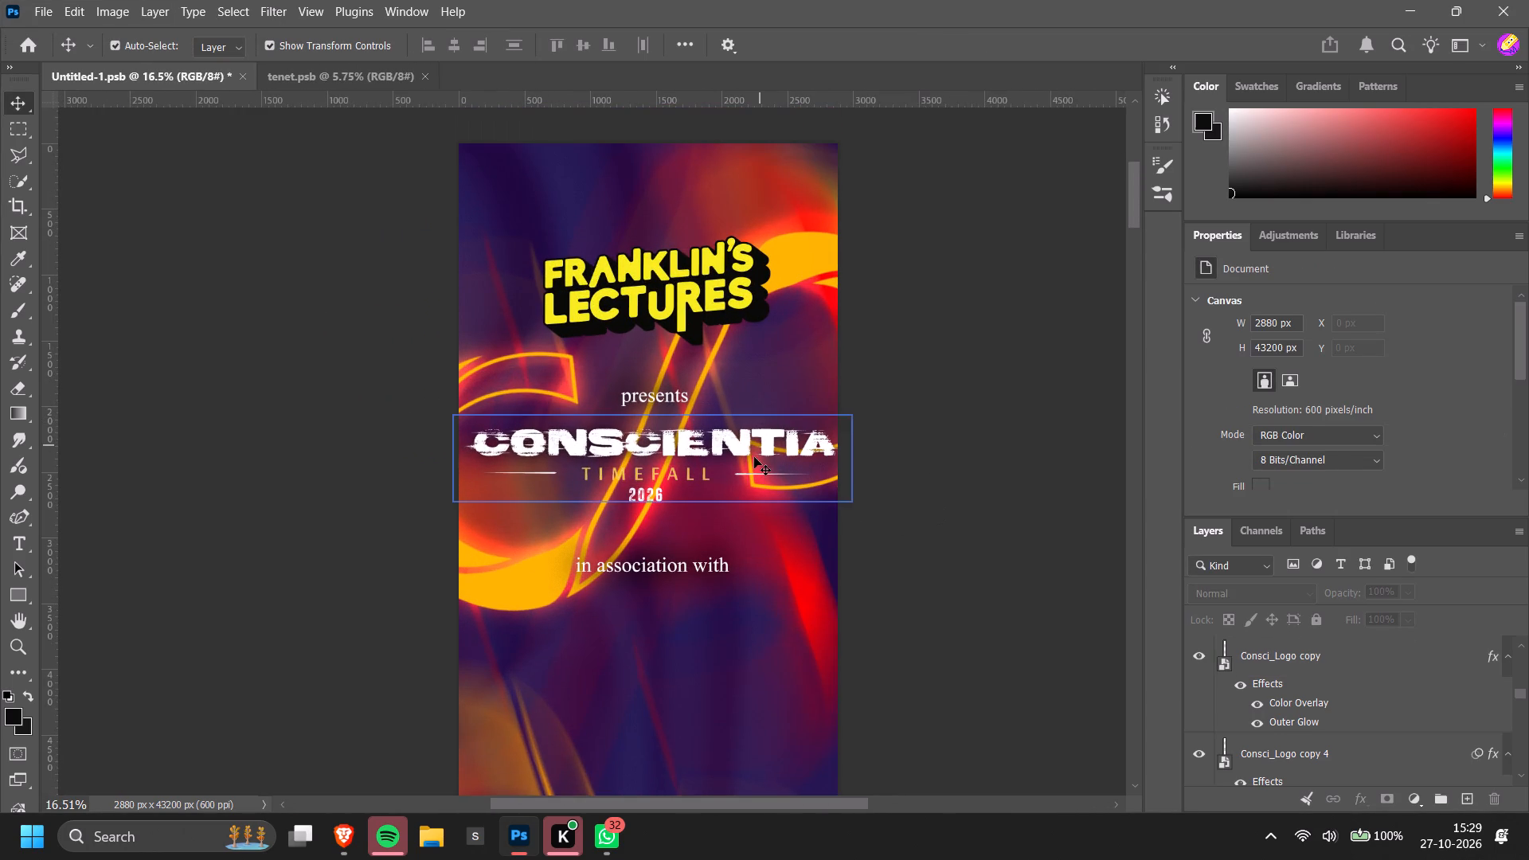
pyautogui.click(754, 457)
pyautogui.click(676, 59)
pyautogui.click(454, 44)
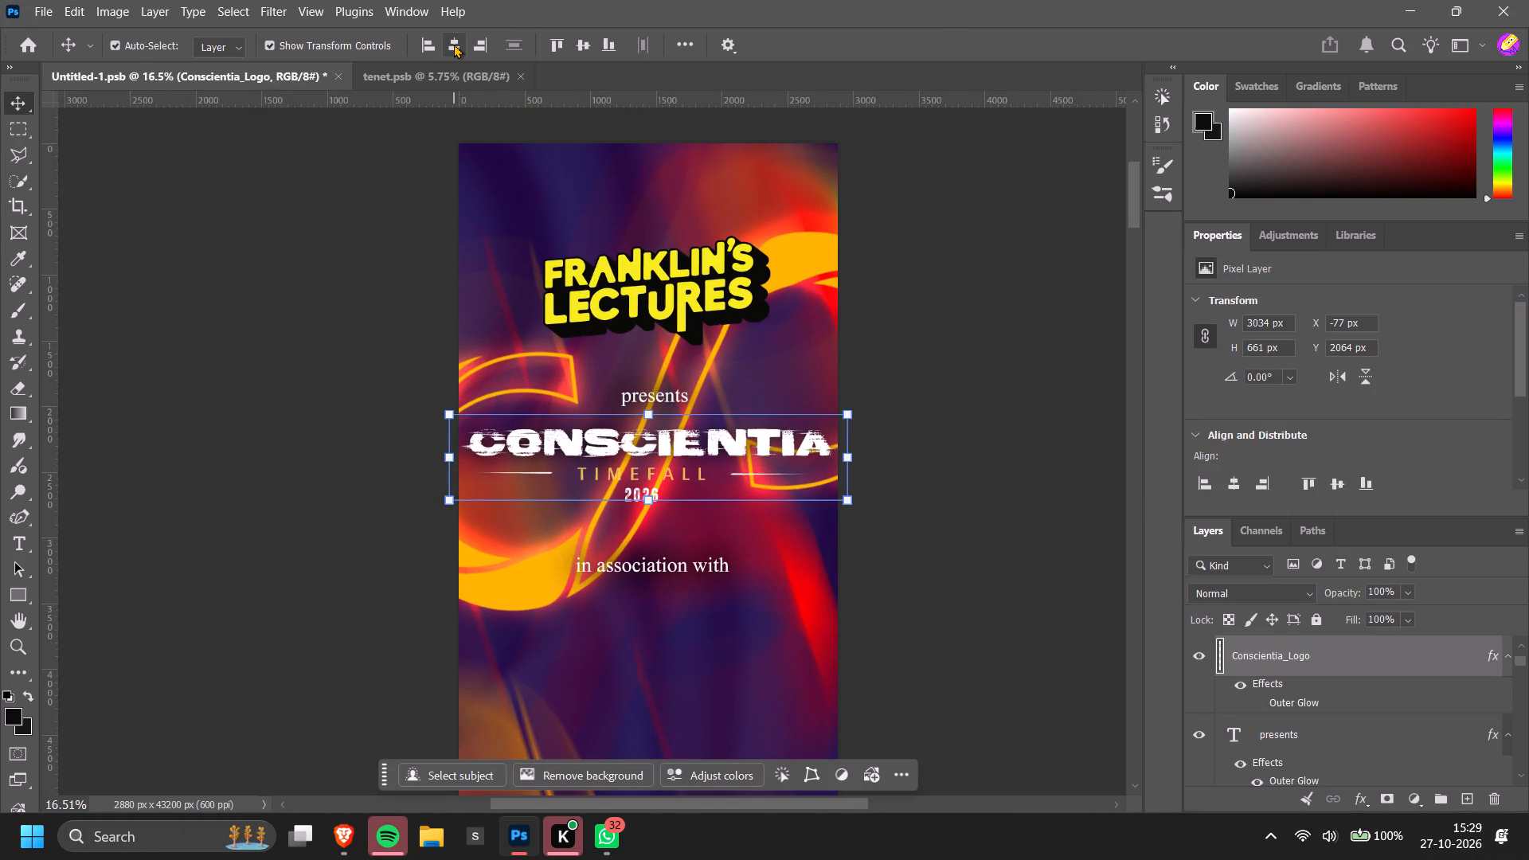
pyautogui.click(985, 460)
# Centre the "presents" text layer horizontally on the banner.
pyautogui.click(657, 390)
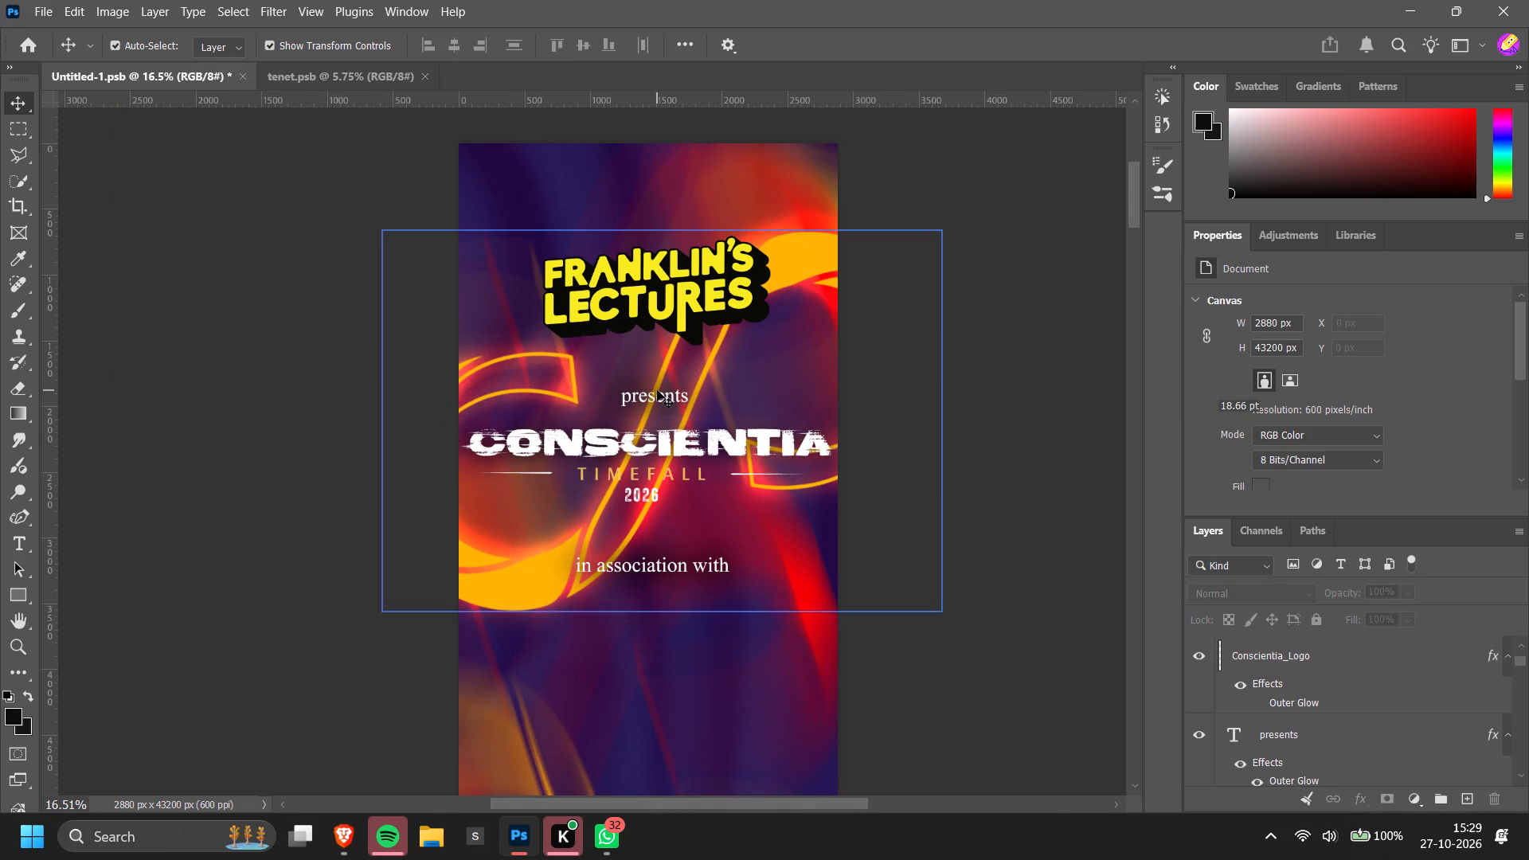
pyautogui.click(651, 397)
pyautogui.click(987, 41)
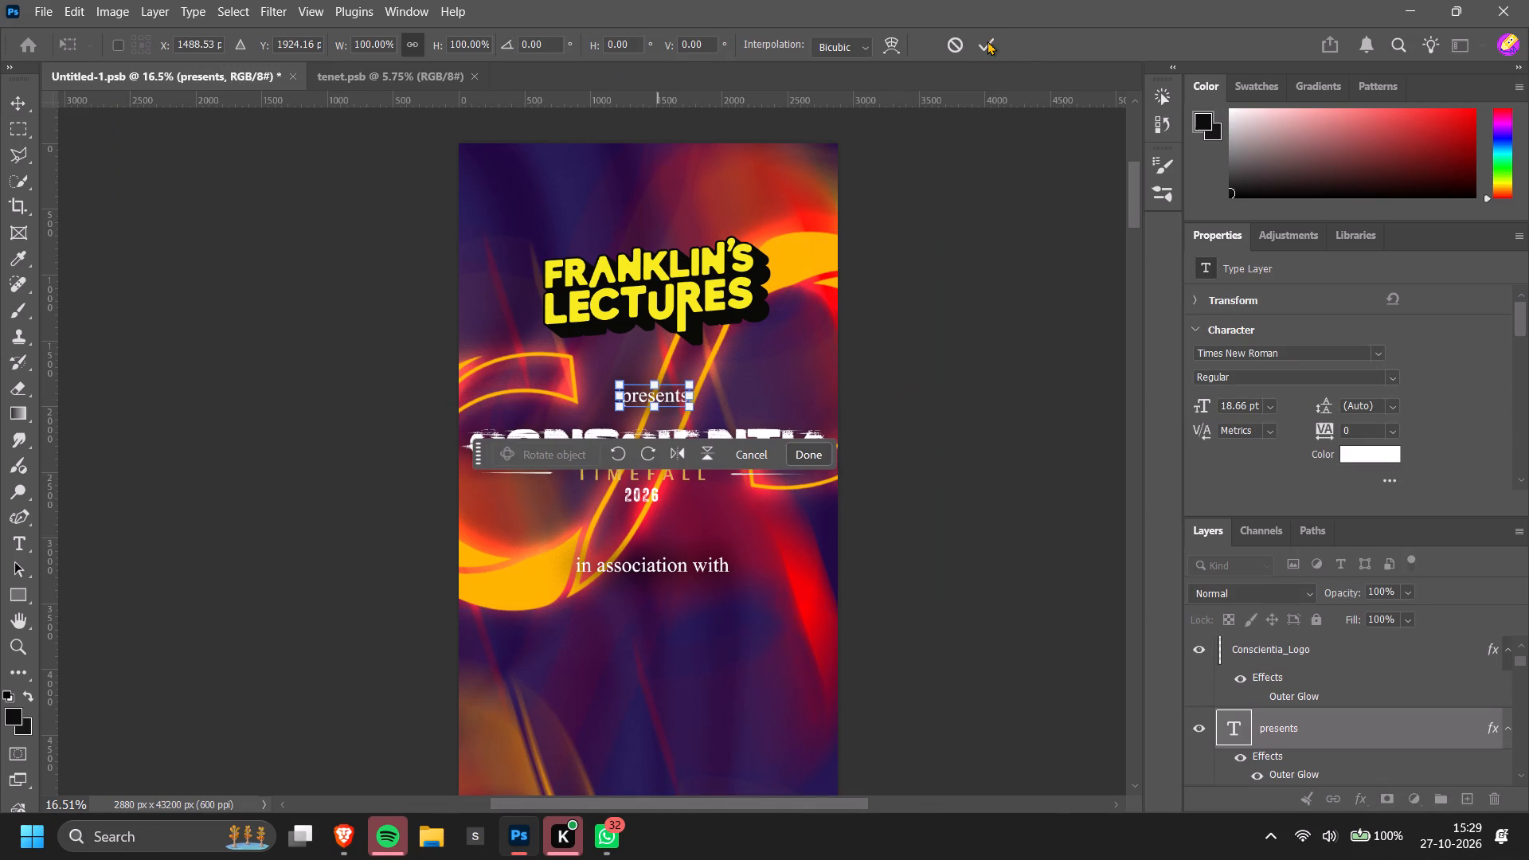
pyautogui.click(452, 45)
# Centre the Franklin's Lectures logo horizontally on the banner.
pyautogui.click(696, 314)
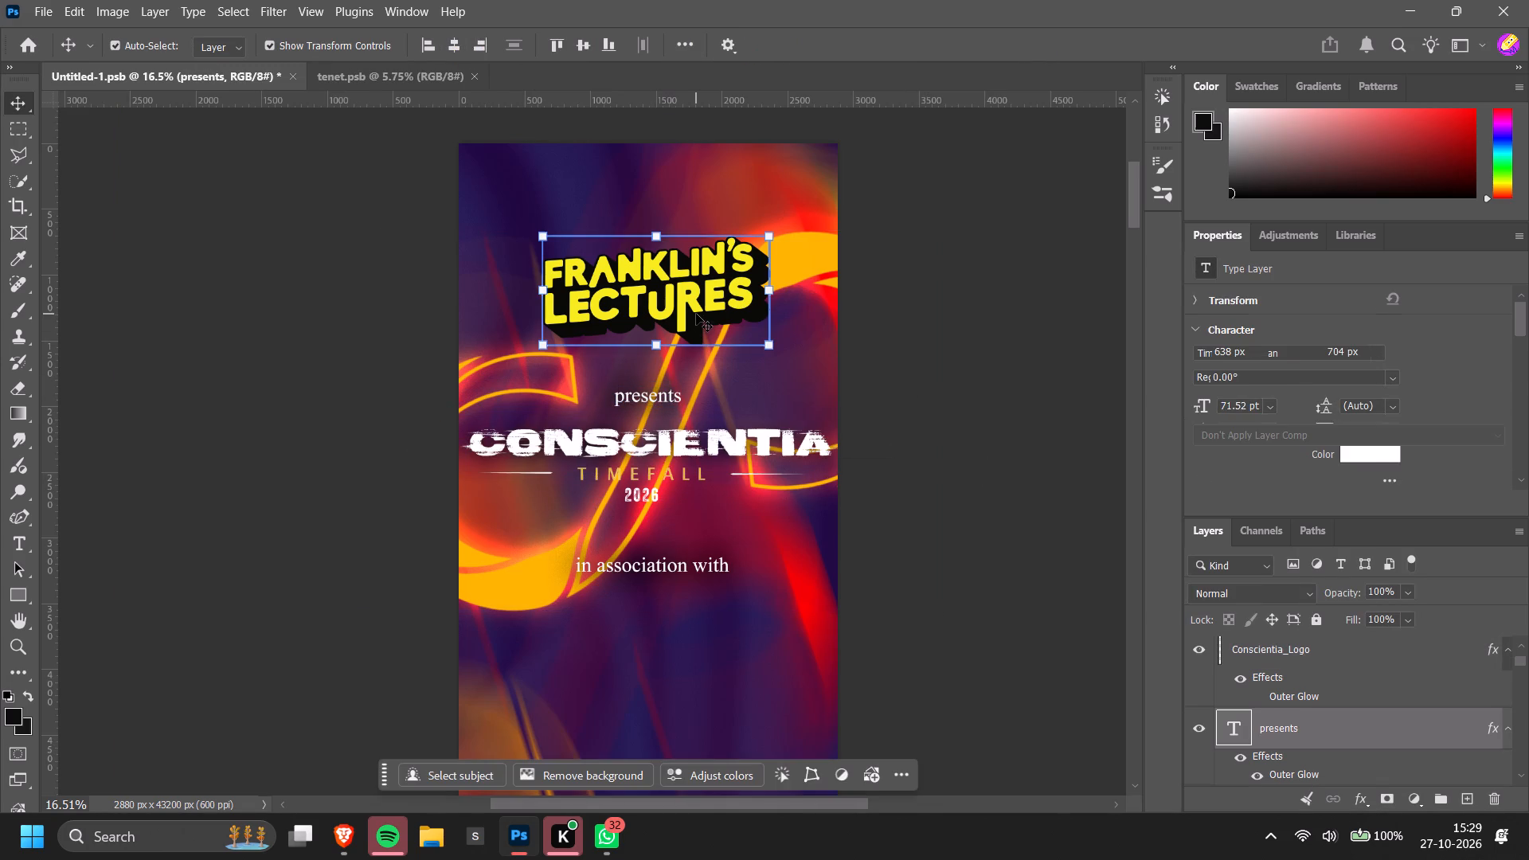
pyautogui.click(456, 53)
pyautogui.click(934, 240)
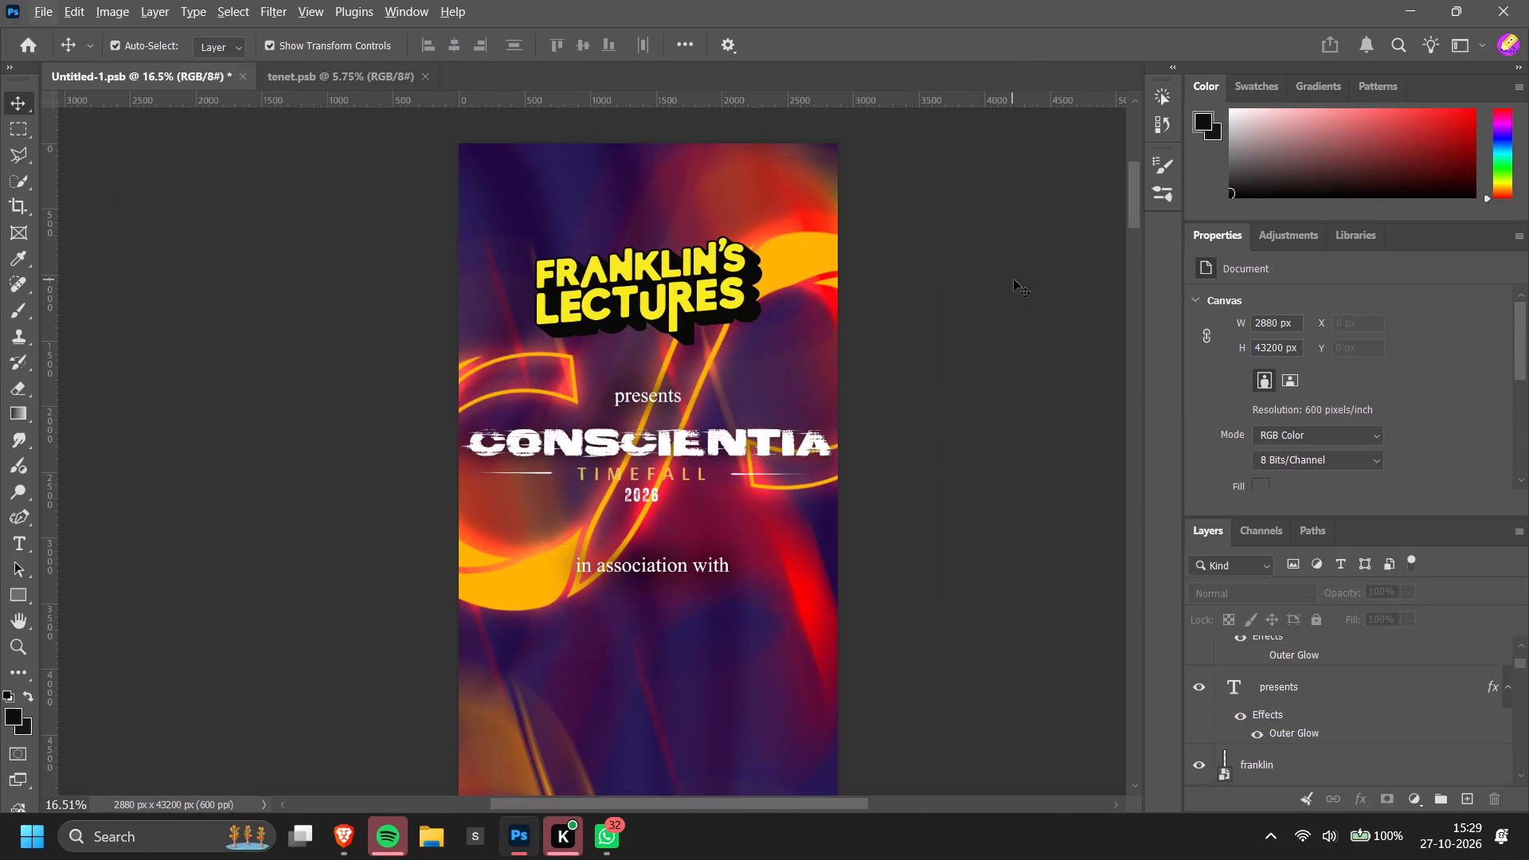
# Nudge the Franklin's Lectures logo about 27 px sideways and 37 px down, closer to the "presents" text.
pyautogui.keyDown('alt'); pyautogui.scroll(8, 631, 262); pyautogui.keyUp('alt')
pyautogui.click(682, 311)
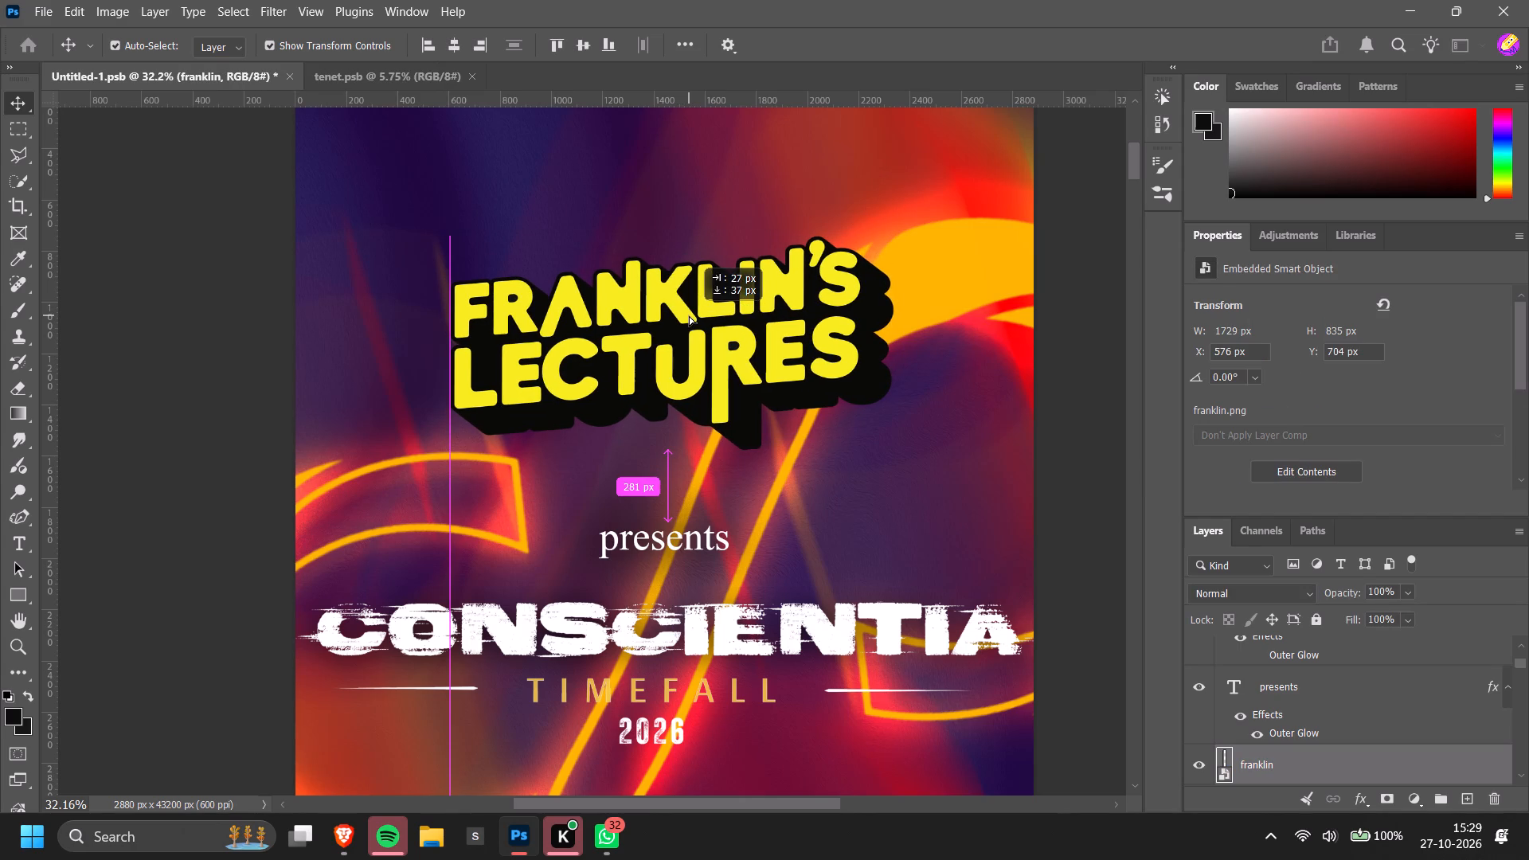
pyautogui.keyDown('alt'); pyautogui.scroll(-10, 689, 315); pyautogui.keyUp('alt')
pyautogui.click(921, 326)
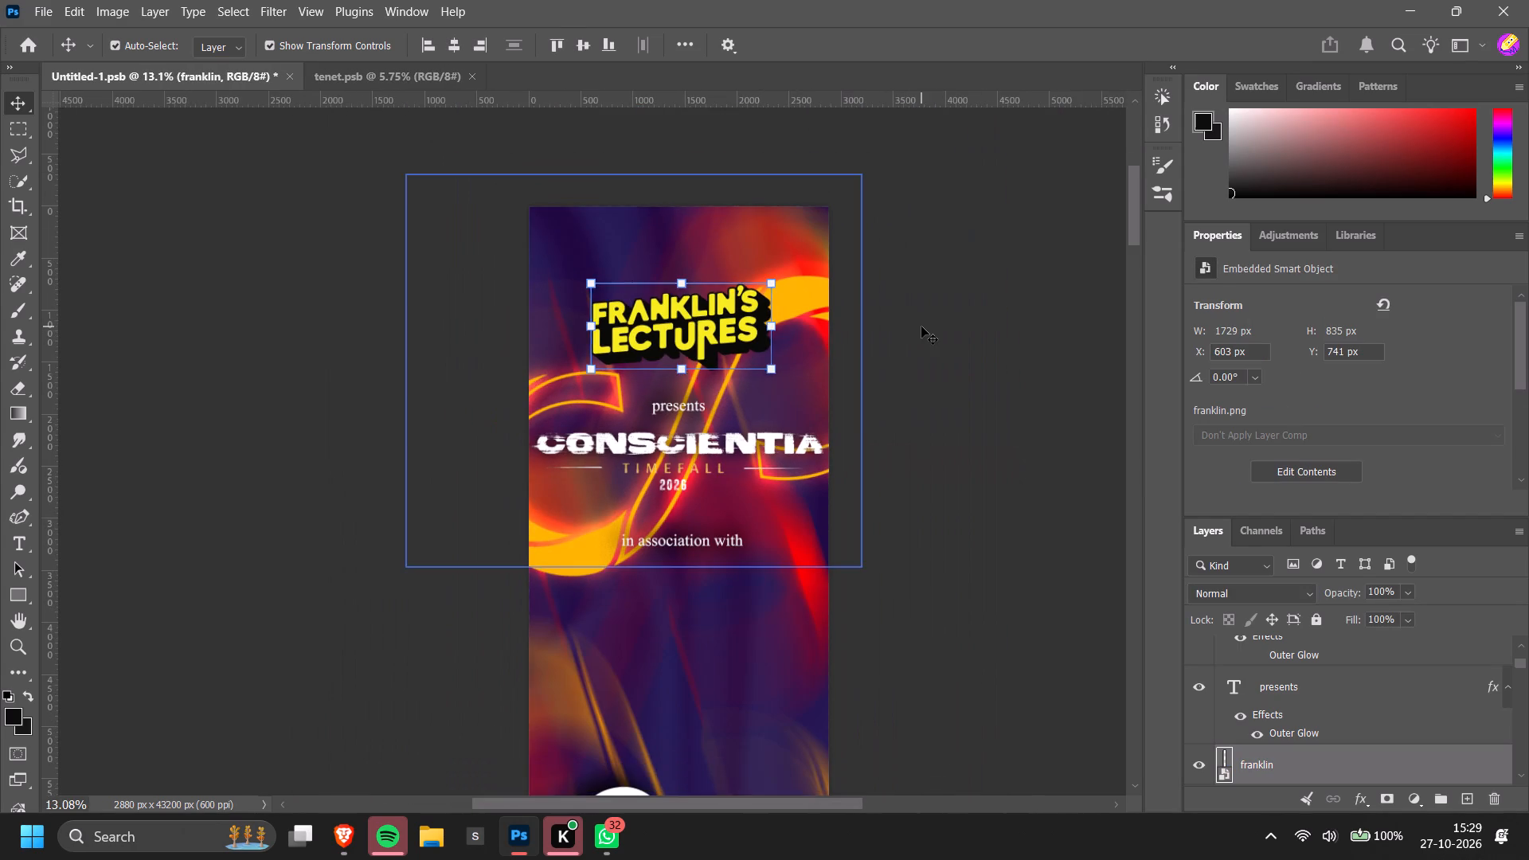
# Examine the header's proportions and spacing against the vertical lettering along the tall banner.
pyautogui.scroll(-3, 921, 326)
pyautogui.keyDown('alt'); pyautogui.scroll(-4, 1016, 351); pyautogui.keyUp('alt')
pyautogui.scroll(-5, 1016, 351)
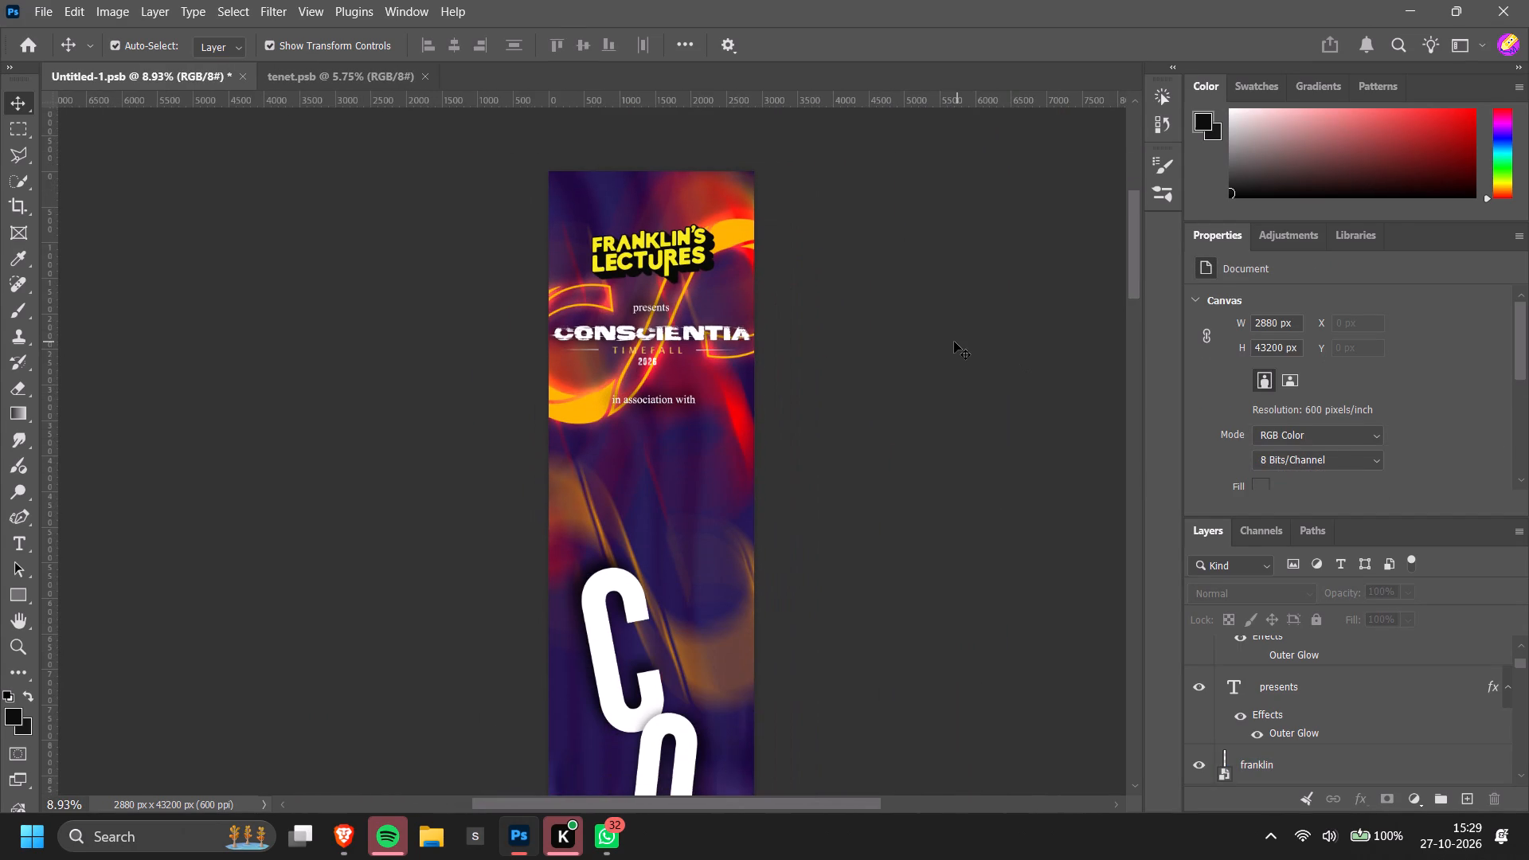
pyautogui.scroll(-20, 954, 342)
pyautogui.scroll(-1, 954, 342)
pyautogui.keyDown('alt'); pyautogui.scroll(-7, 938, 348); pyautogui.keyUp('alt')
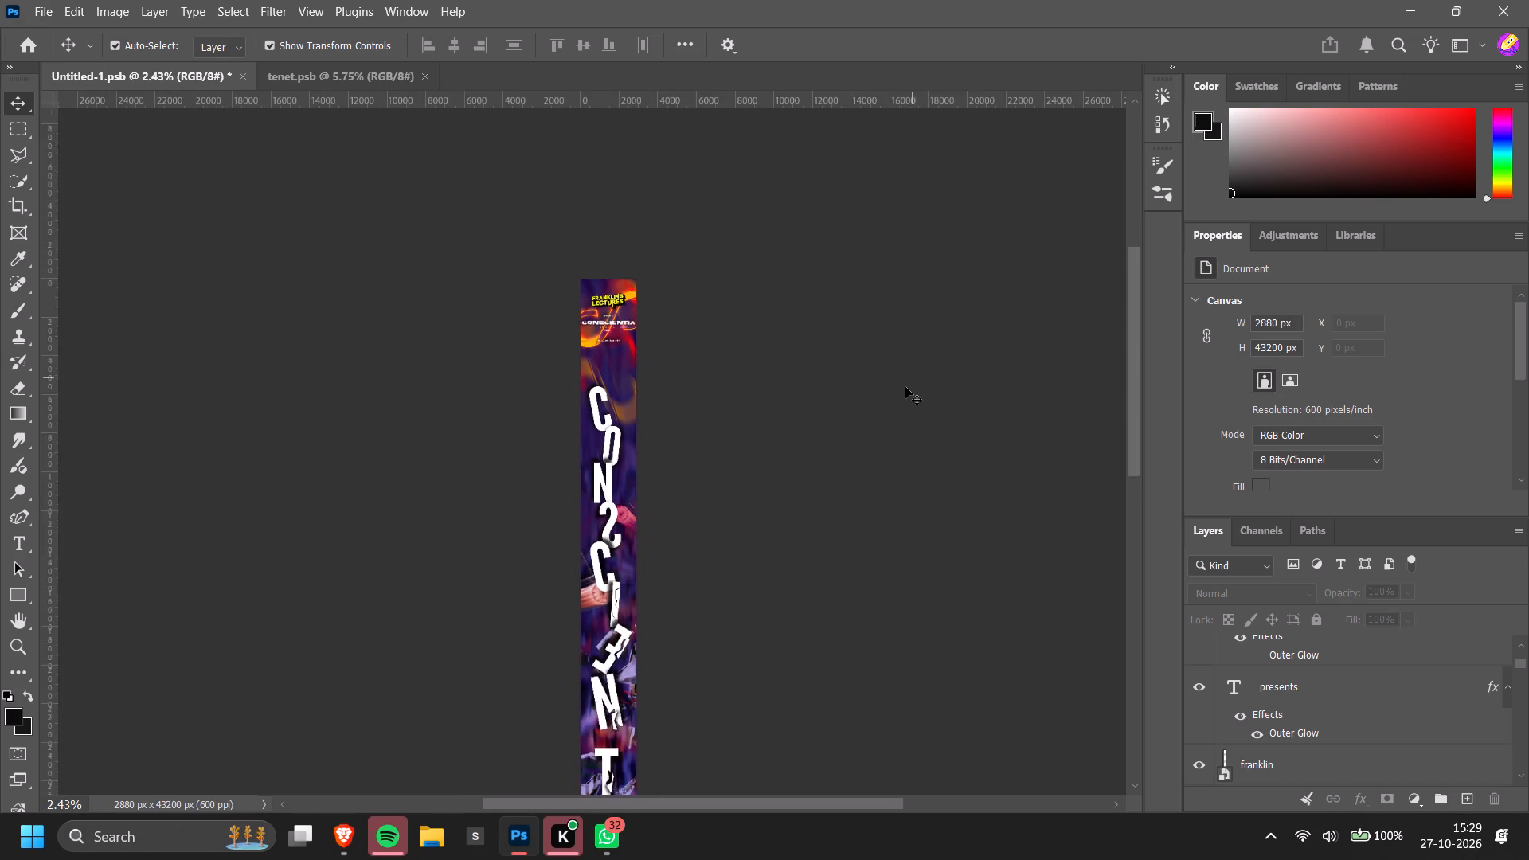
pyautogui.keyDown('alt'); pyautogui.scroll(-6, 905, 387); pyautogui.keyUp('alt')
pyautogui.scroll(-6, 903, 389)
pyautogui.scroll(11, 892, 385)
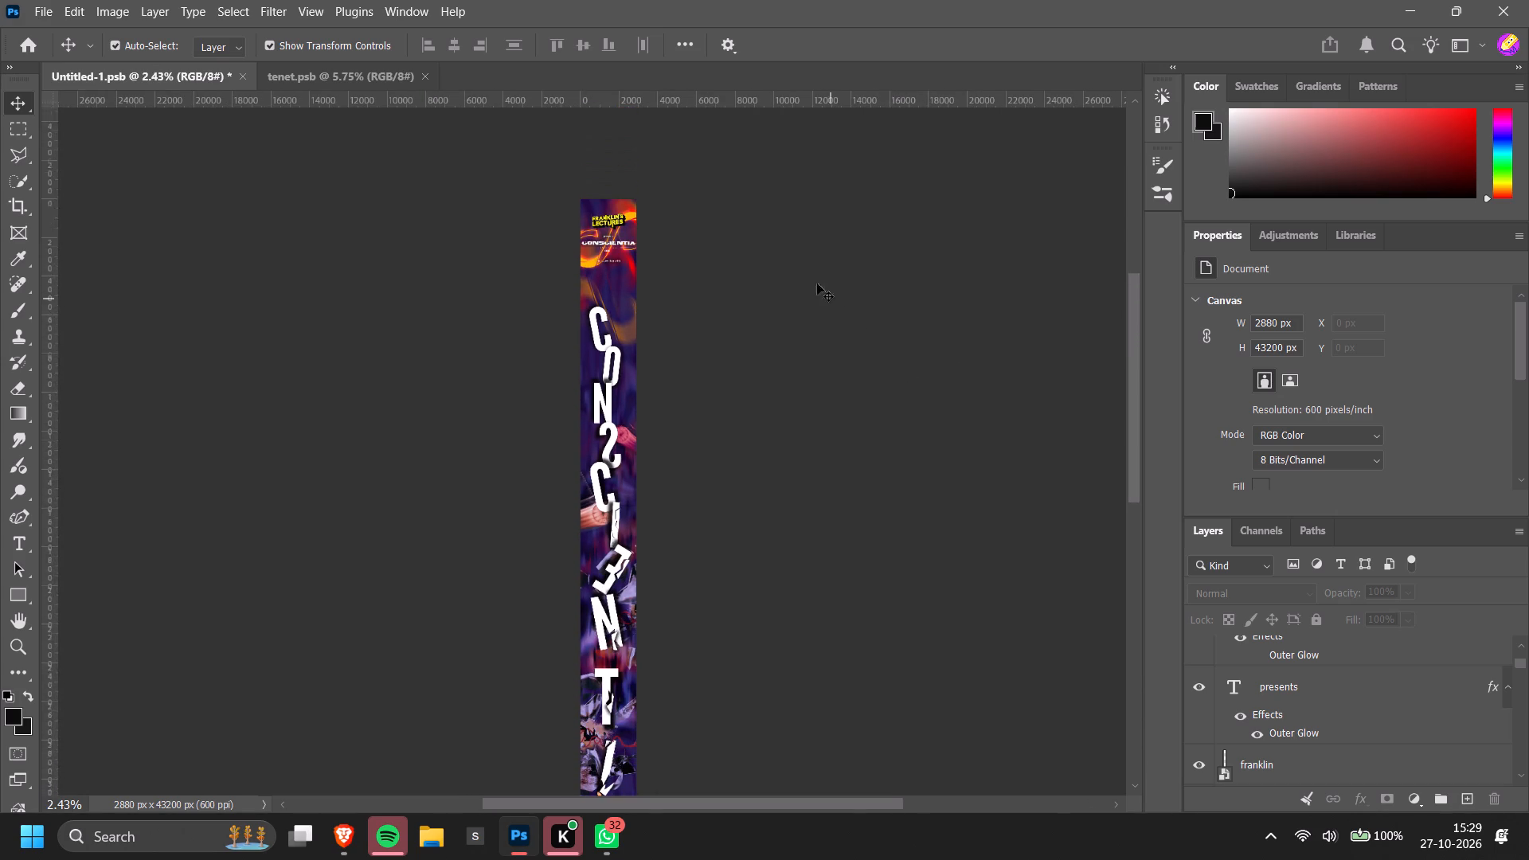
pyautogui.scroll(2, 817, 283)
pyautogui.keyDown('alt'); pyautogui.scroll(20, 783, 276); pyautogui.keyUp('alt')
pyautogui.keyDown('alt'); pyautogui.scroll(11, 783, 276); pyautogui.keyUp('alt')
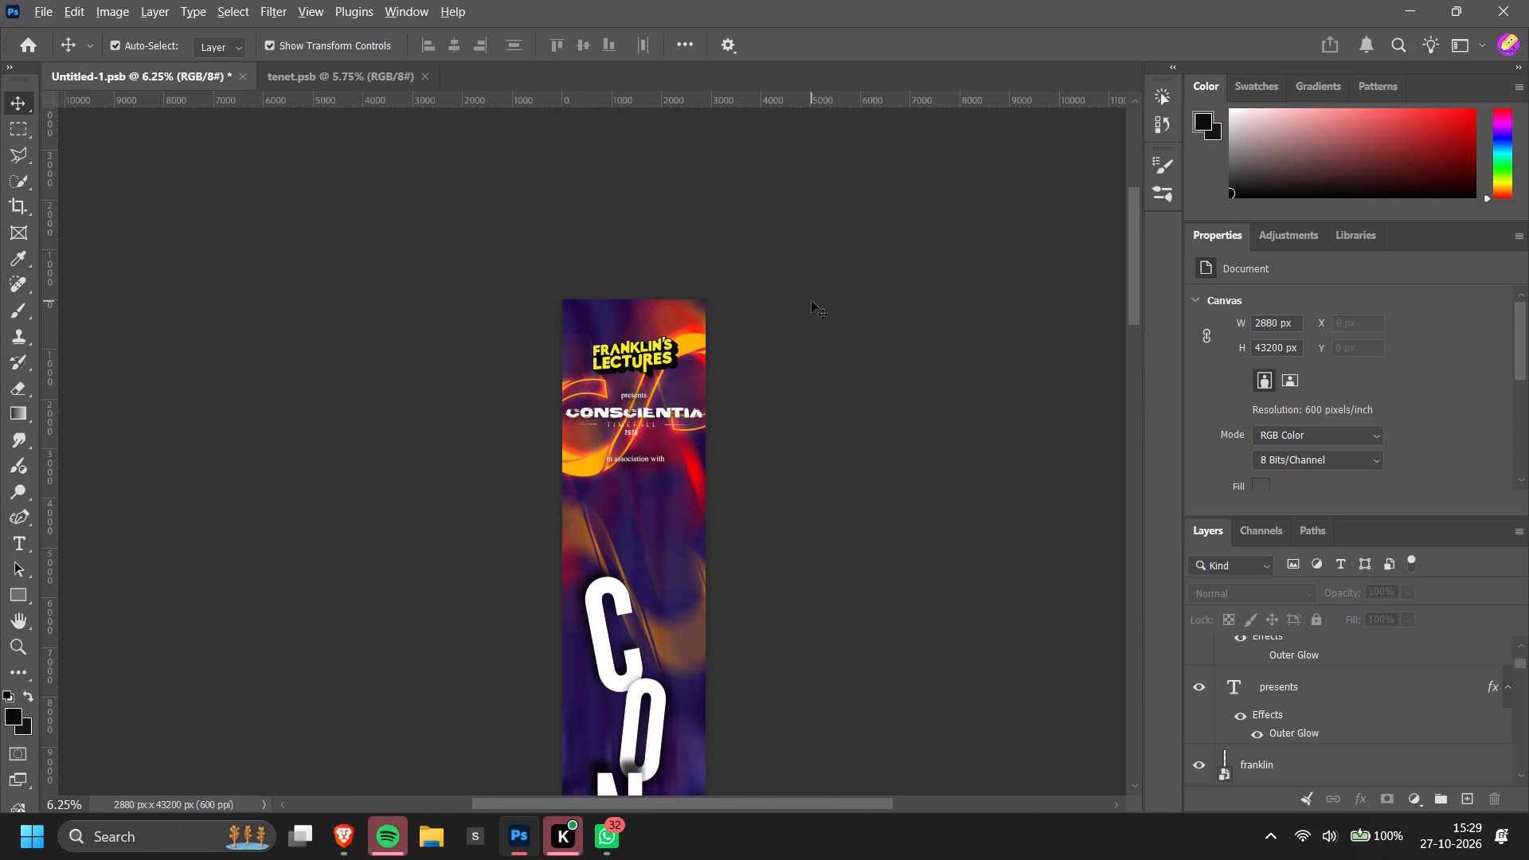
# Enlarge the Franklin's Lectures logo to about 40.6% scale and place it above the "presents" text near the banner's top.
pyautogui.keyDown('alt'); pyautogui.scroll(9, 811, 301); pyautogui.keyUp('alt')
pyautogui.click(698, 259)
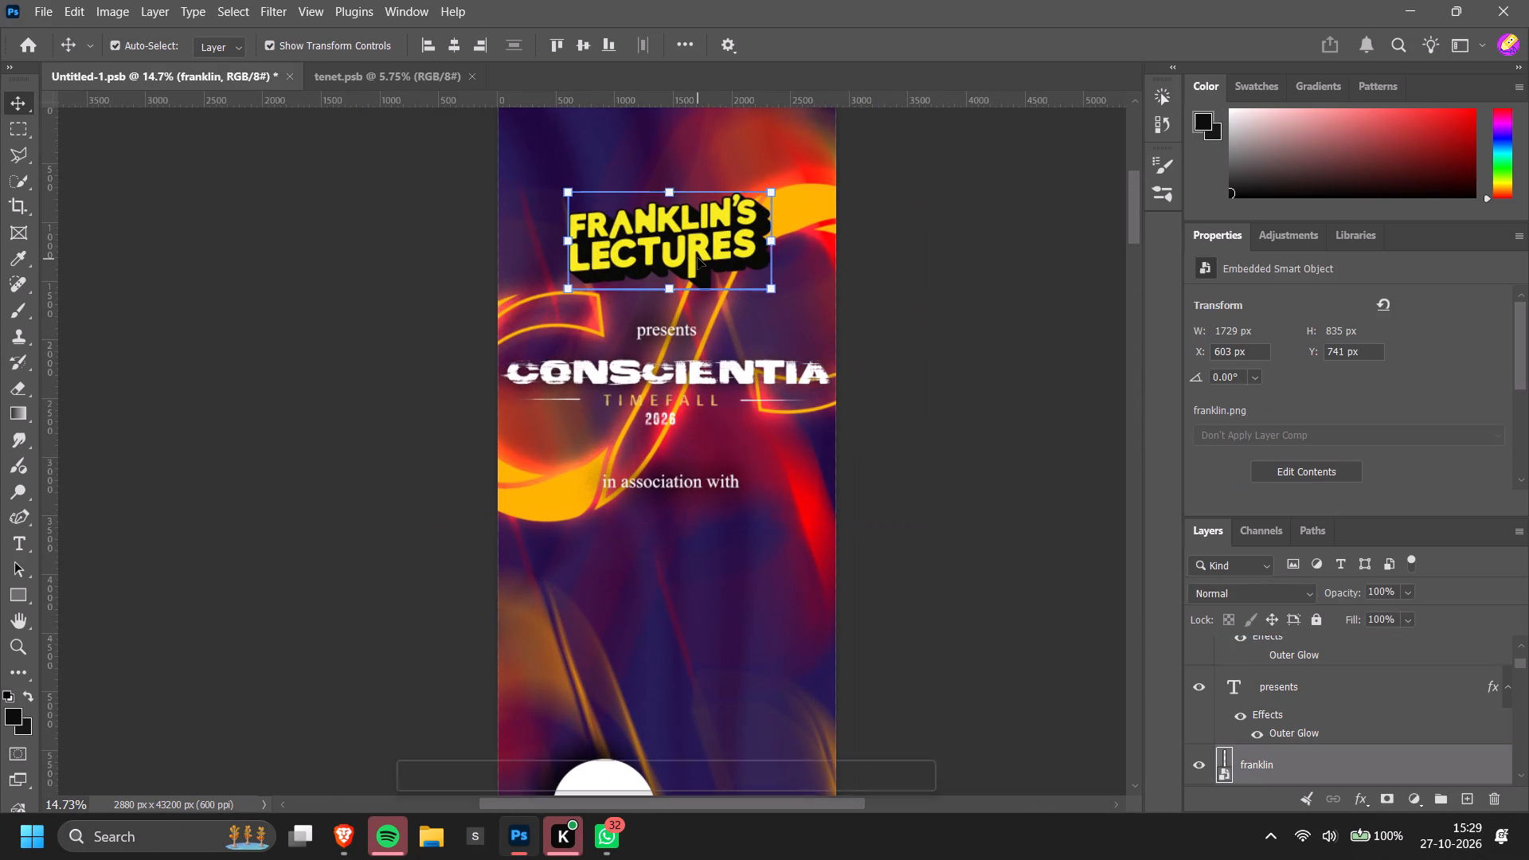
pyautogui.moveTo(765, 292); pyautogui.dragTo(757, 265)
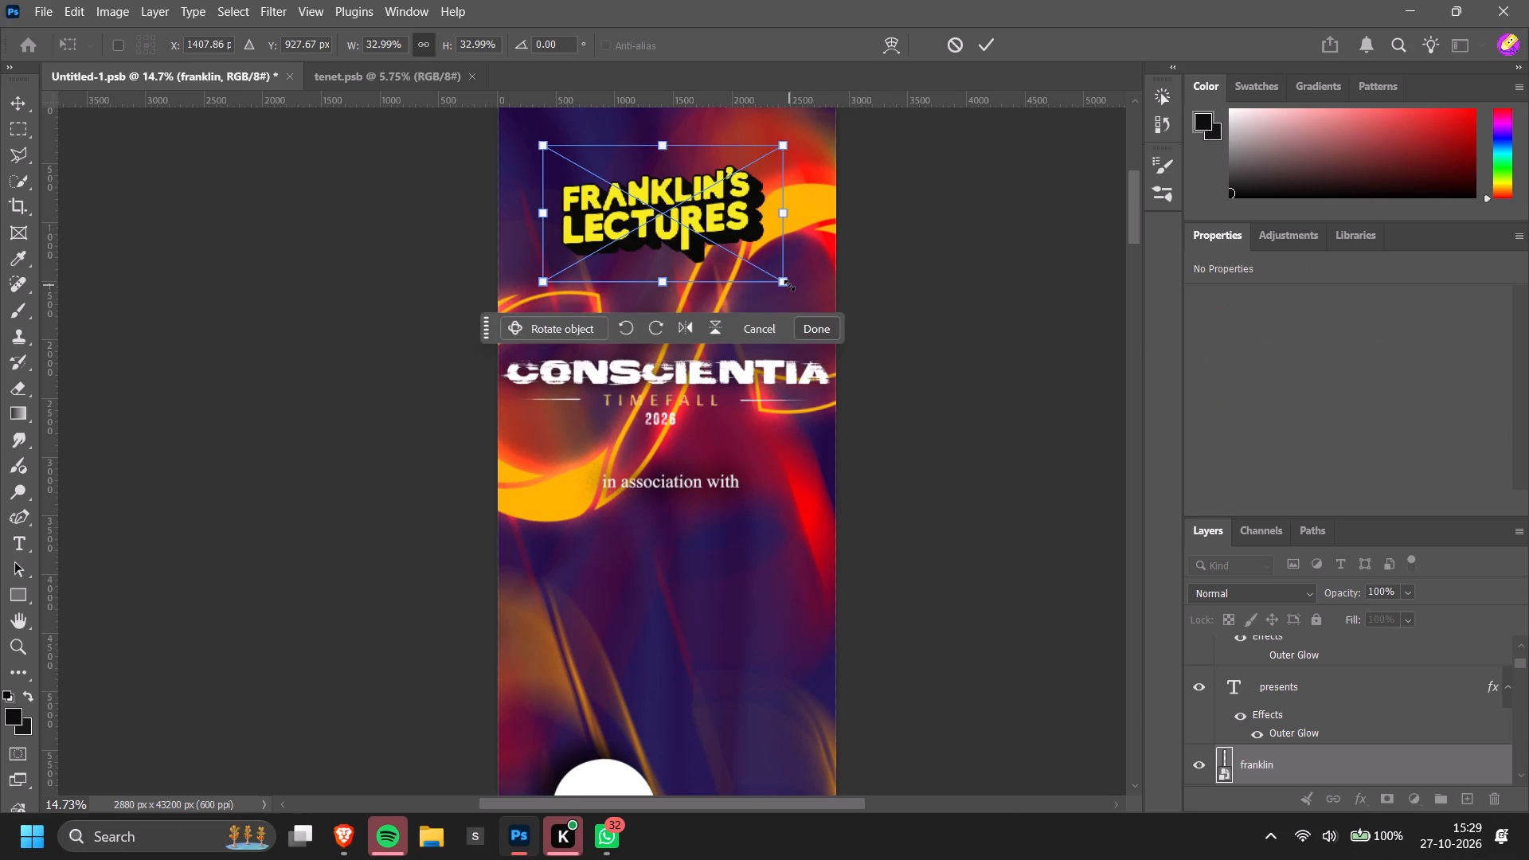
pyautogui.moveTo(789, 285); pyautogui.dragTo(894, 363)
pyautogui.moveTo(829, 307); pyautogui.dragTo(785, 273)
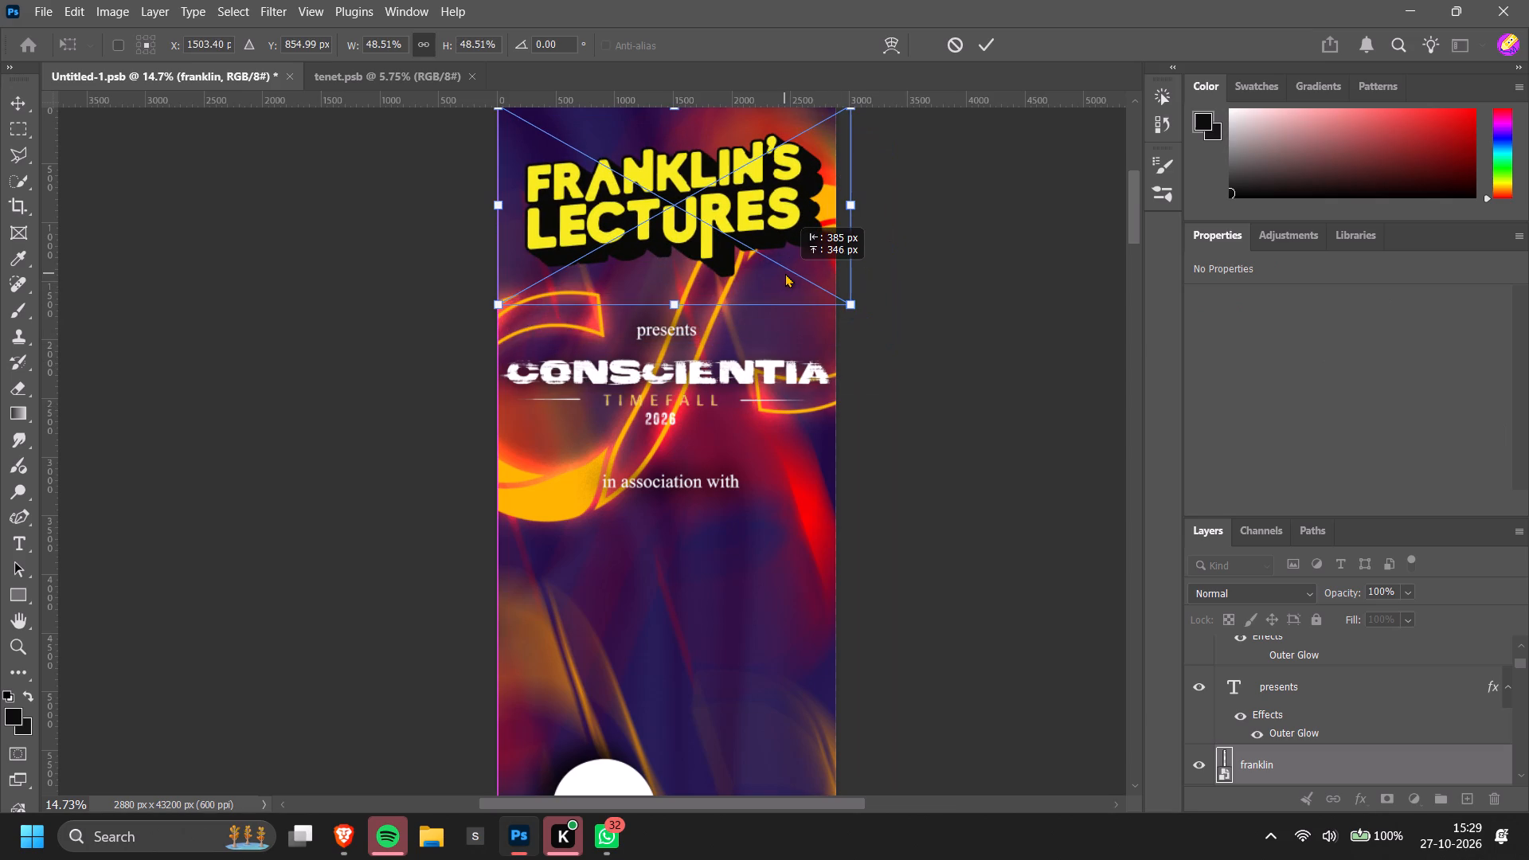
pyautogui.moveTo(785, 273); pyautogui.dragTo(786, 273)
pyautogui.scroll(8, 792, 276)
pyautogui.moveTo(793, 227); pyautogui.dragTo(777, 260)
pyautogui.moveTo(759, 338); pyautogui.dragTo(749, 338)
pyautogui.click(980, 36)
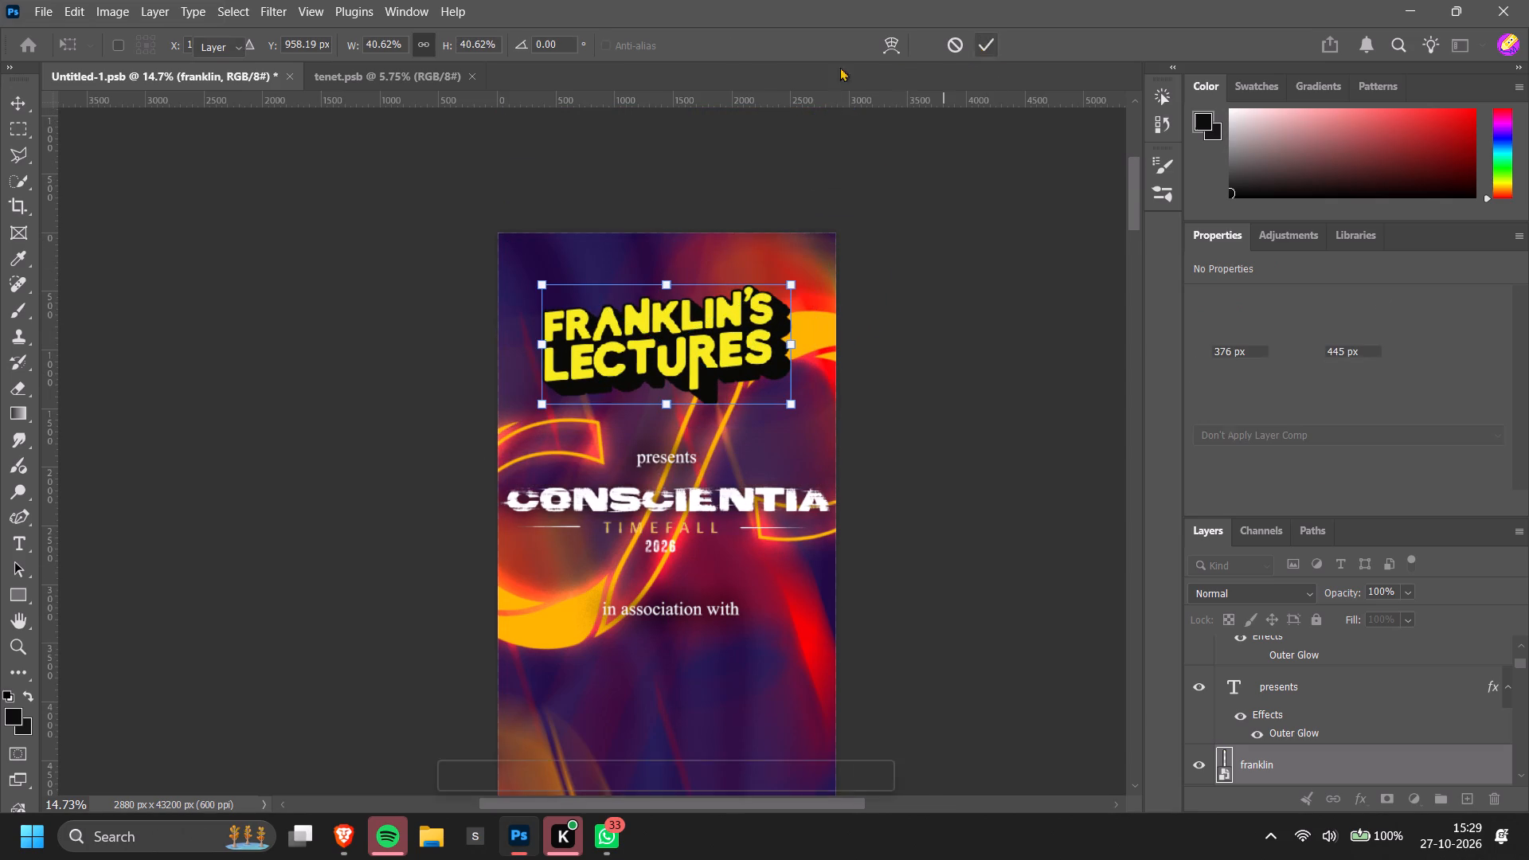
# Centre the enlarged Franklin's Lectures logo horizontally on the banner and nudge it slightly down.
pyautogui.click(456, 40)
pyautogui.click(735, 365)
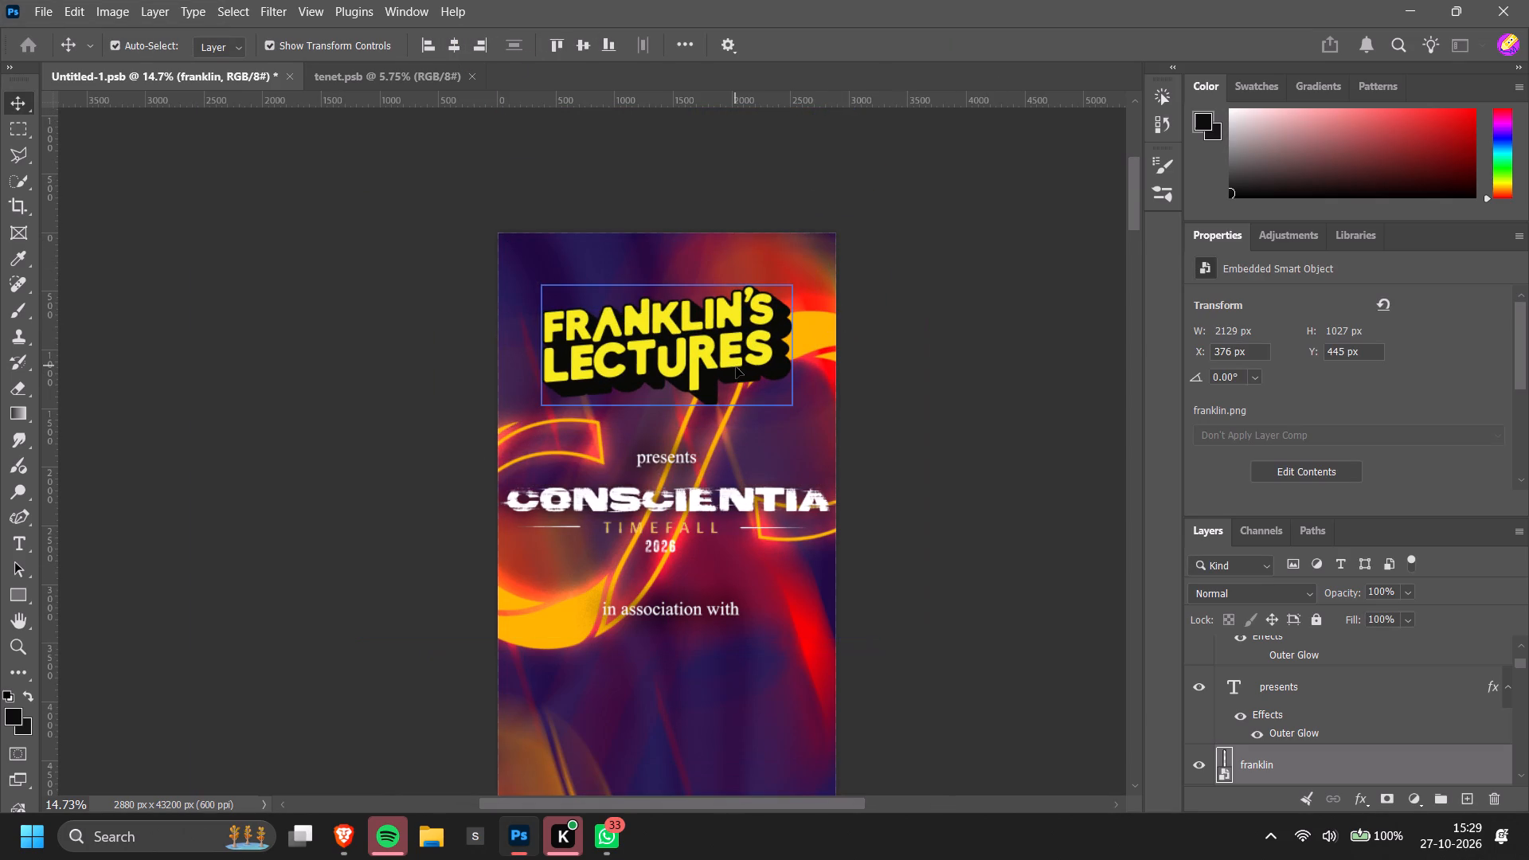
pyautogui.click(998, 323)
# Examine the enlarged header and the gap between it and the vertical lettering below.
pyautogui.scroll(-5, 998, 323)
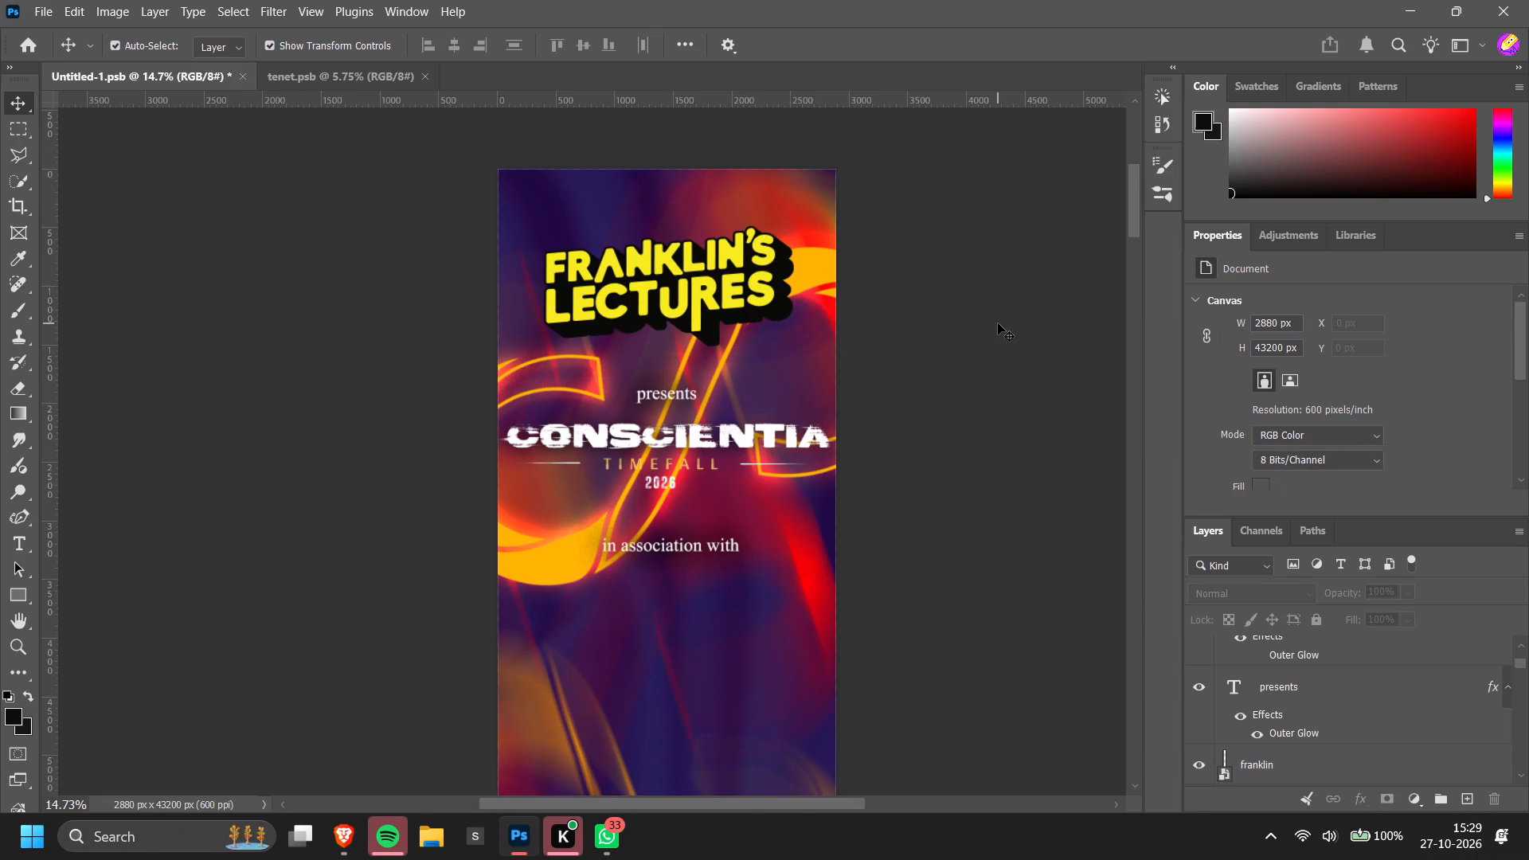
pyautogui.scroll(-3, 998, 323)
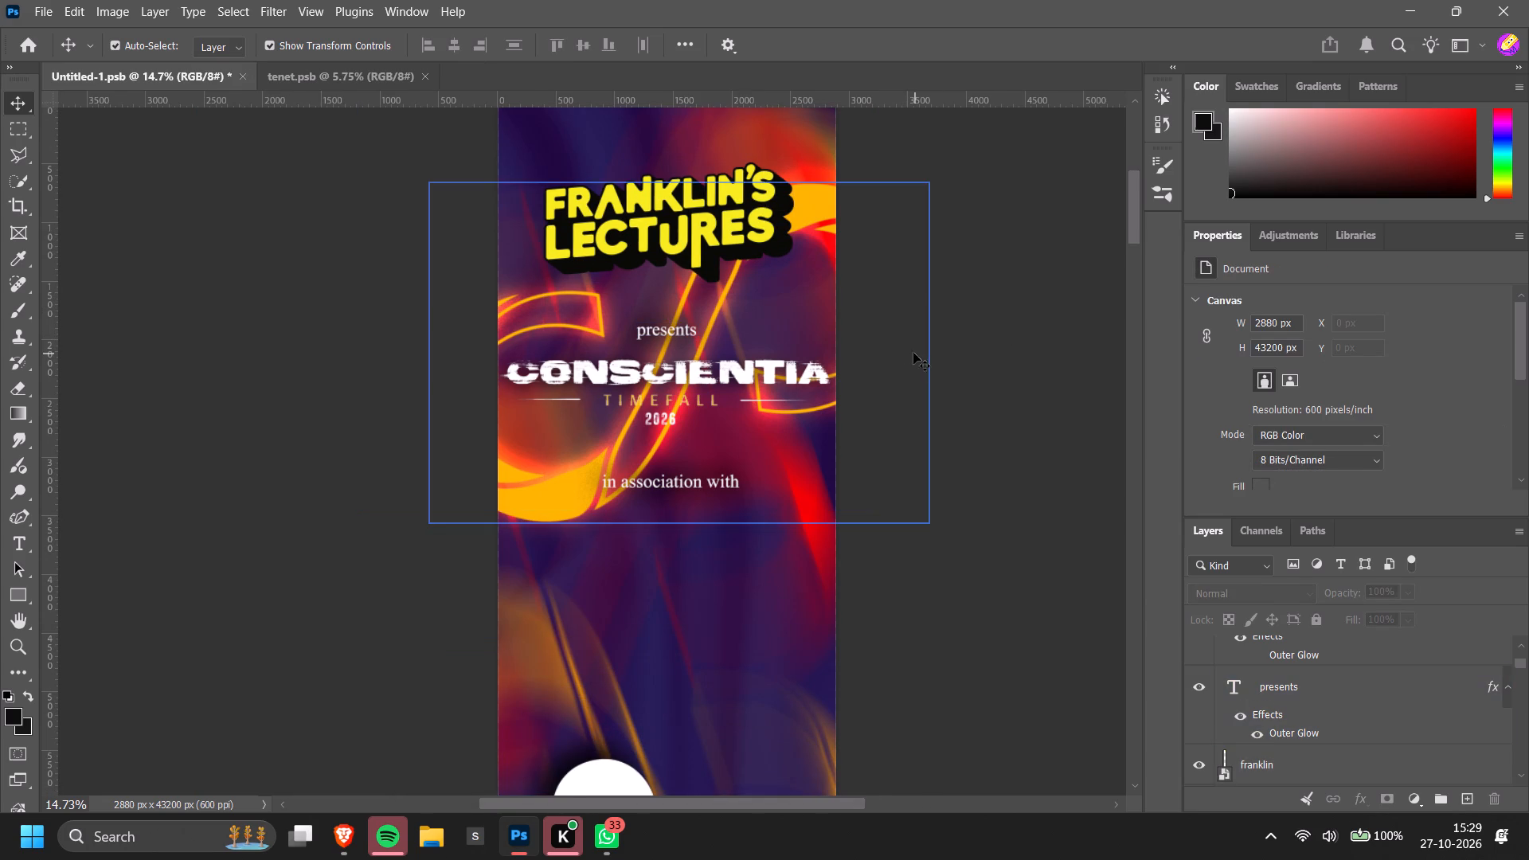
pyautogui.keyDown('alt'); pyautogui.scroll(-20, 907, 353); pyautogui.keyUp('alt')
pyautogui.keyDown('alt'); pyautogui.scroll(-1, 907, 353); pyautogui.keyUp('alt')
pyautogui.keyDown('ctrl'); pyautogui.scroll(9, 900, 354); pyautogui.keyUp('ctrl')
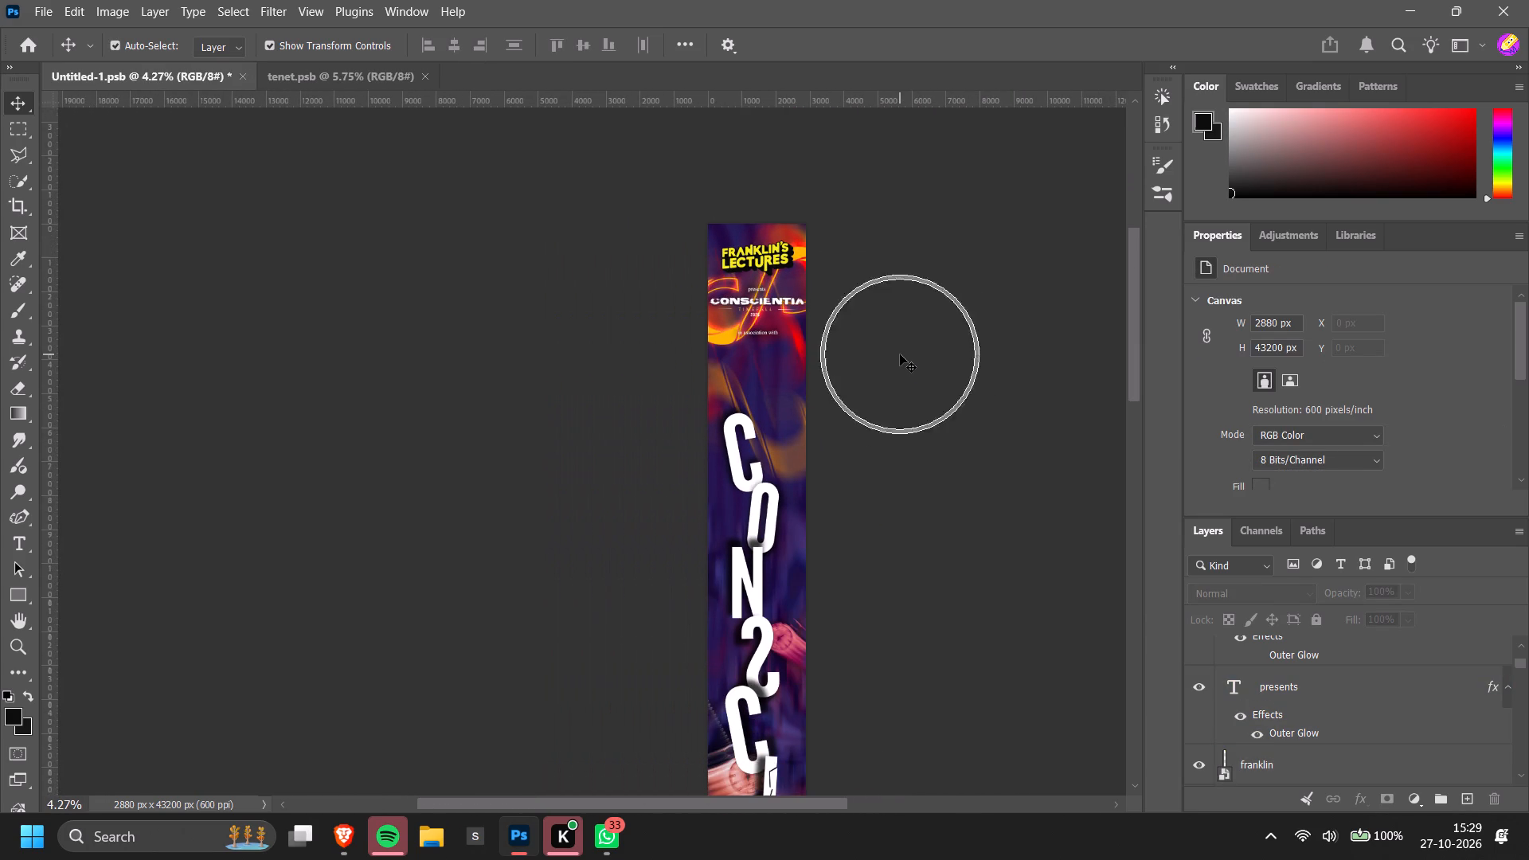
pyautogui.scroll(-4, 900, 354)
pyautogui.keyDown('ctrl'); pyautogui.scroll(3, 900, 354); pyautogui.keyUp('ctrl')
pyautogui.keyDown('alt'); pyautogui.scroll(9, 873, 275); pyautogui.keyUp('alt')
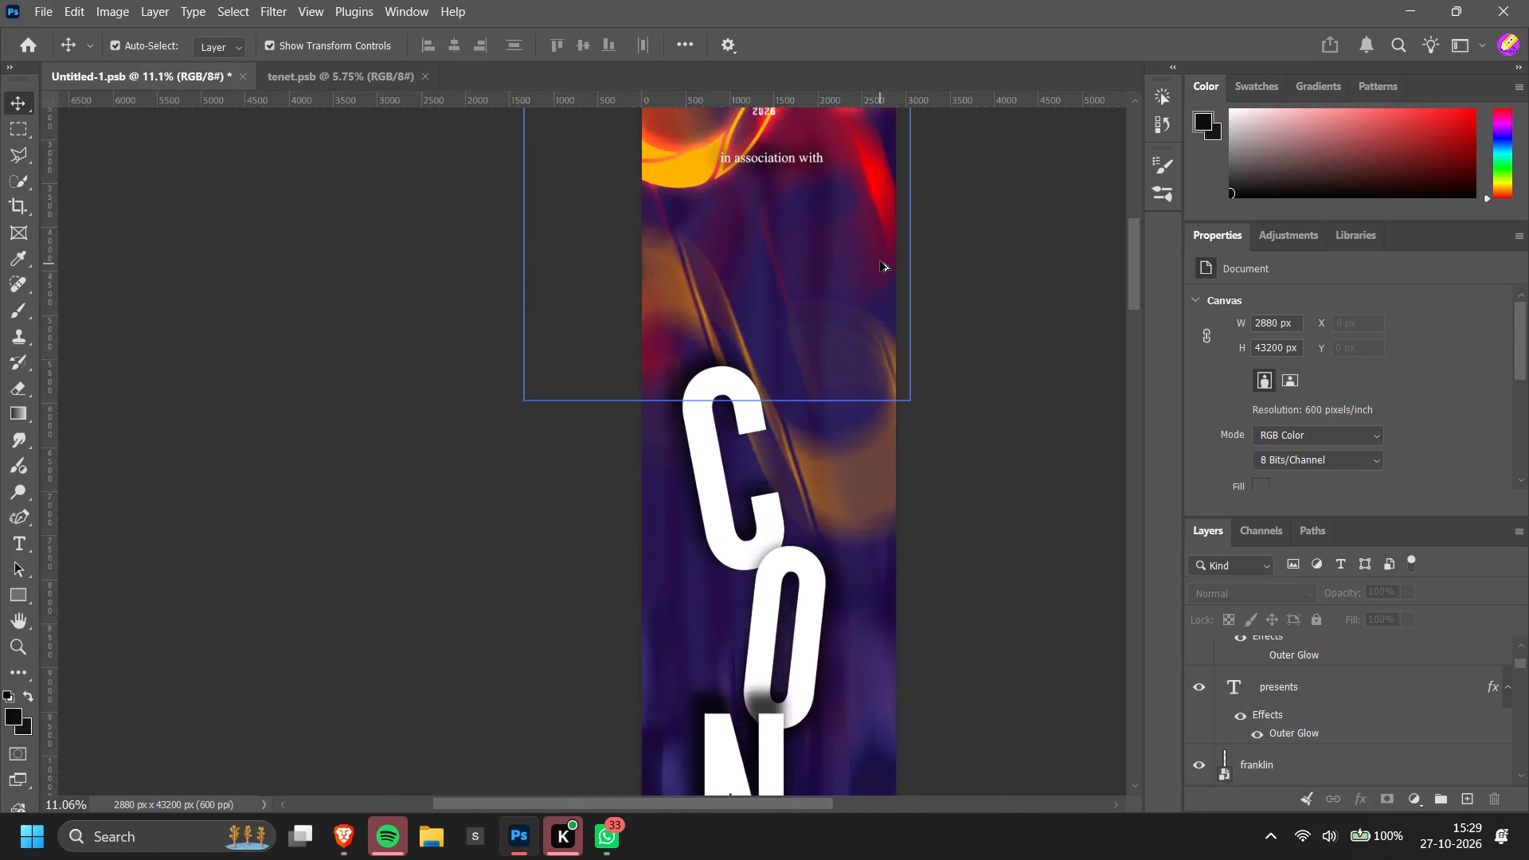
pyautogui.keyDown('alt'); pyautogui.scroll(20, 880, 261); pyautogui.keyUp('alt')
pyautogui.keyDown('alt'); pyautogui.scroll(2, 880, 261); pyautogui.keyUp('alt')
# Move the "in association with" text slightly up beneath the Conscientia logo and centre it horizontally on the banner.
pyautogui.click(775, 445)
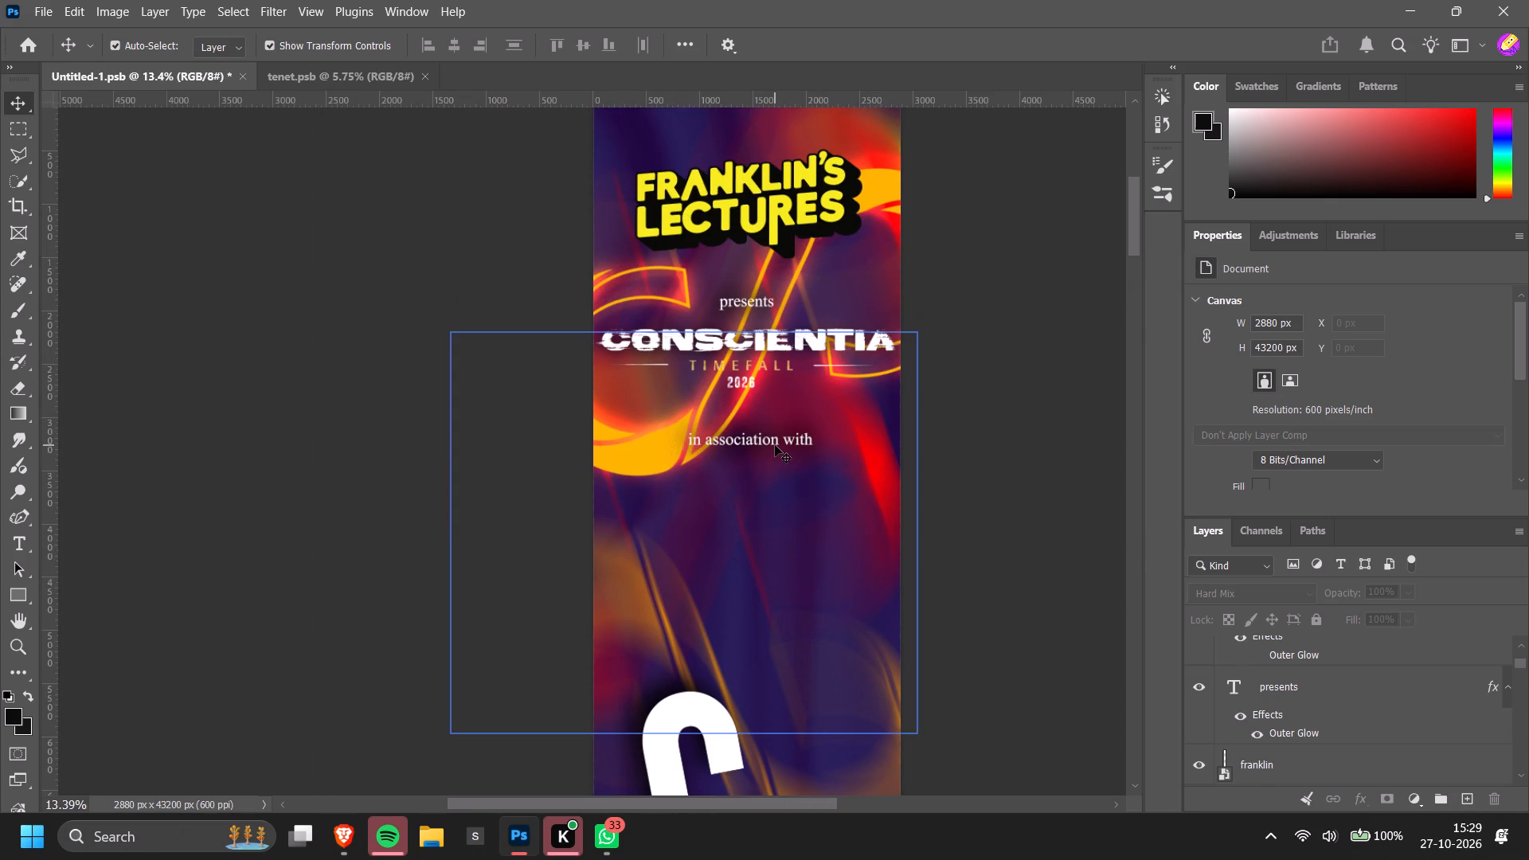
pyautogui.click(768, 440)
pyautogui.moveTo(772, 440); pyautogui.dragTo(764, 432)
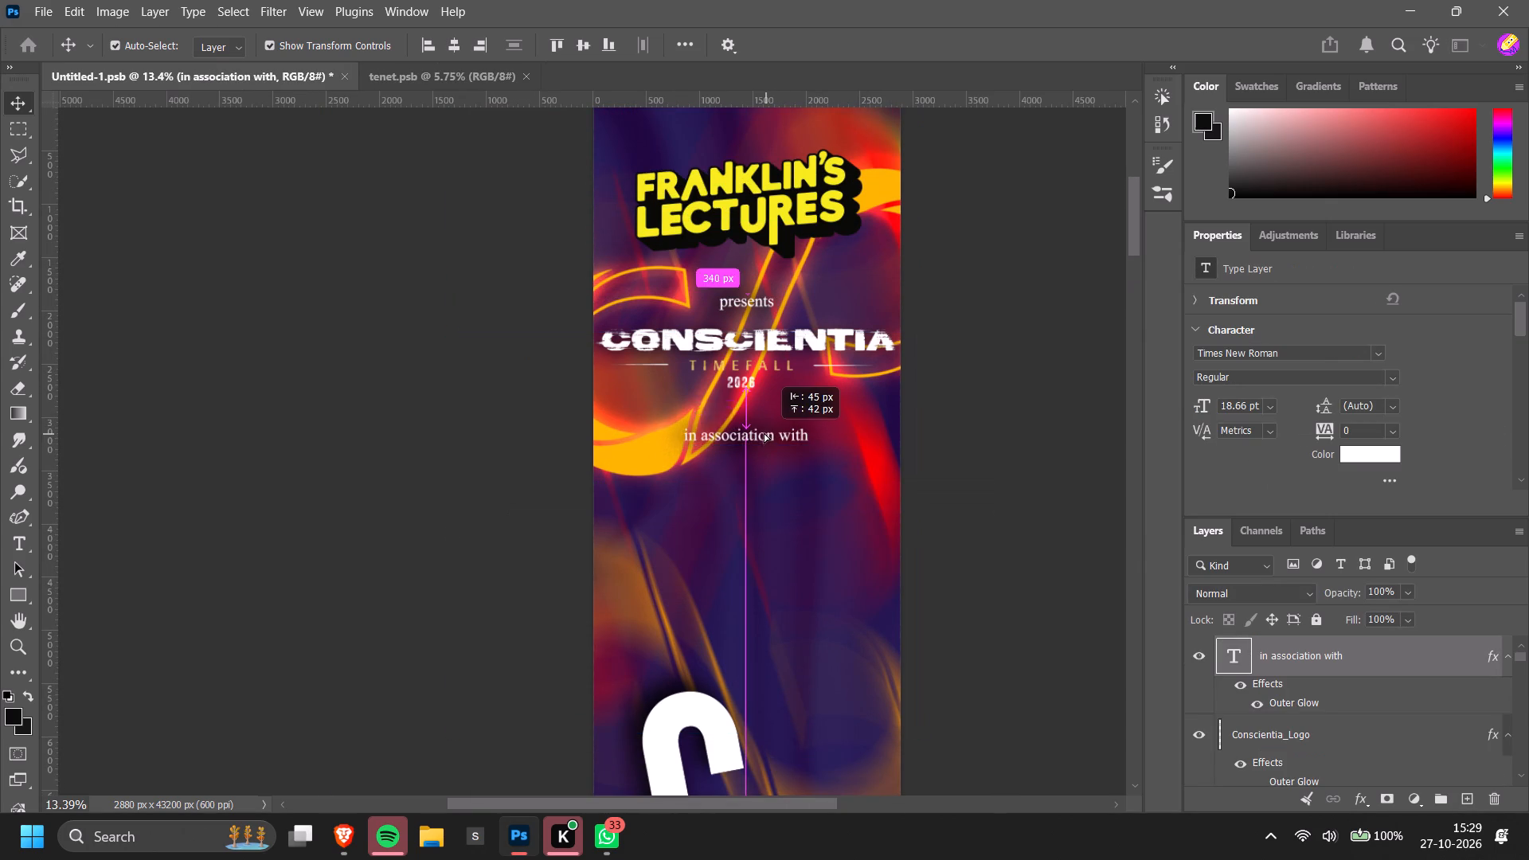
pyautogui.moveTo(764, 432); pyautogui.dragTo(763, 426)
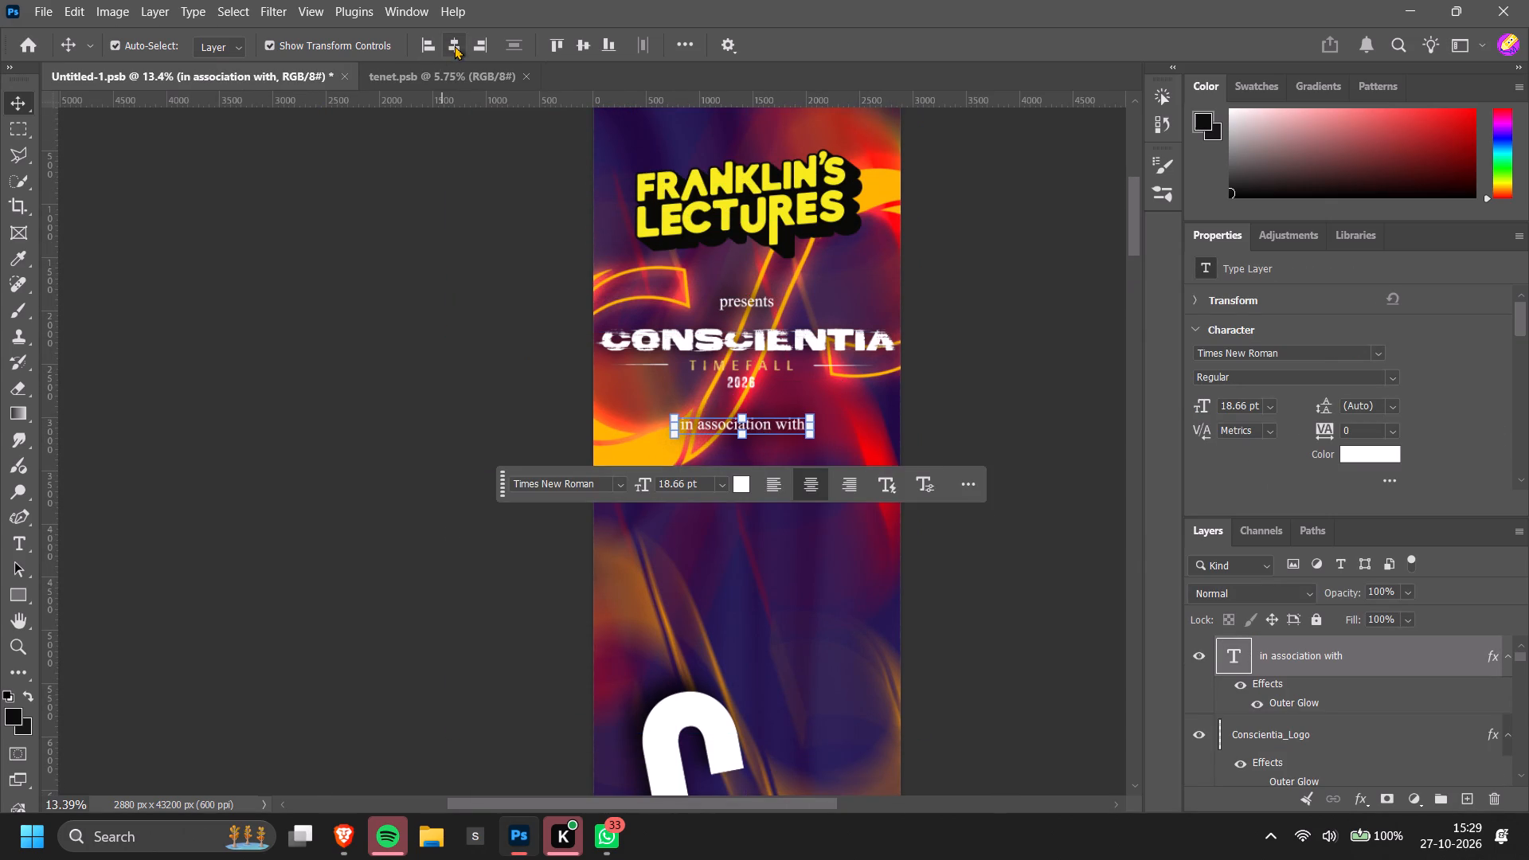
pyautogui.click(455, 45)
pyautogui.click(956, 329)
pyautogui.click(1051, 408)
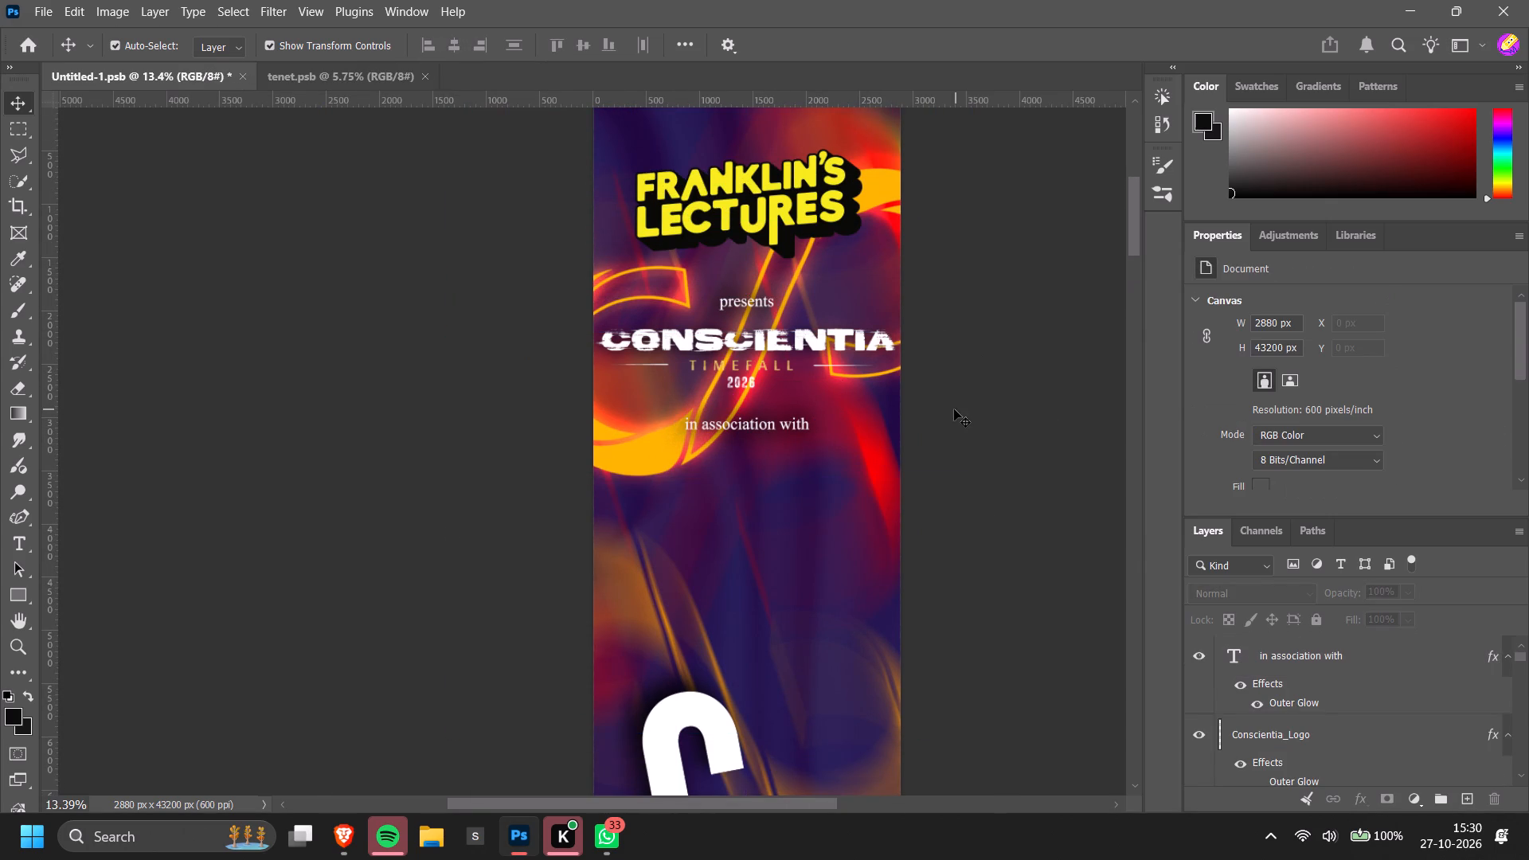
# Recolour the "in association with" text light golden yellow, #fecb58, starting from the artwork's orange-yellow.
pyautogui.click(785, 424)
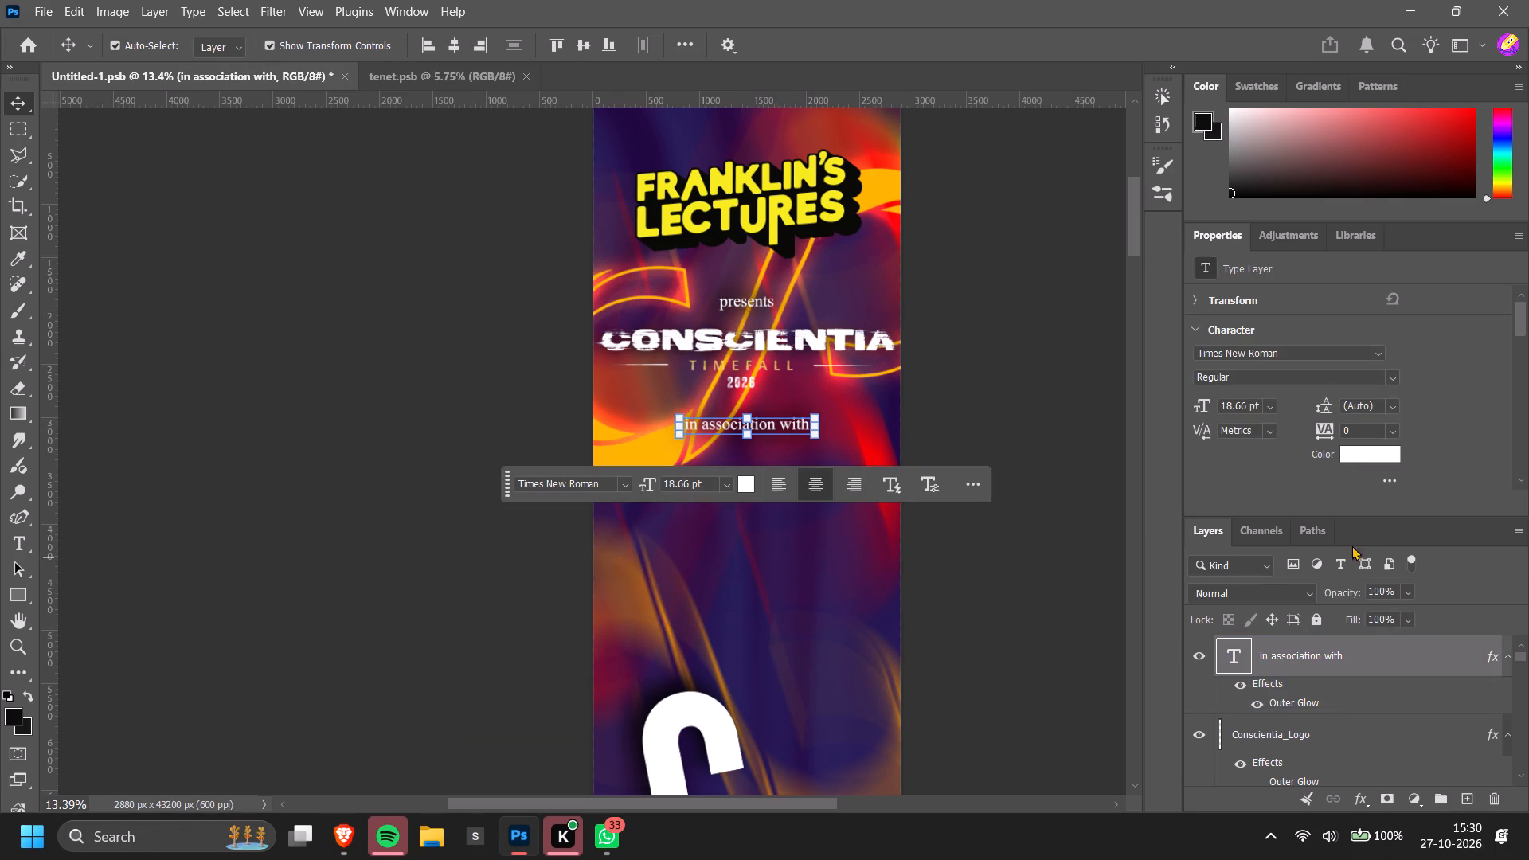
pyautogui.click(1363, 459)
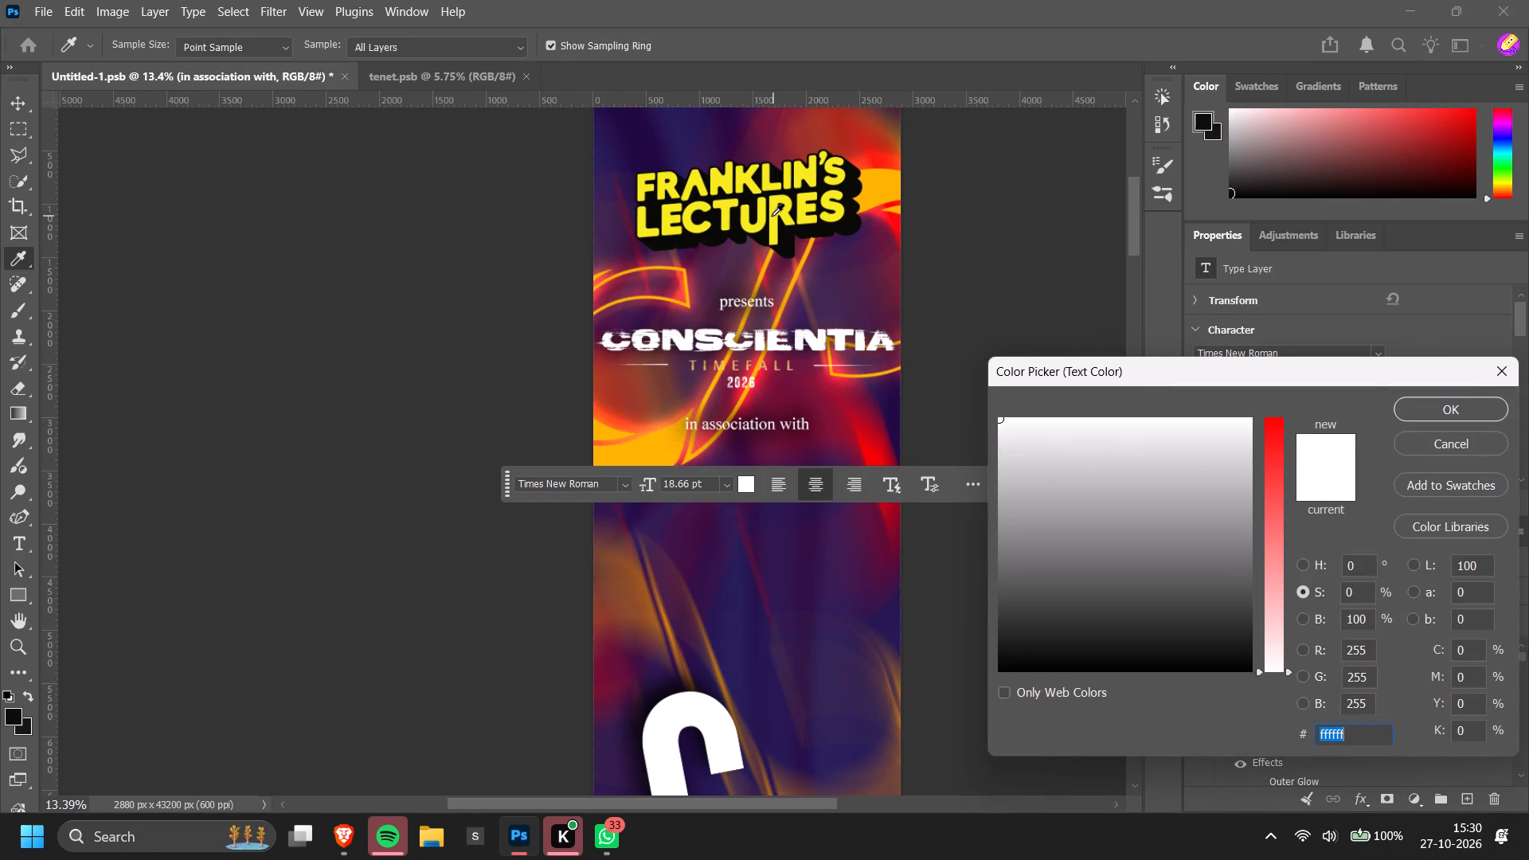
pyautogui.click(662, 449)
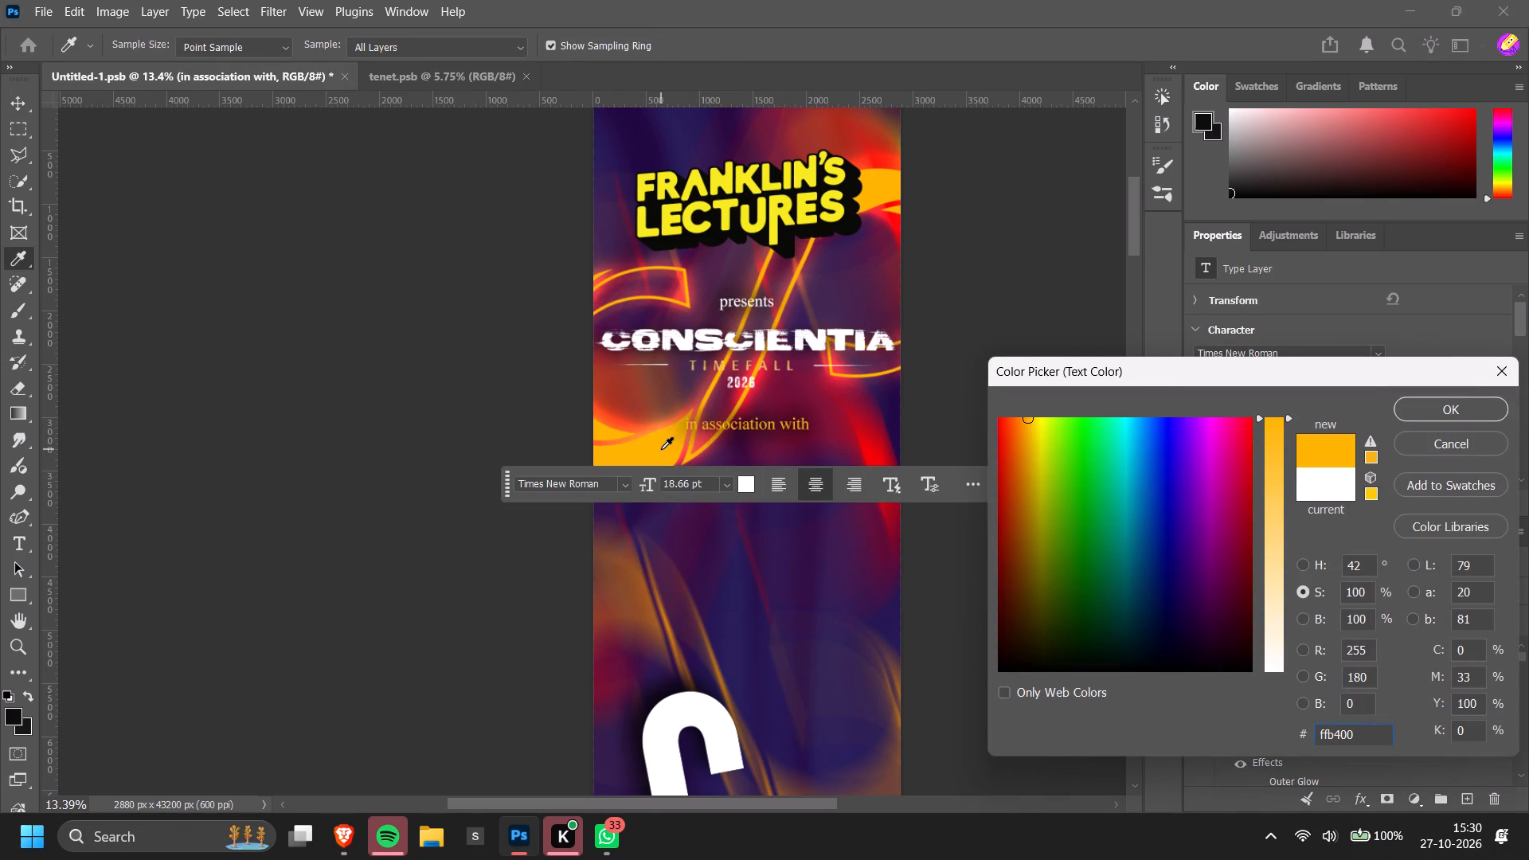
pyautogui.click(744, 393)
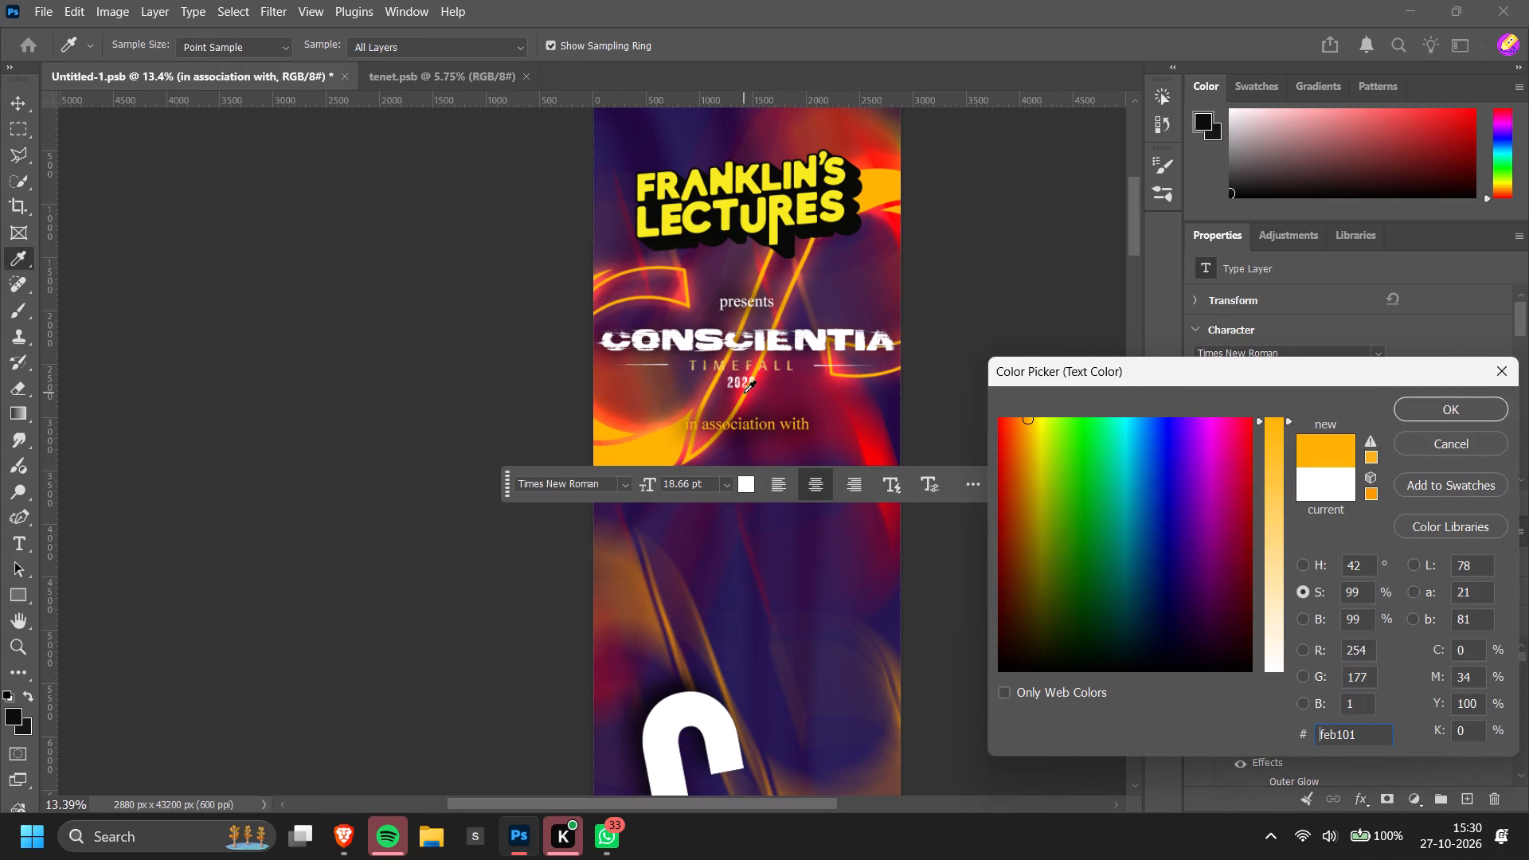
pyautogui.click(1264, 483)
pyautogui.click(1281, 502)
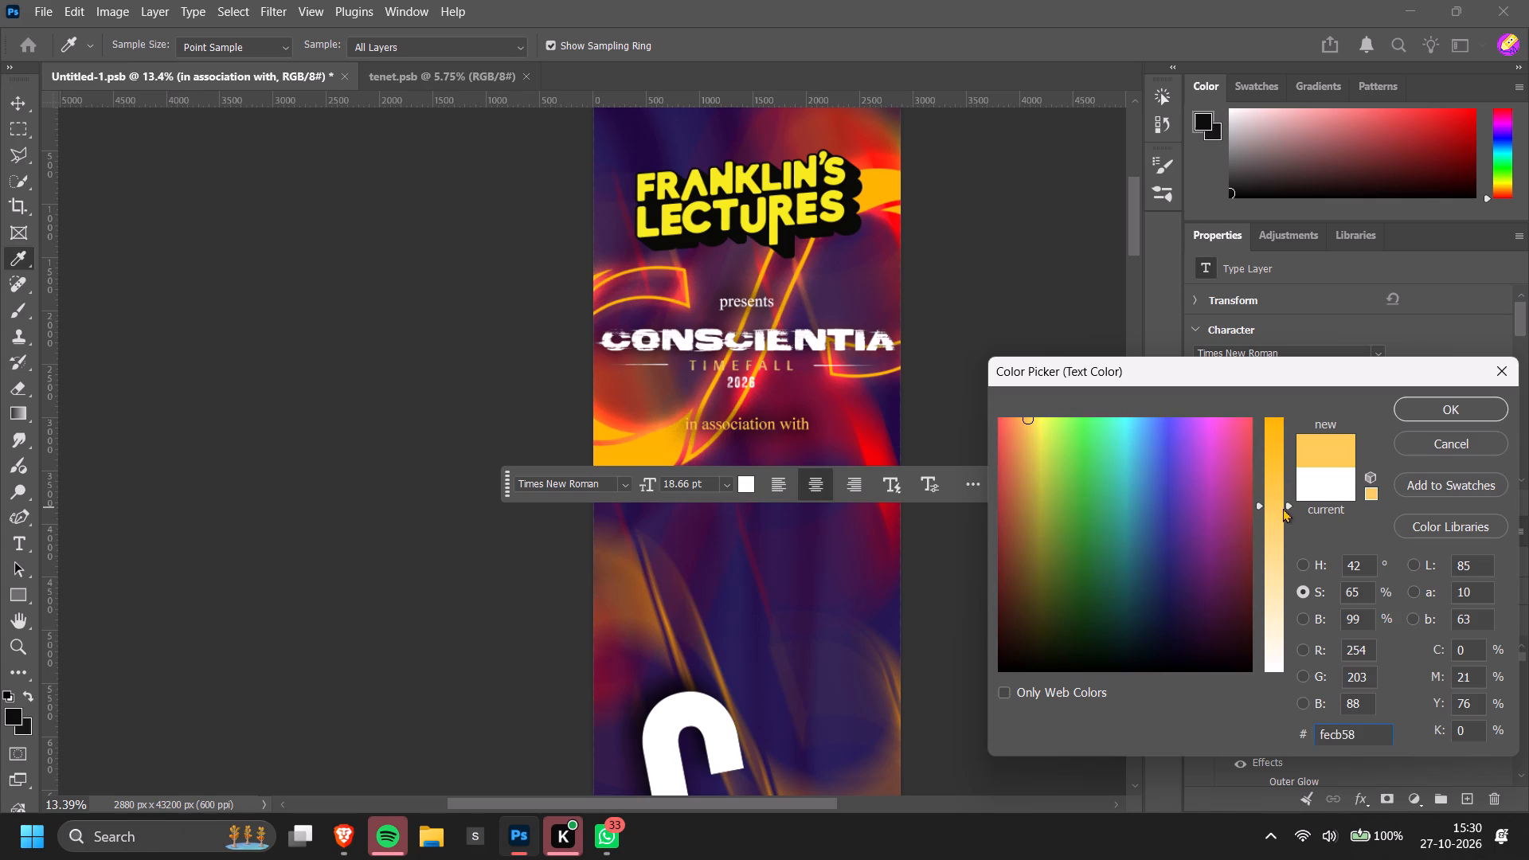
pyautogui.click(1436, 412)
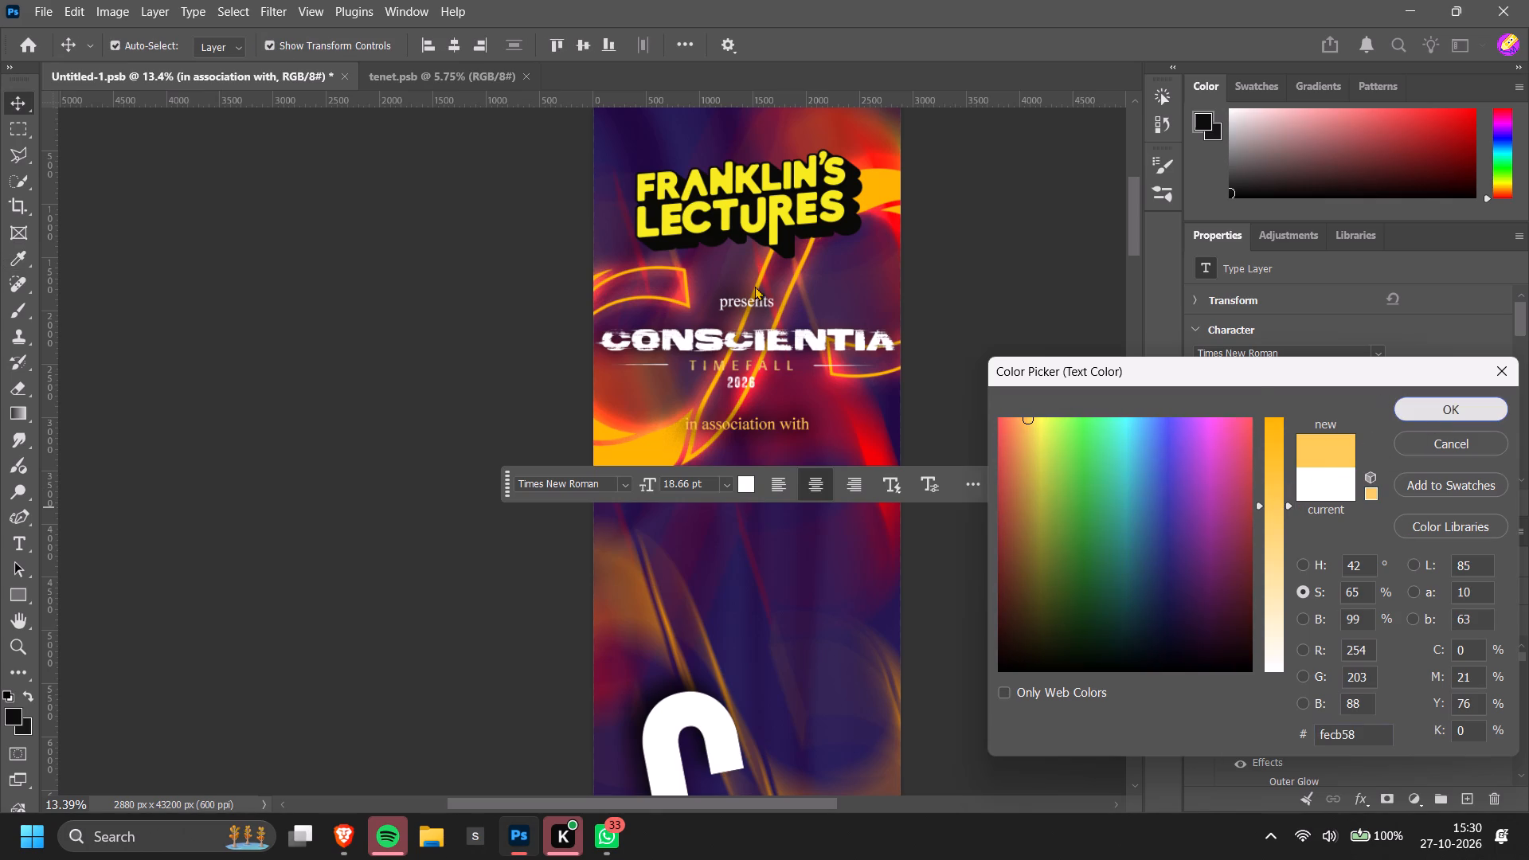
# Enlarge the "presents" text to about 125.33% scale, giving a font size of 23.39 pt.
pyautogui.click(754, 307)
pyautogui.click(752, 292)
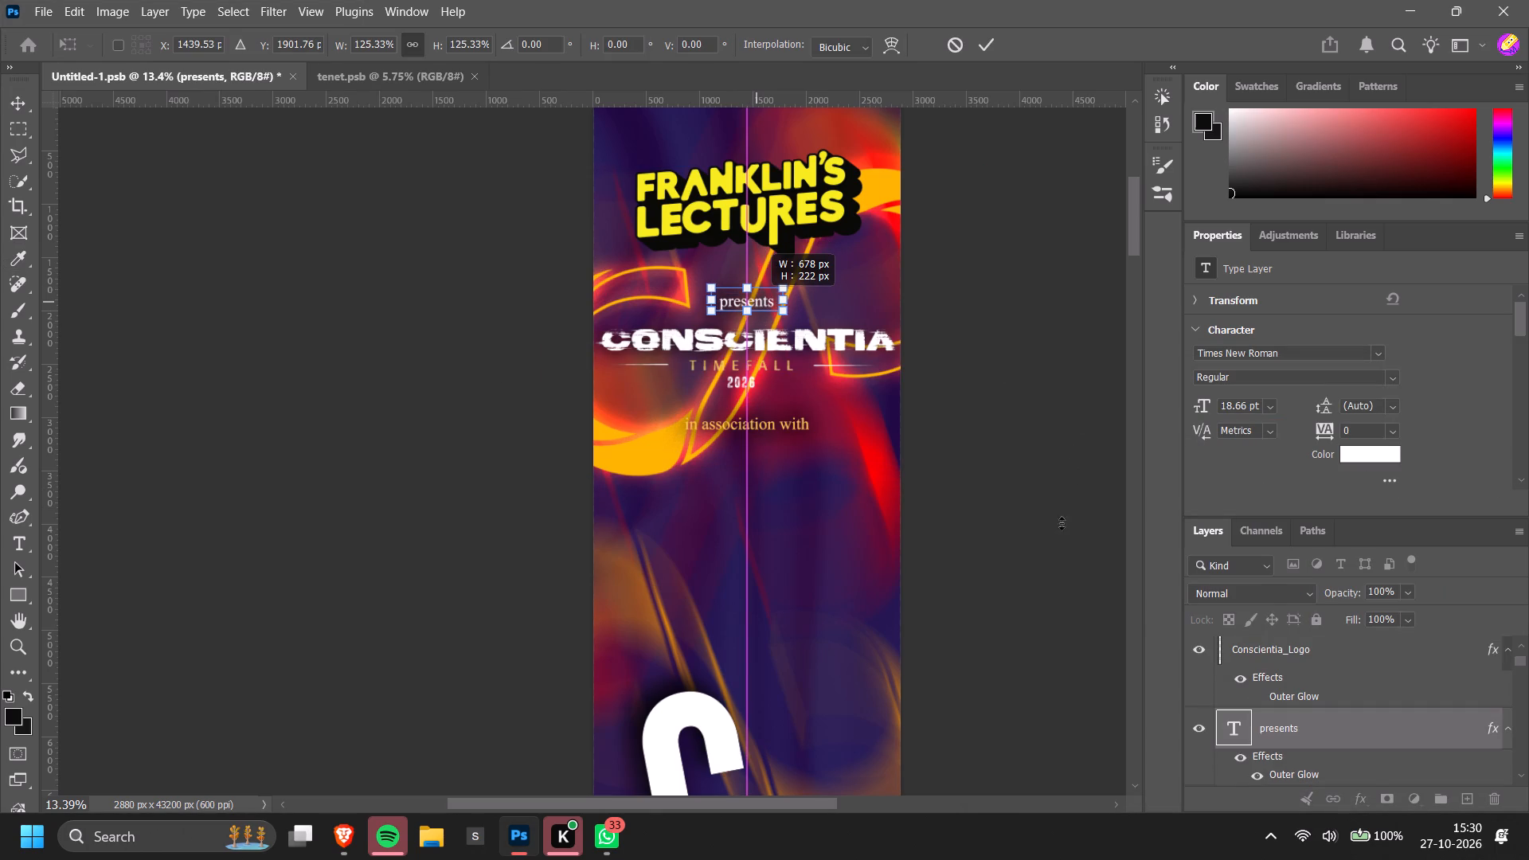
pyautogui.click(991, 55)
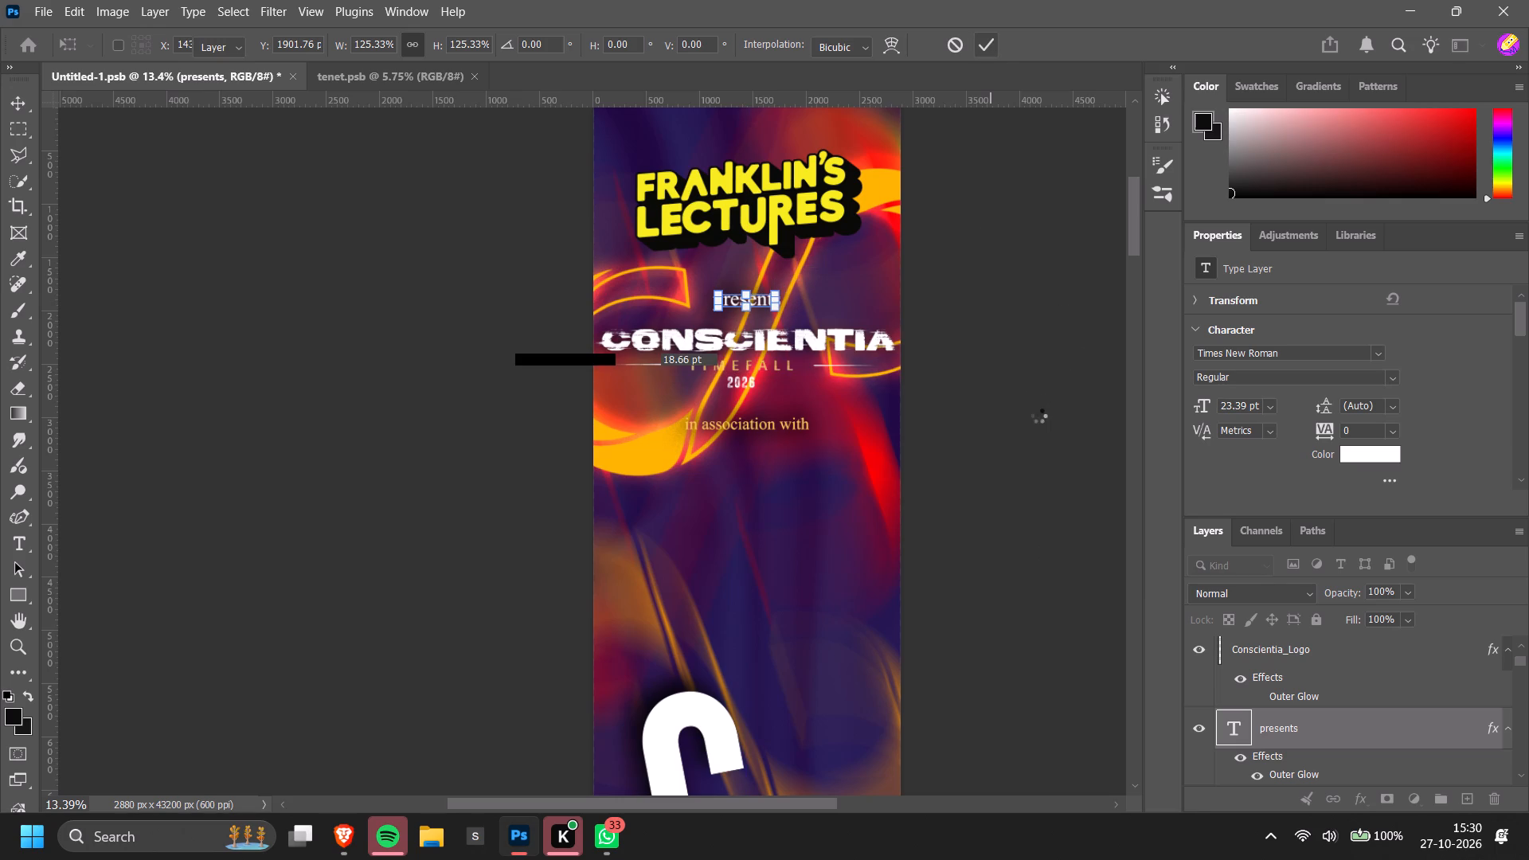
# Move the enlarged "presents" text up closer to the Franklin's Lectures logo and centre it horizontally on the banner.
pyautogui.click(1052, 294)
pyautogui.scroll(4, 1052, 294)
pyautogui.moveTo(753, 369); pyautogui.dragTo(753, 355)
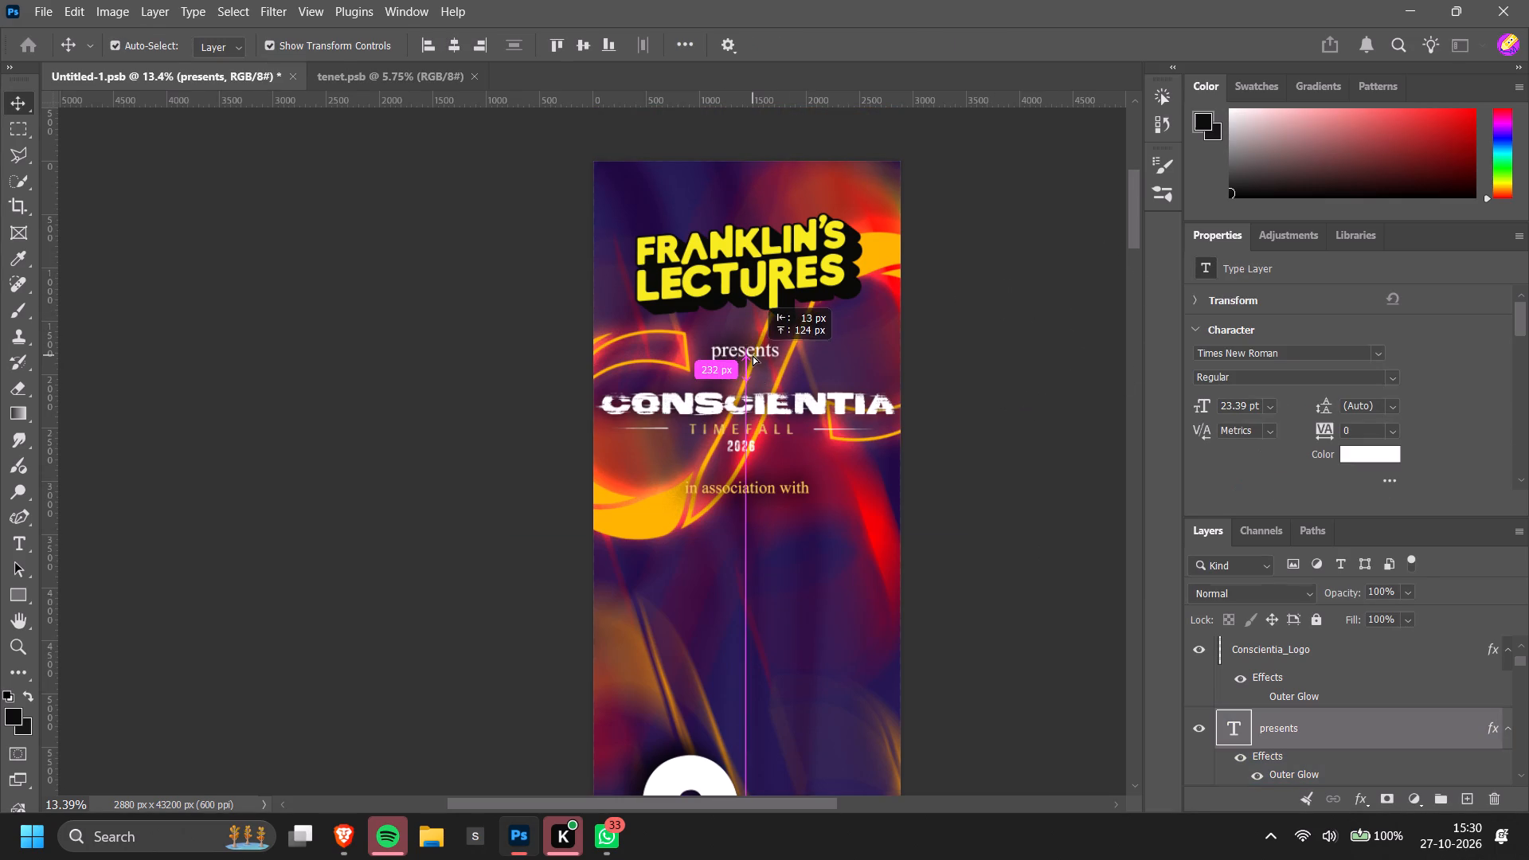
pyautogui.moveTo(753, 355); pyautogui.dragTo(753, 346)
pyautogui.click(449, 39)
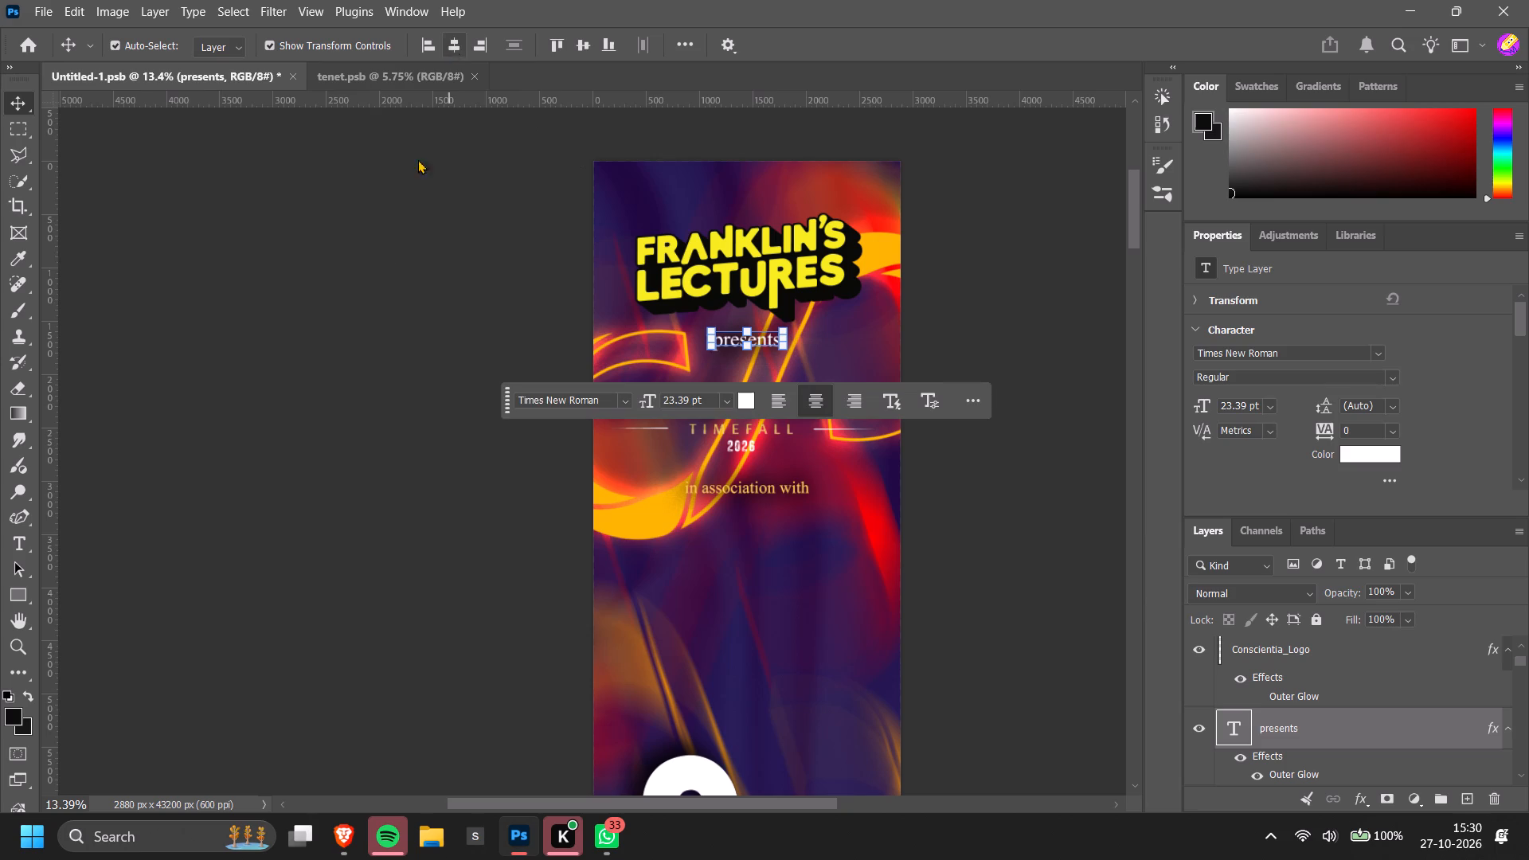
pyautogui.click(373, 294)
pyautogui.click(373, 326)
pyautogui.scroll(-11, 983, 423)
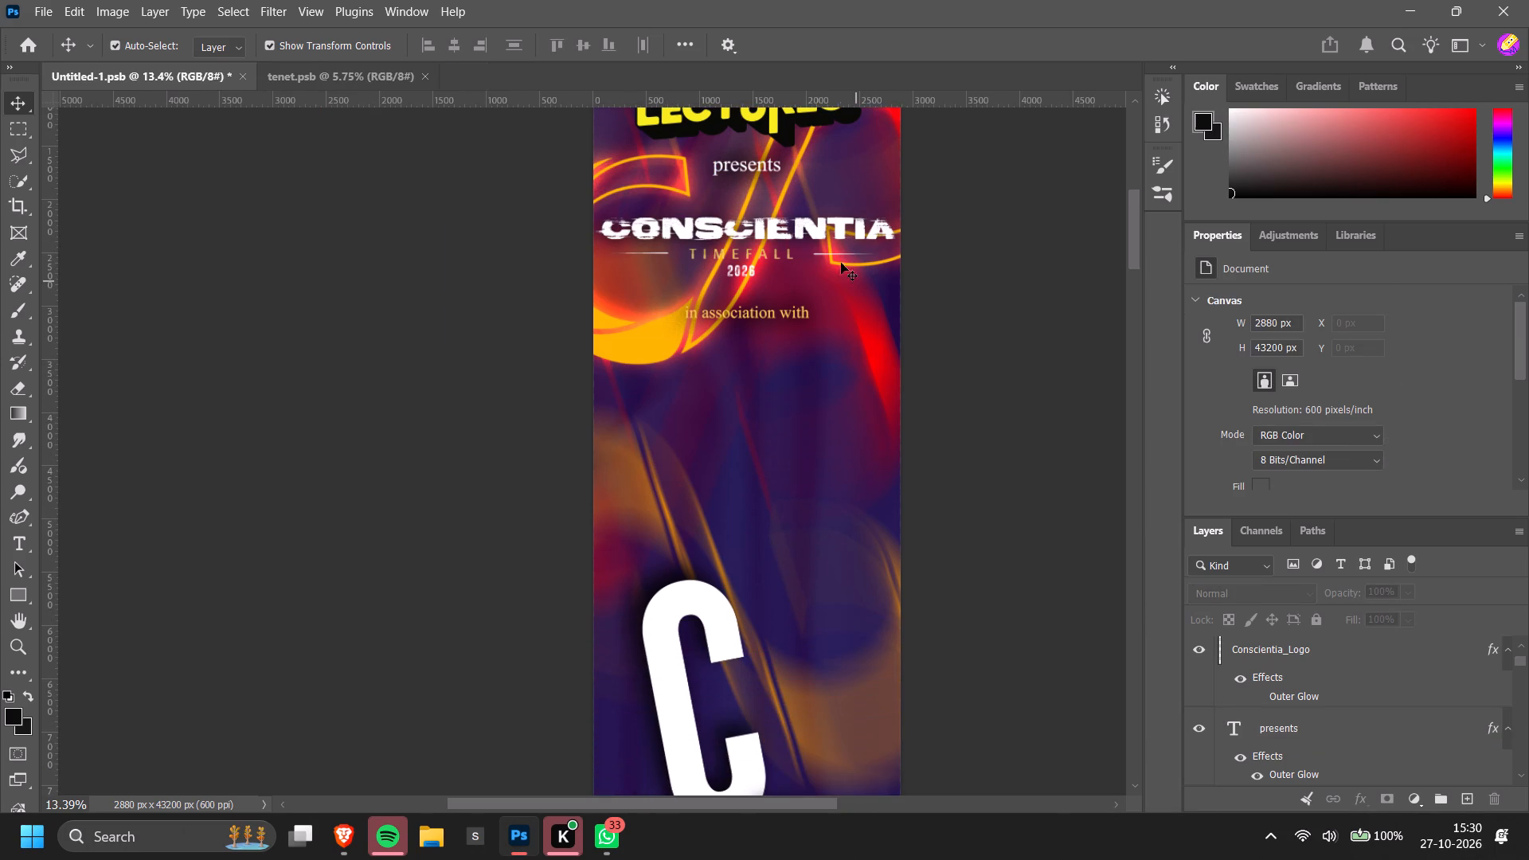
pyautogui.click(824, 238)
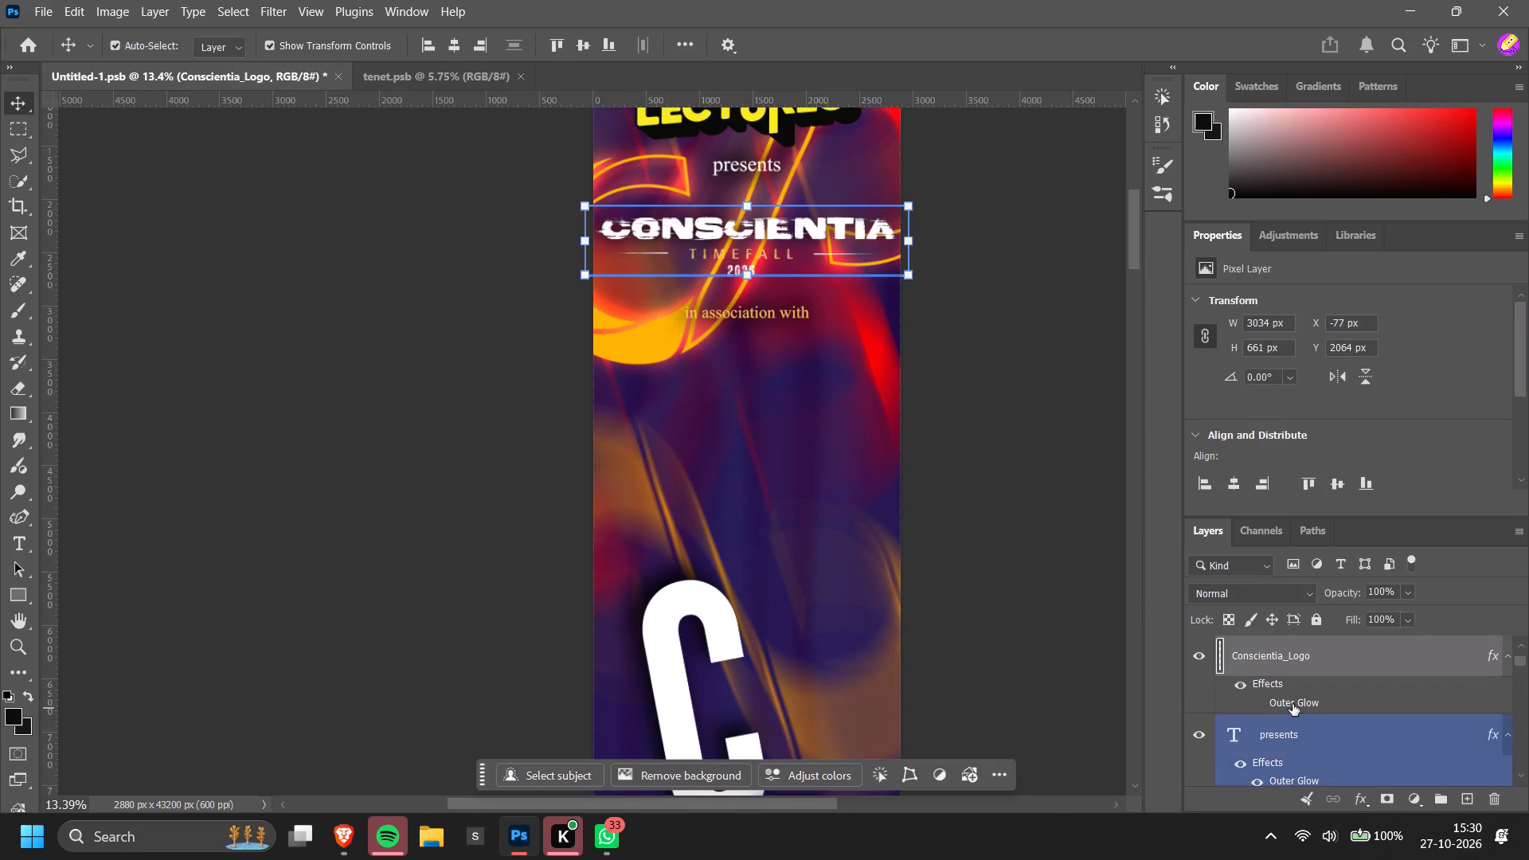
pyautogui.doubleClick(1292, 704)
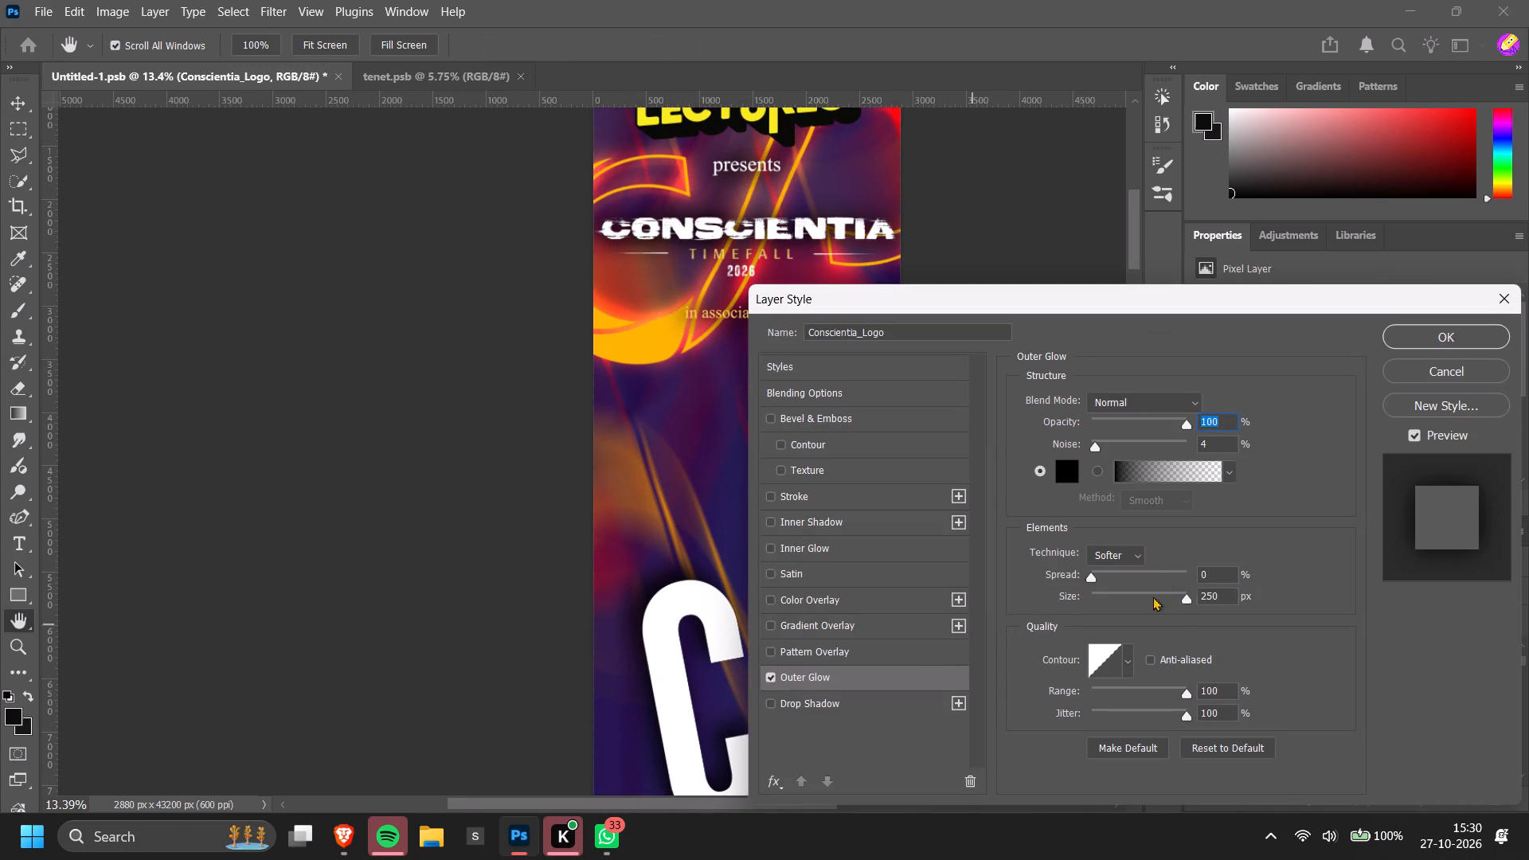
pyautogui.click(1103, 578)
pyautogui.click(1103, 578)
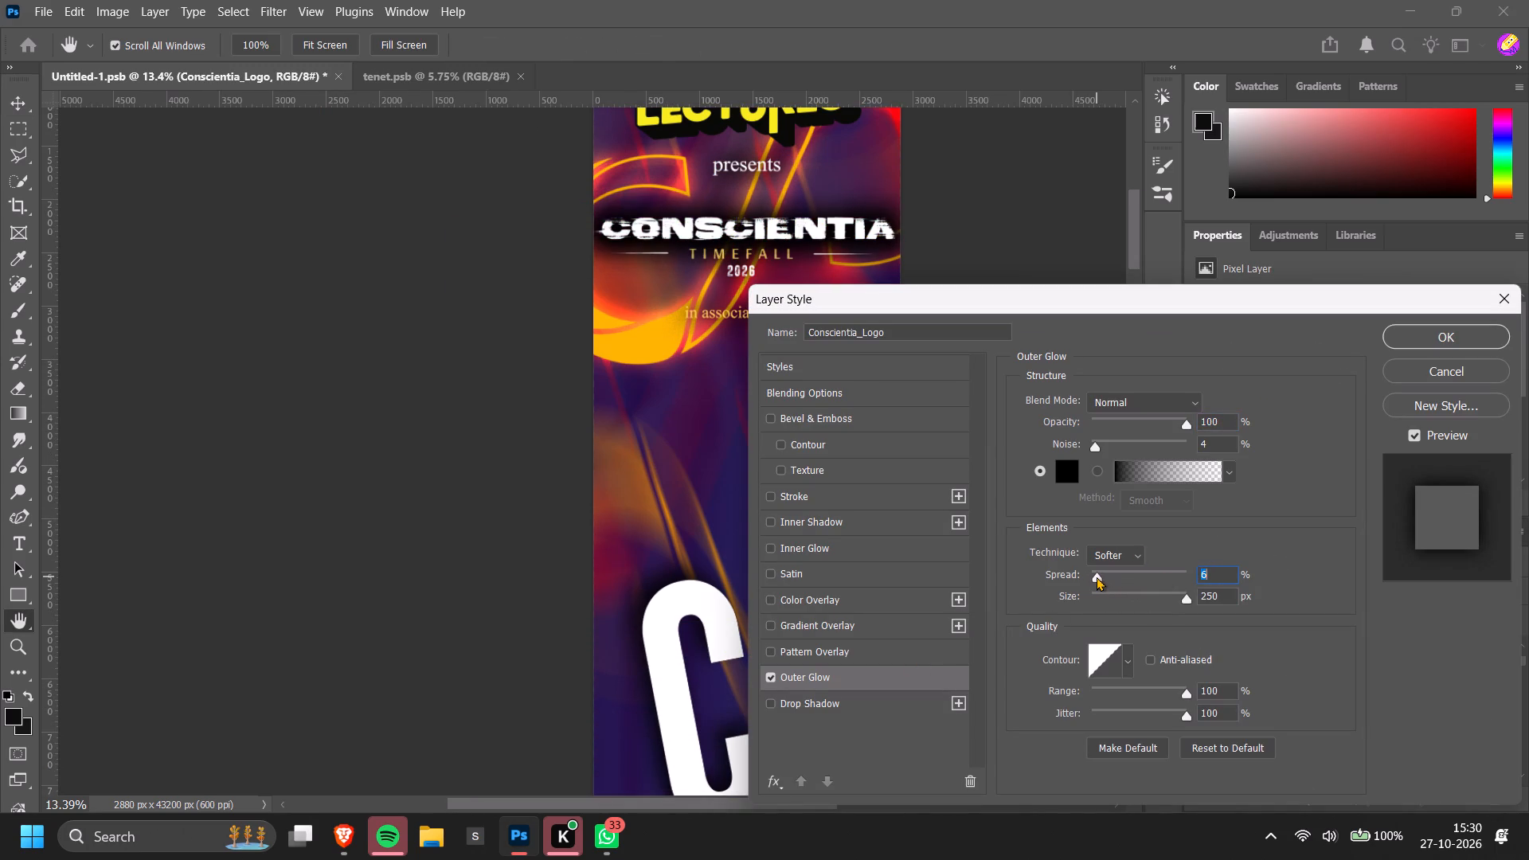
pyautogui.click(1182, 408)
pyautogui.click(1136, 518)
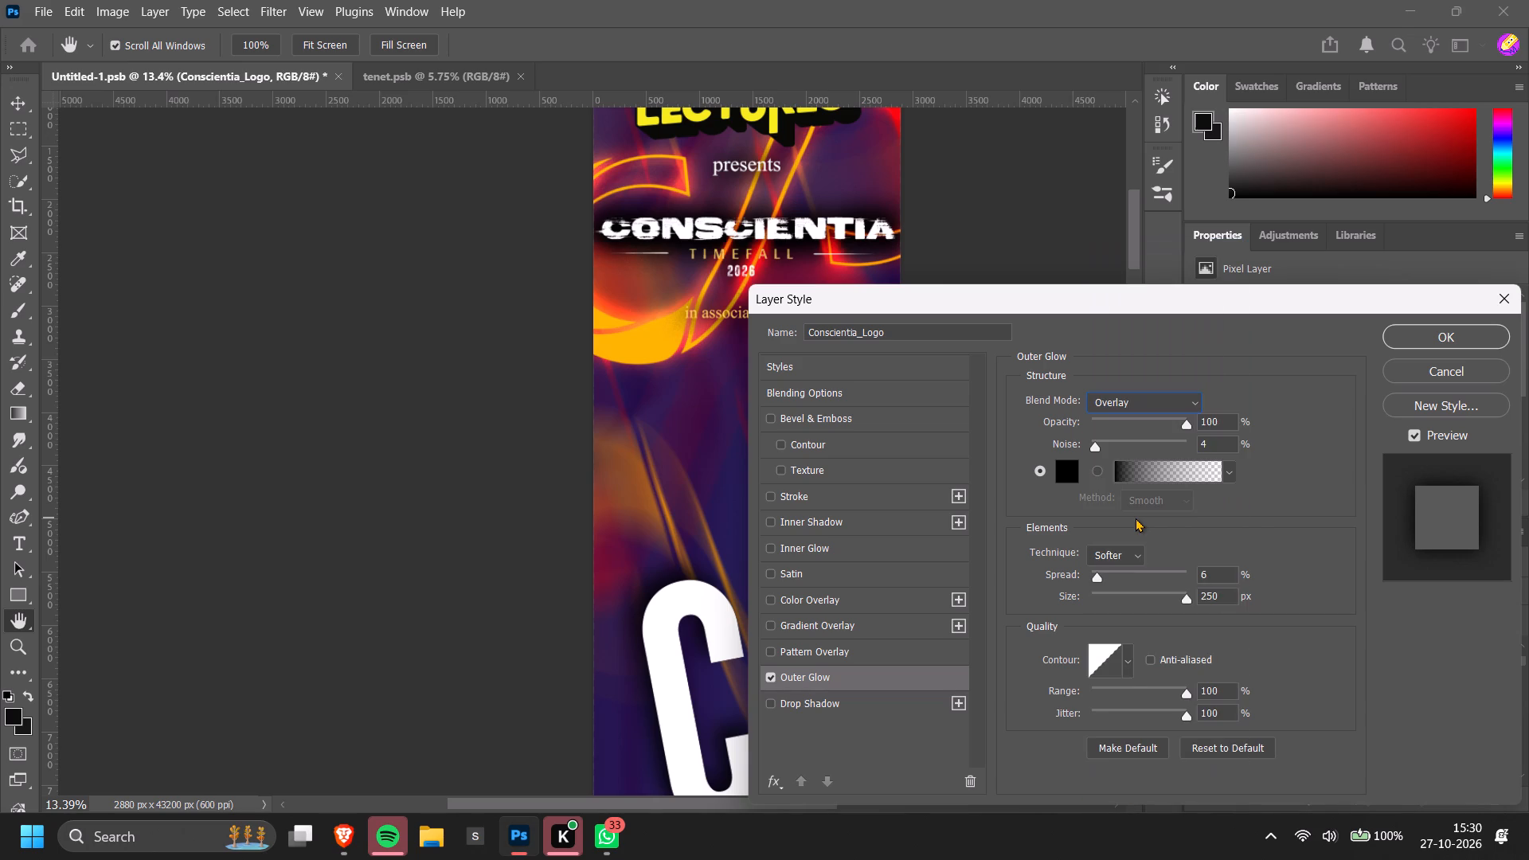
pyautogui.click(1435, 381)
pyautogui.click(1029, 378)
# Nudge the "in association with" text slightly up towards the Conscientia logo.
pyautogui.scroll(3, 1030, 378)
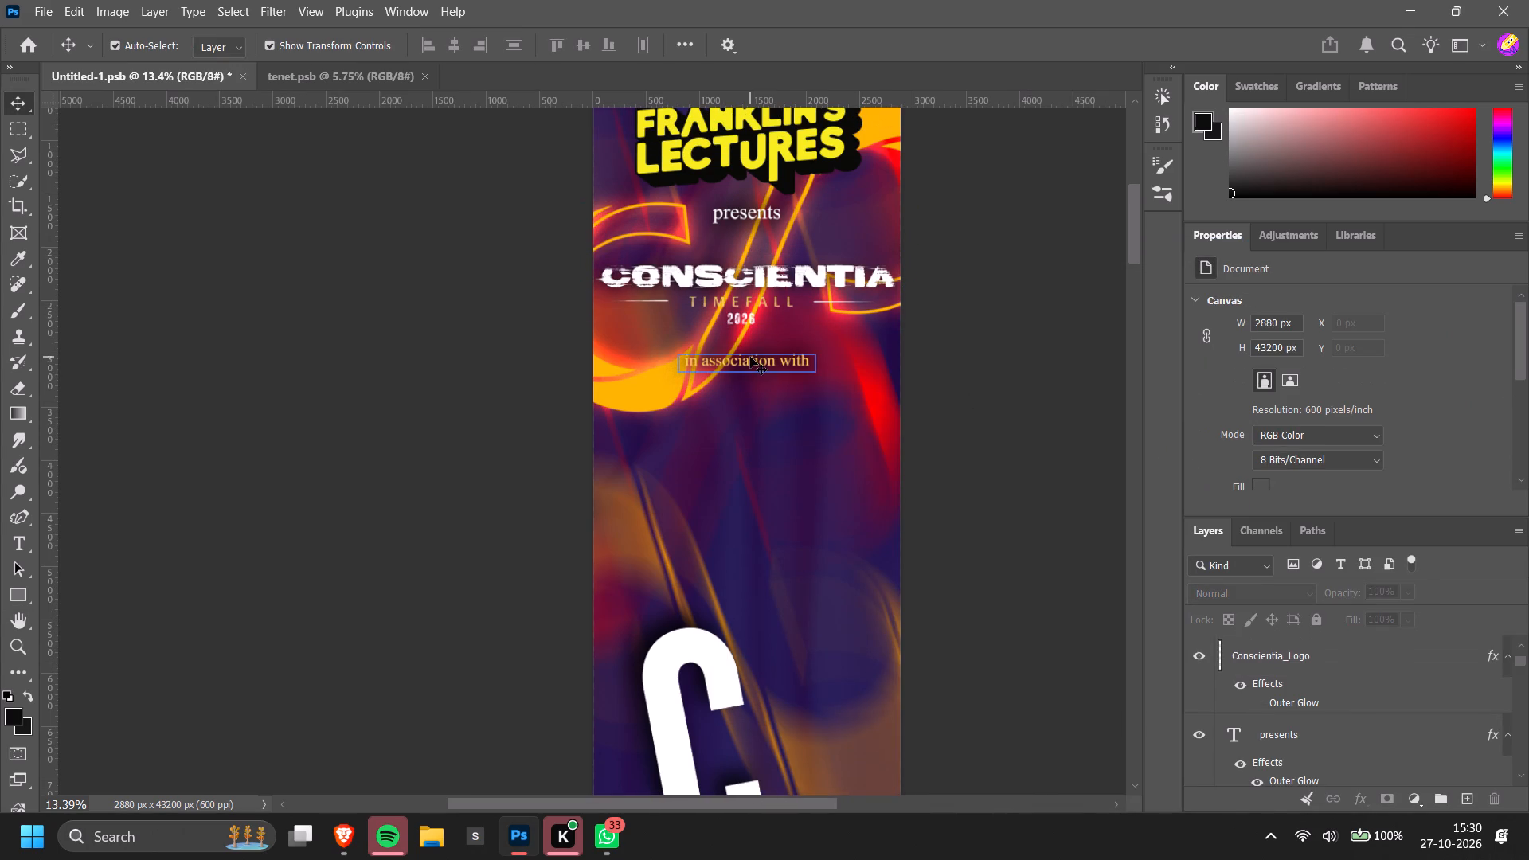
pyautogui.click(750, 357)
pyautogui.click(1027, 367)
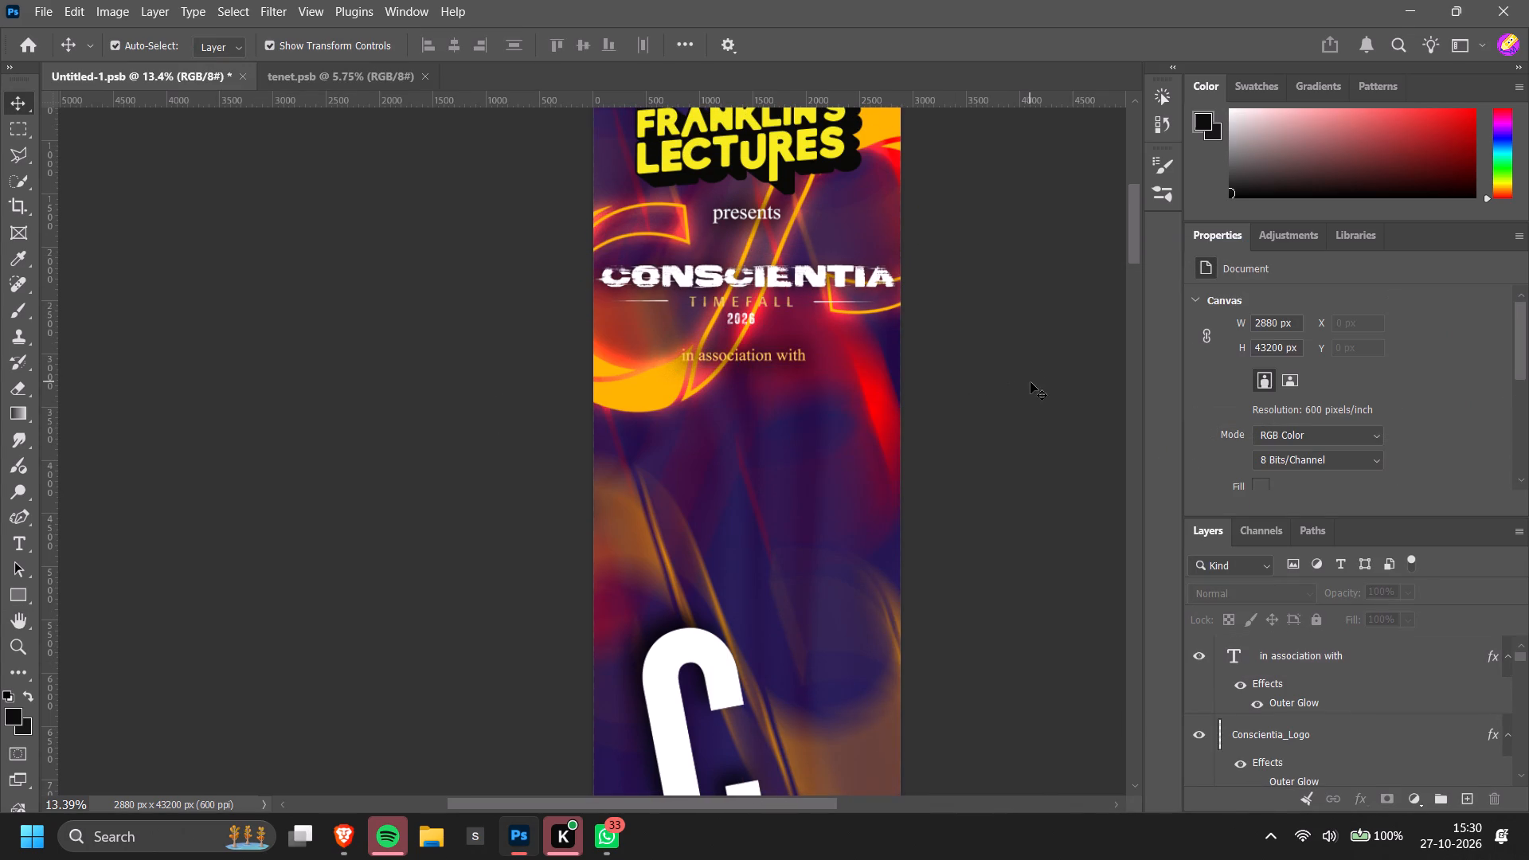
# Switch to the tenet.psb document.
pyautogui.click(320, 67)
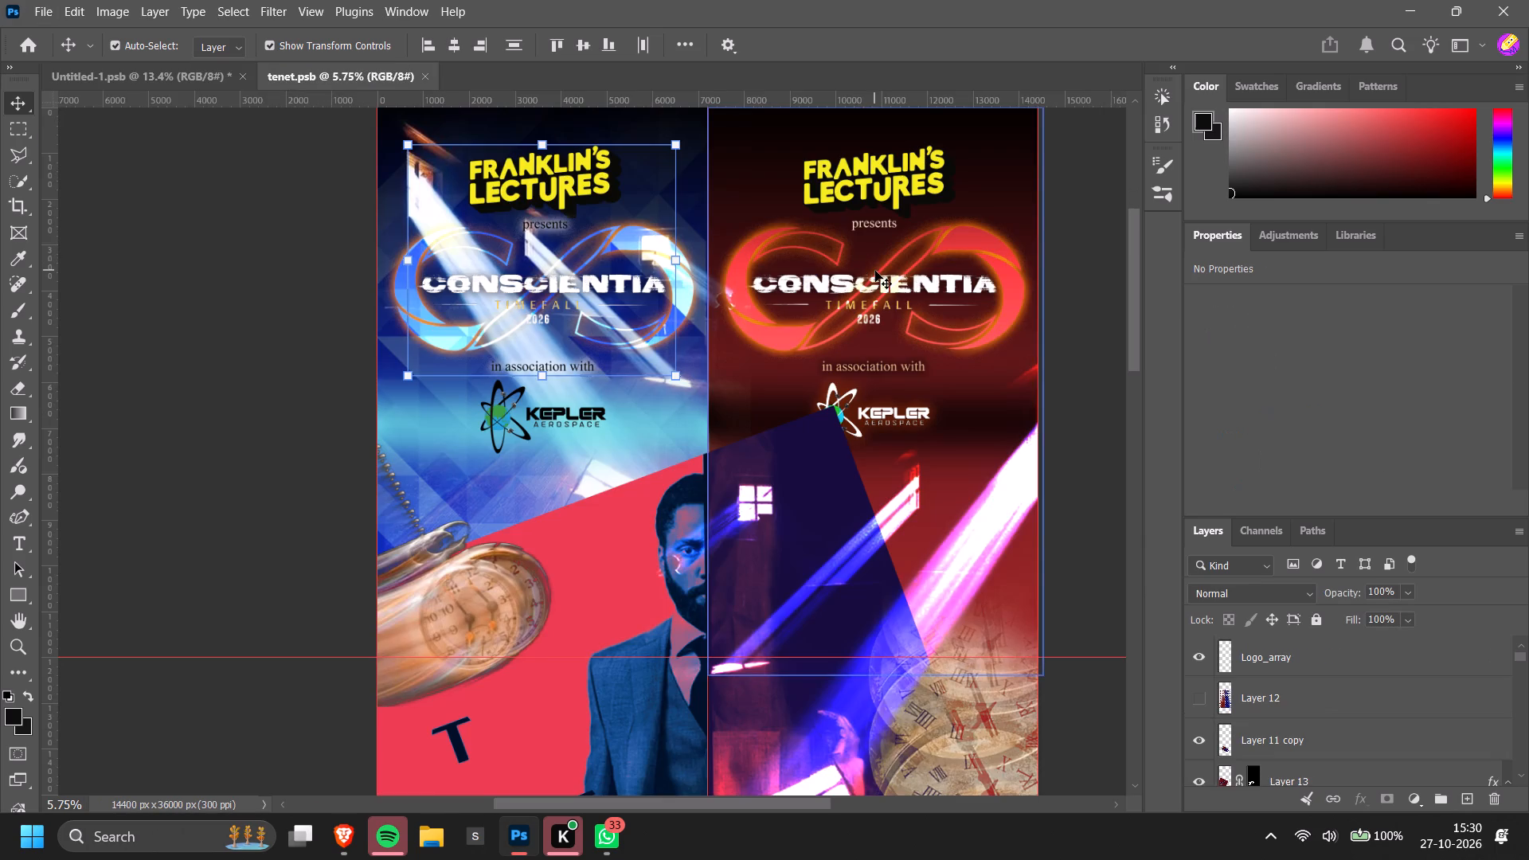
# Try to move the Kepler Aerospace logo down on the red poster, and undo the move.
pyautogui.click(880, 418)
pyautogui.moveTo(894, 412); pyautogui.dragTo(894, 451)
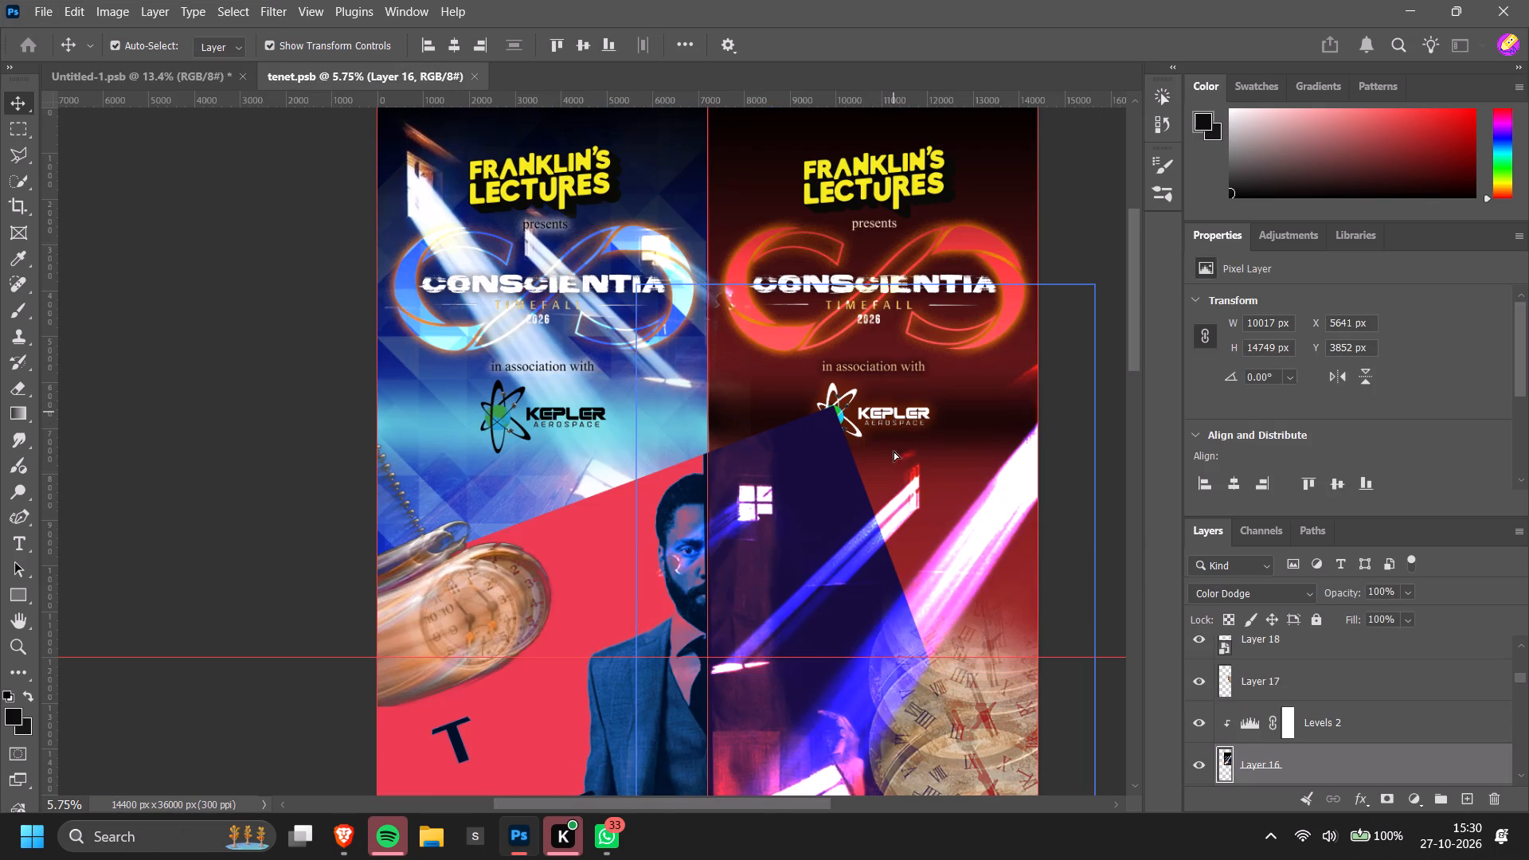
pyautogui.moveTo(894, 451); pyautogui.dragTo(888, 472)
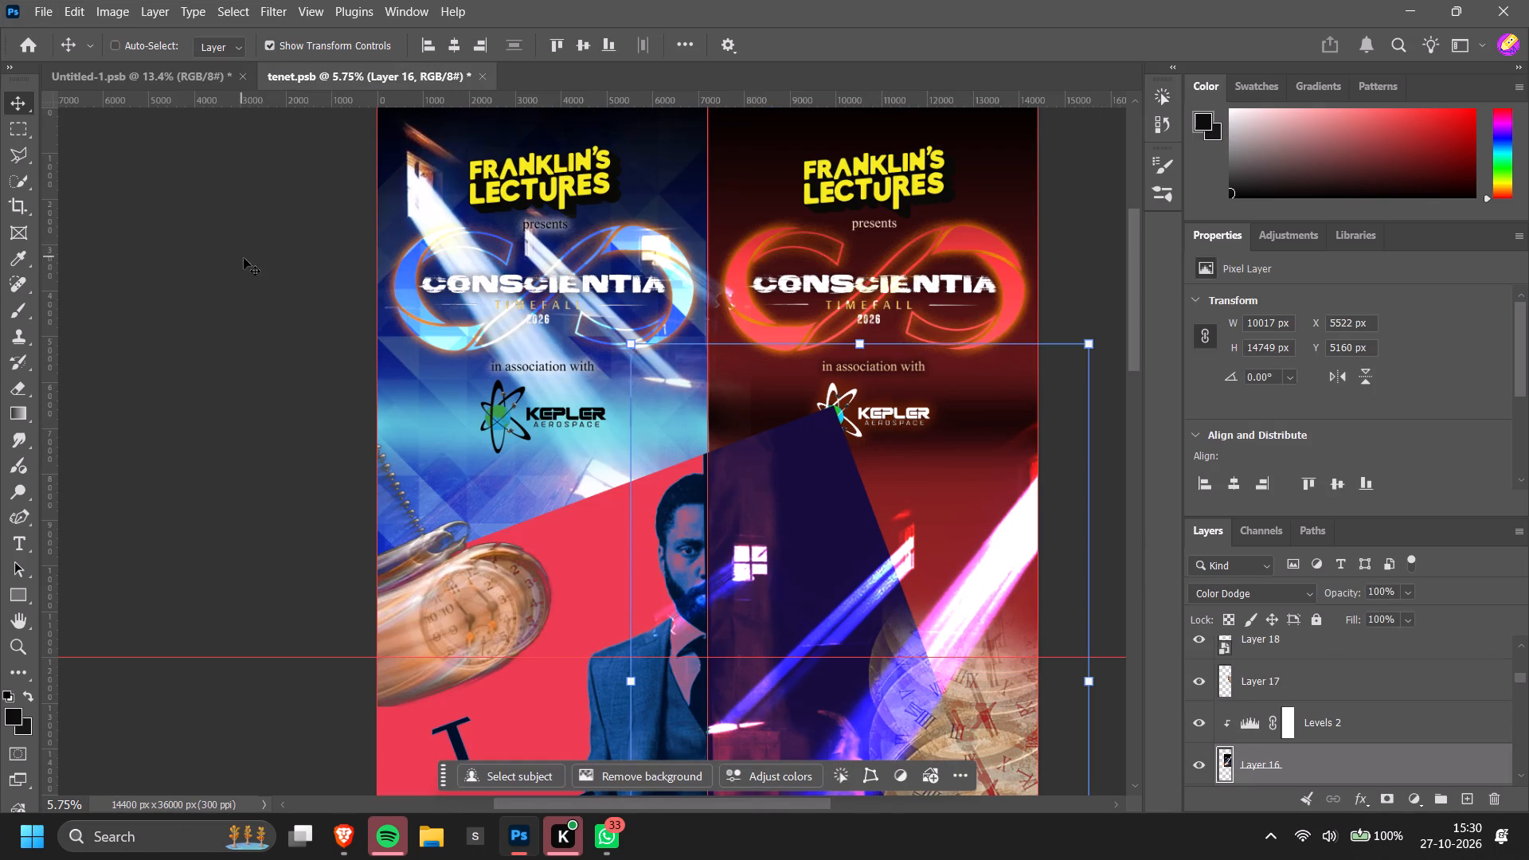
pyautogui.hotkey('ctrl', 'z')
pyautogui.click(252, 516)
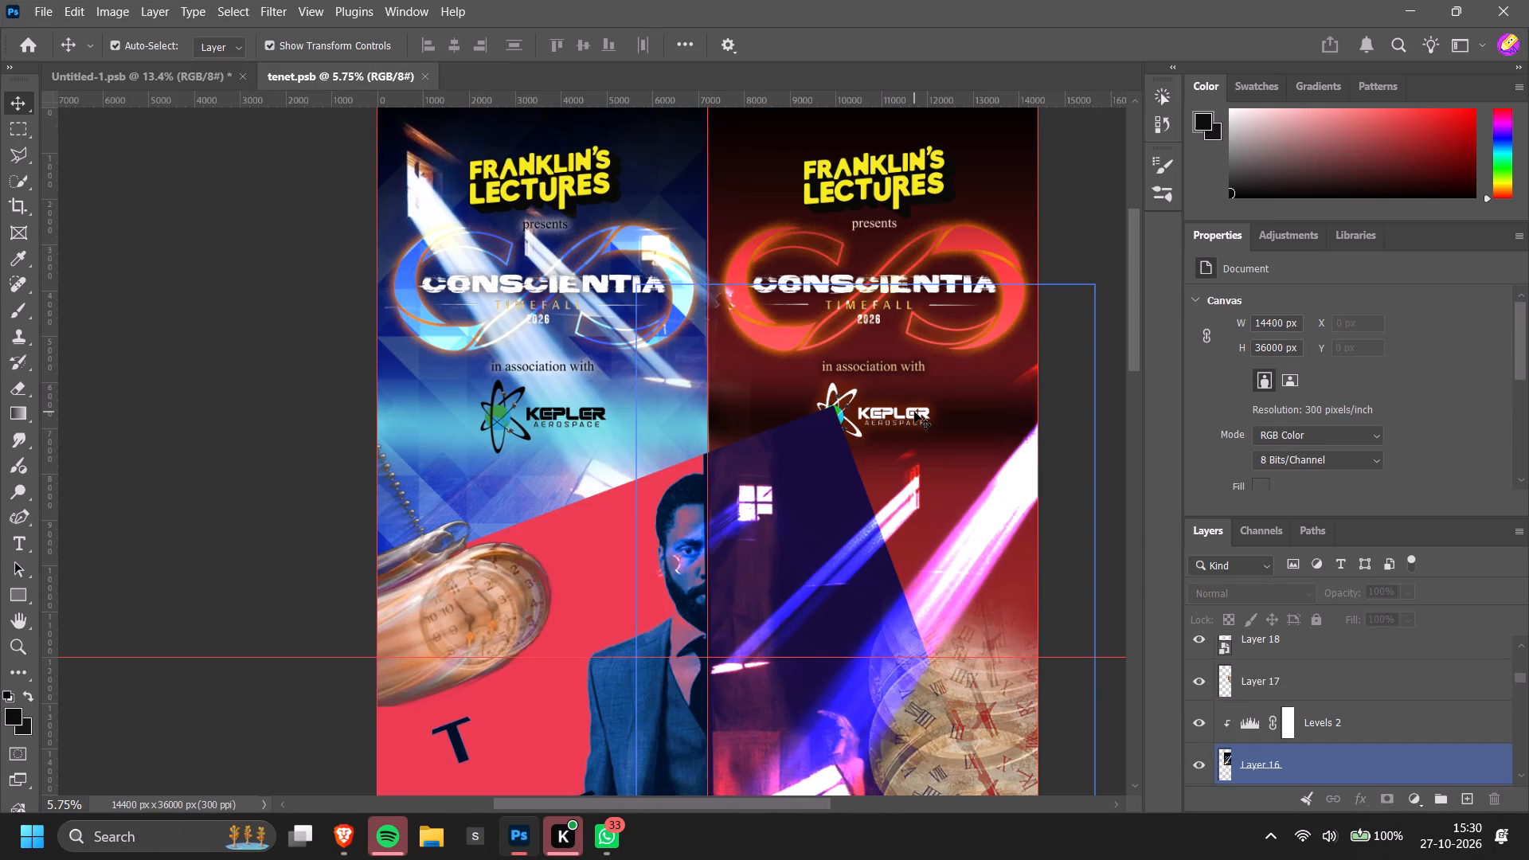
# Select the red poster's Kepler Aerospace logo layer, "kepler copy", and copy it.
pyautogui.click(971, 240)
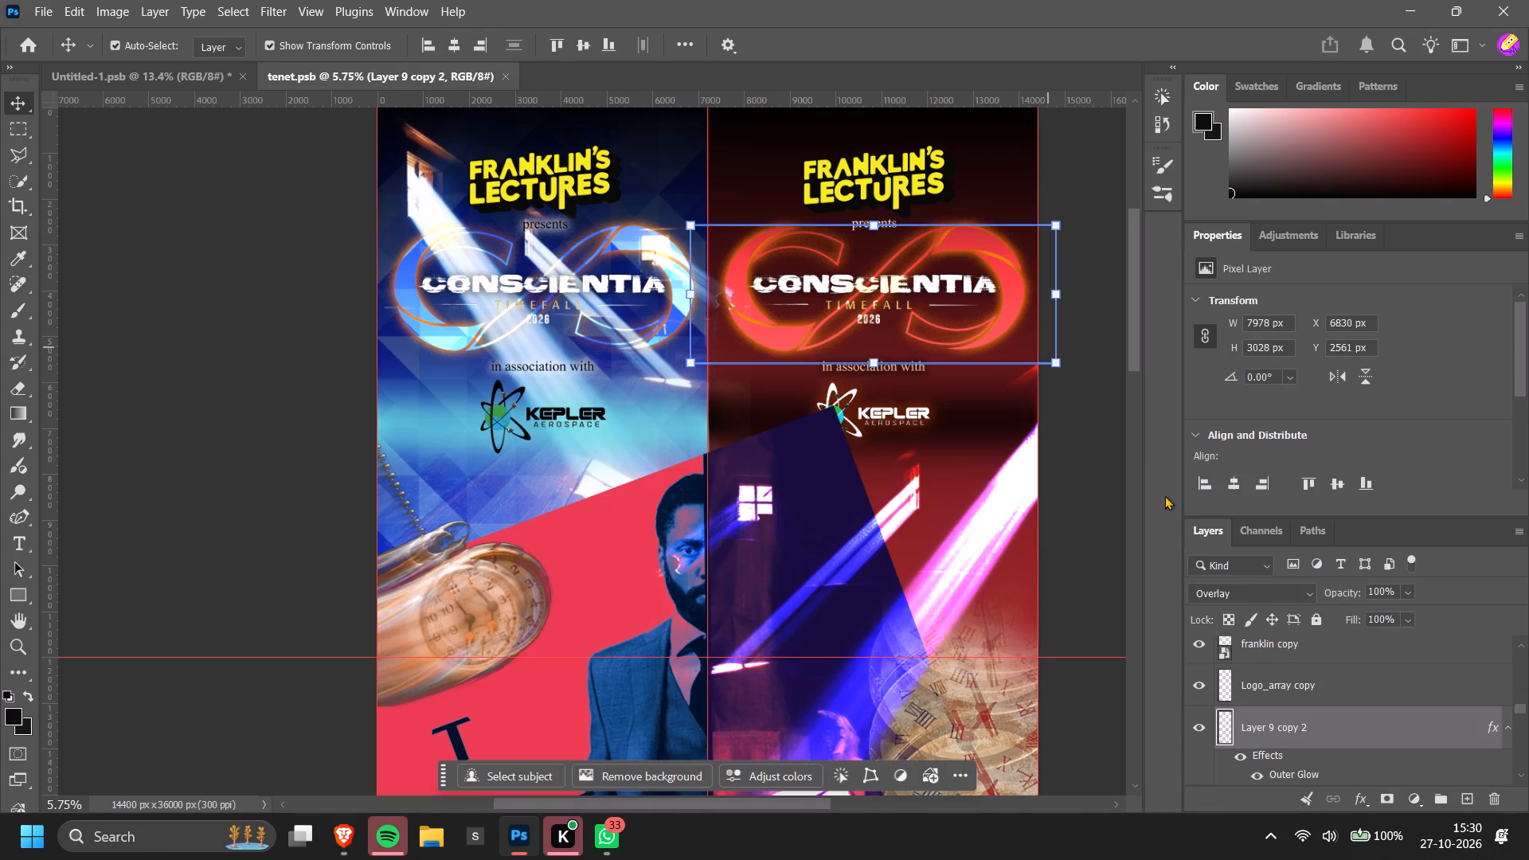
pyautogui.scroll(4, 1330, 706)
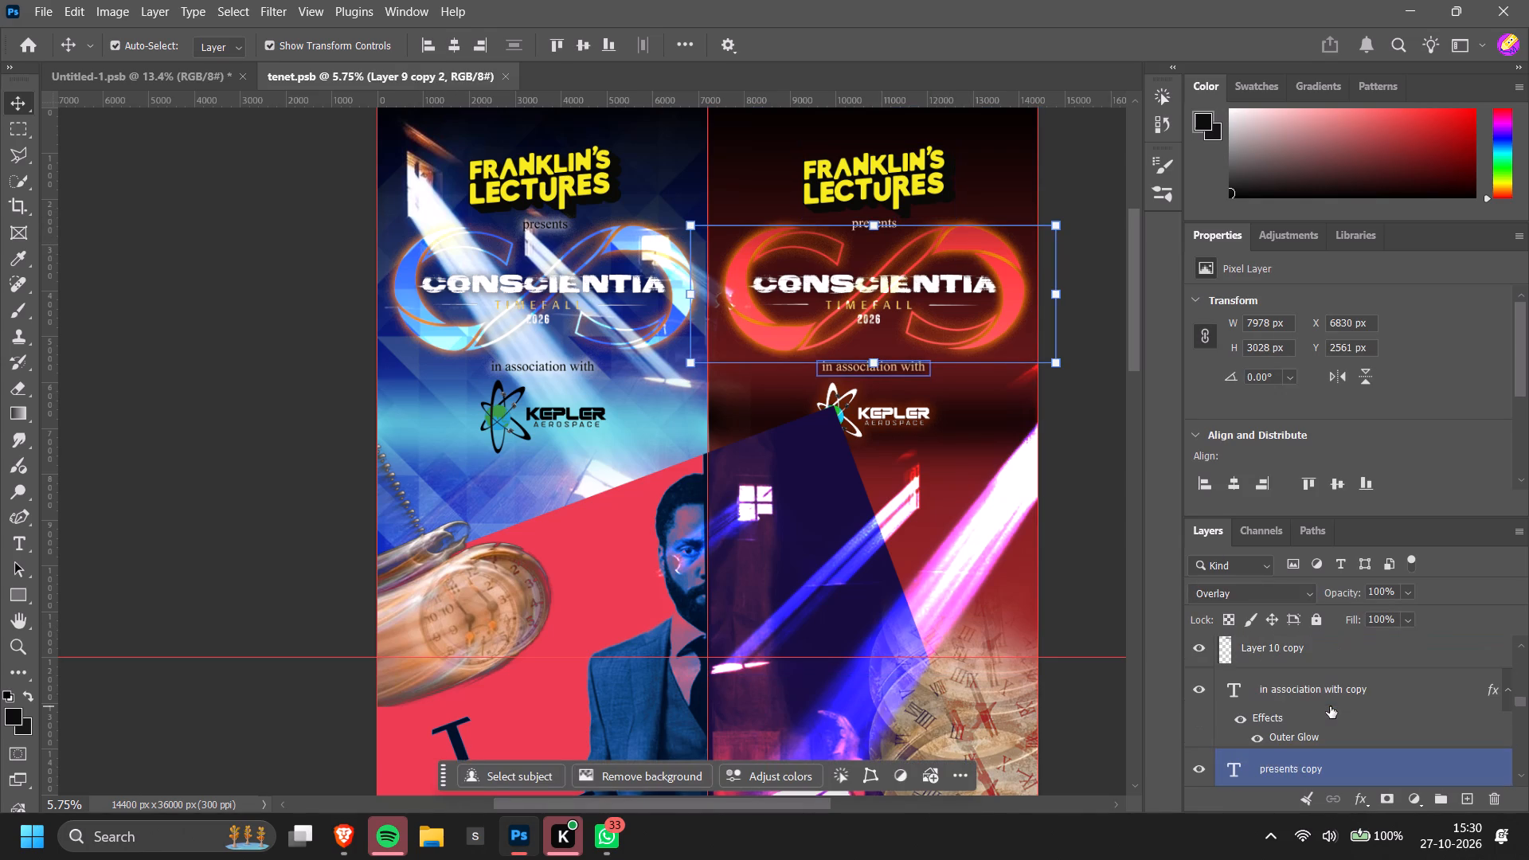
pyautogui.scroll(2, 1330, 706)
pyautogui.click(1336, 666)
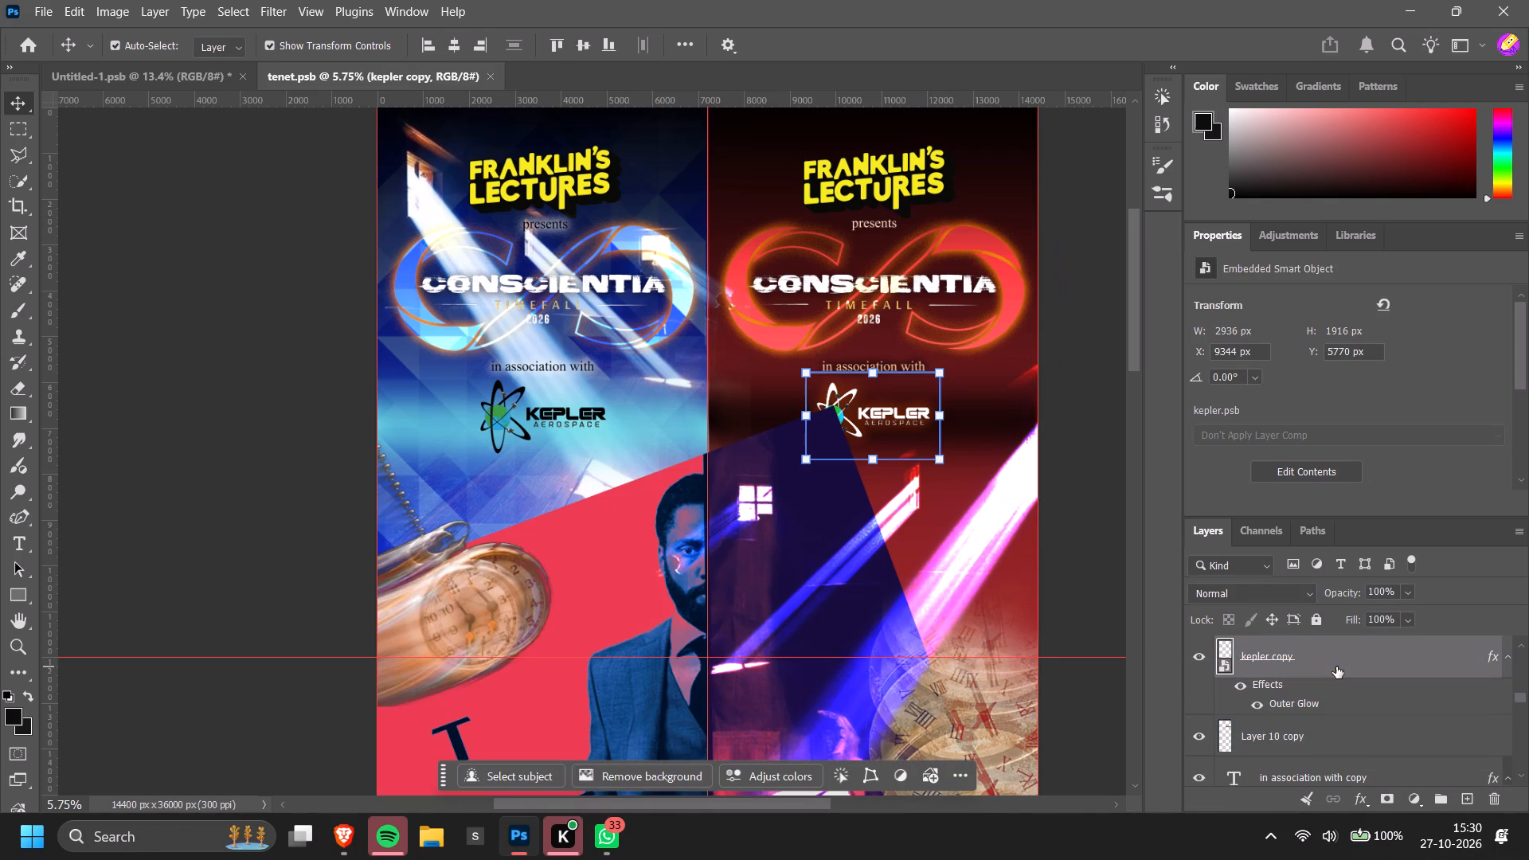
pyautogui.hotkey('ctrl', 'c')
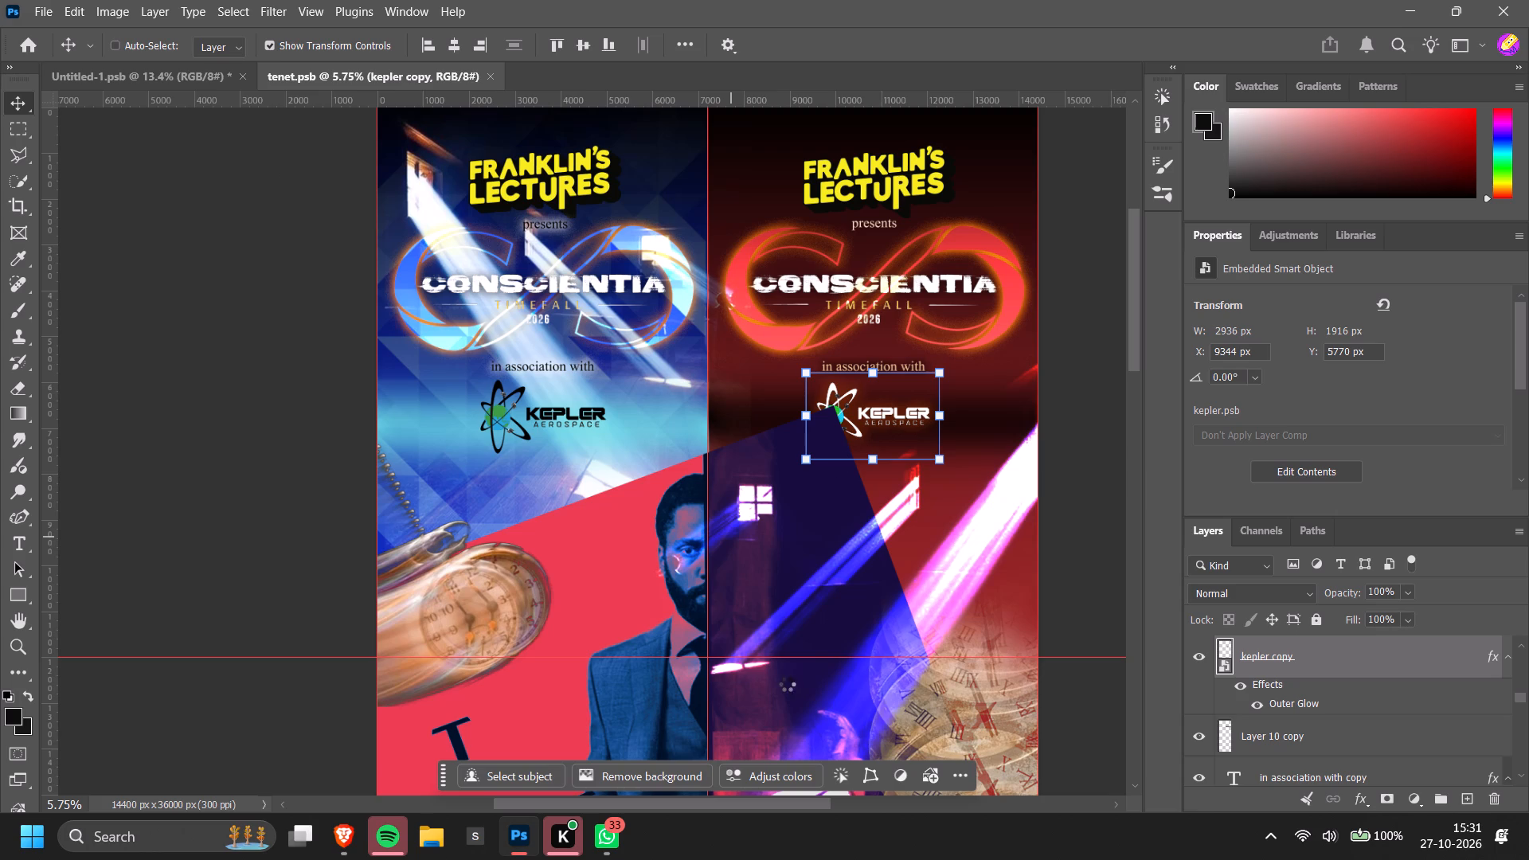
# Switch to the Brave browser, look over Page 6 of Block Banners 2026, and open the Logos 2026 design.
pyautogui.hotkey('alt', 'Tab')
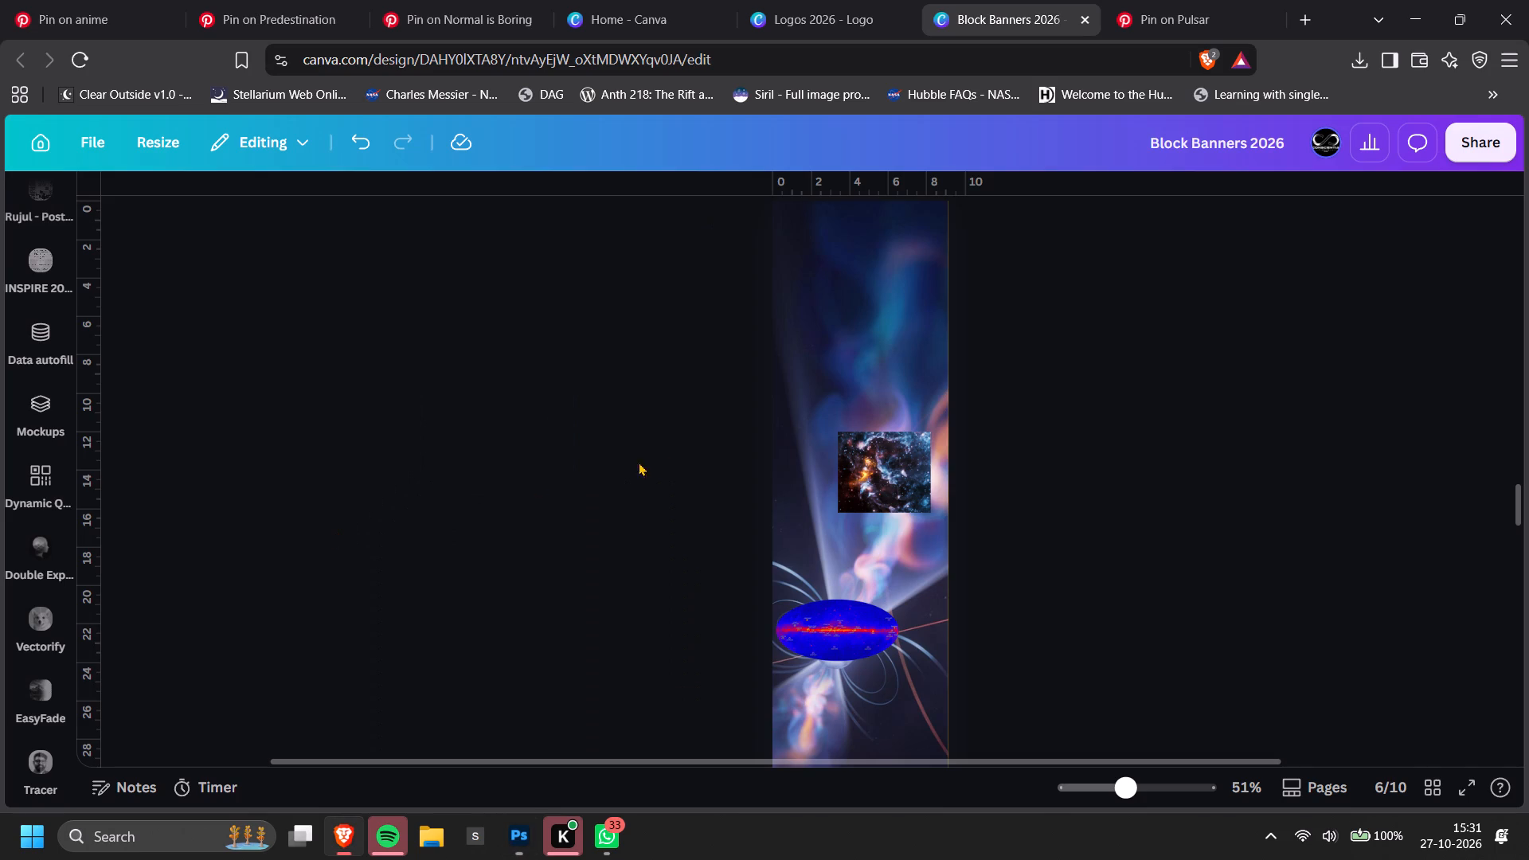
pyautogui.scroll(2, 1191, 448)
pyautogui.scroll(-1, 1191, 448)
pyautogui.keyDown('ctrl'); pyautogui.scroll(1, 1191, 448); pyautogui.keyUp('ctrl')
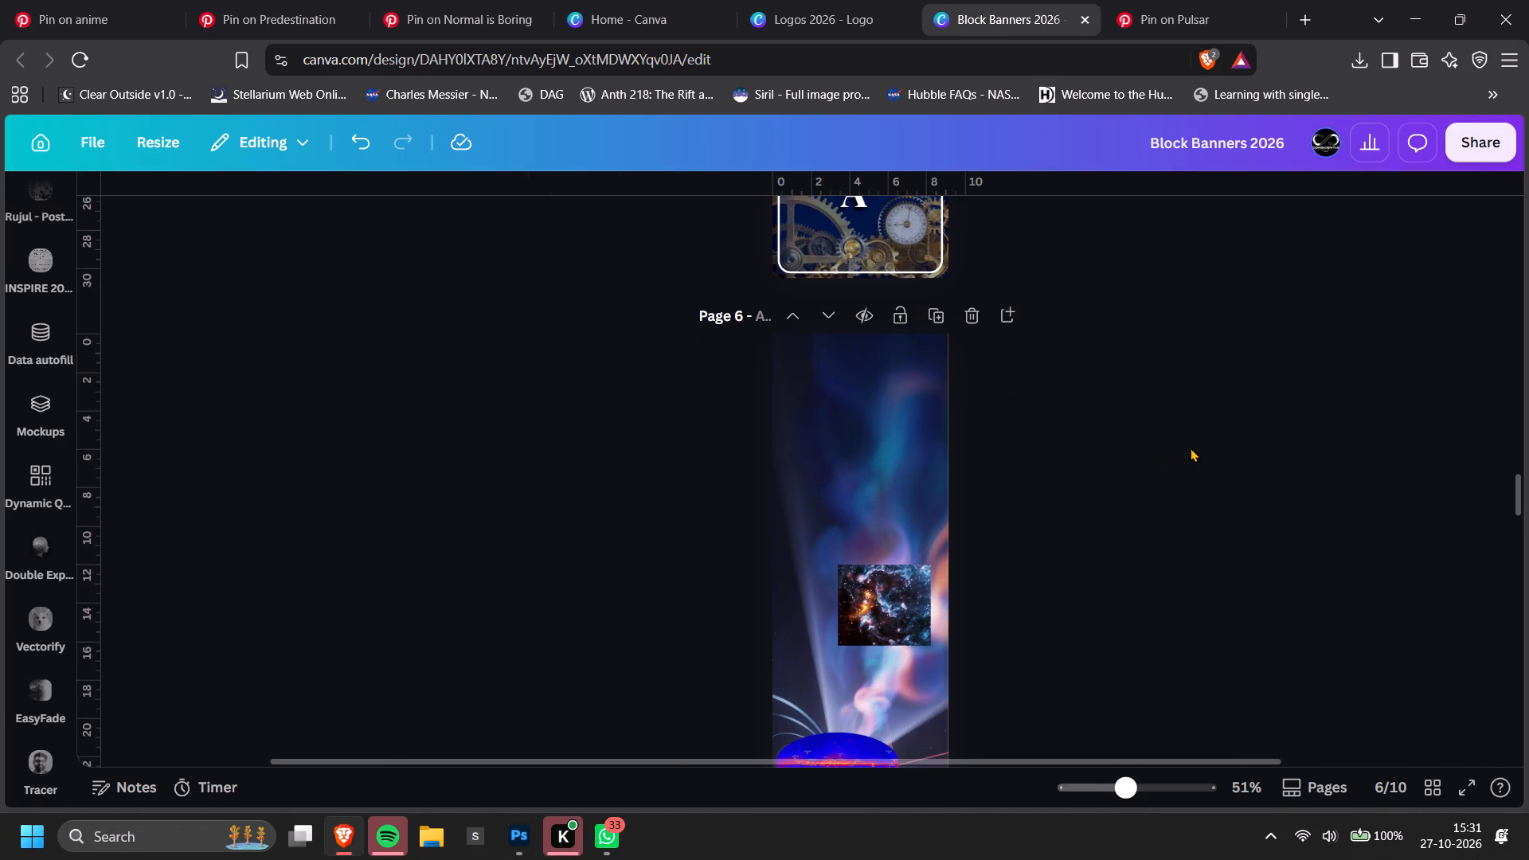
pyautogui.click(765, 0)
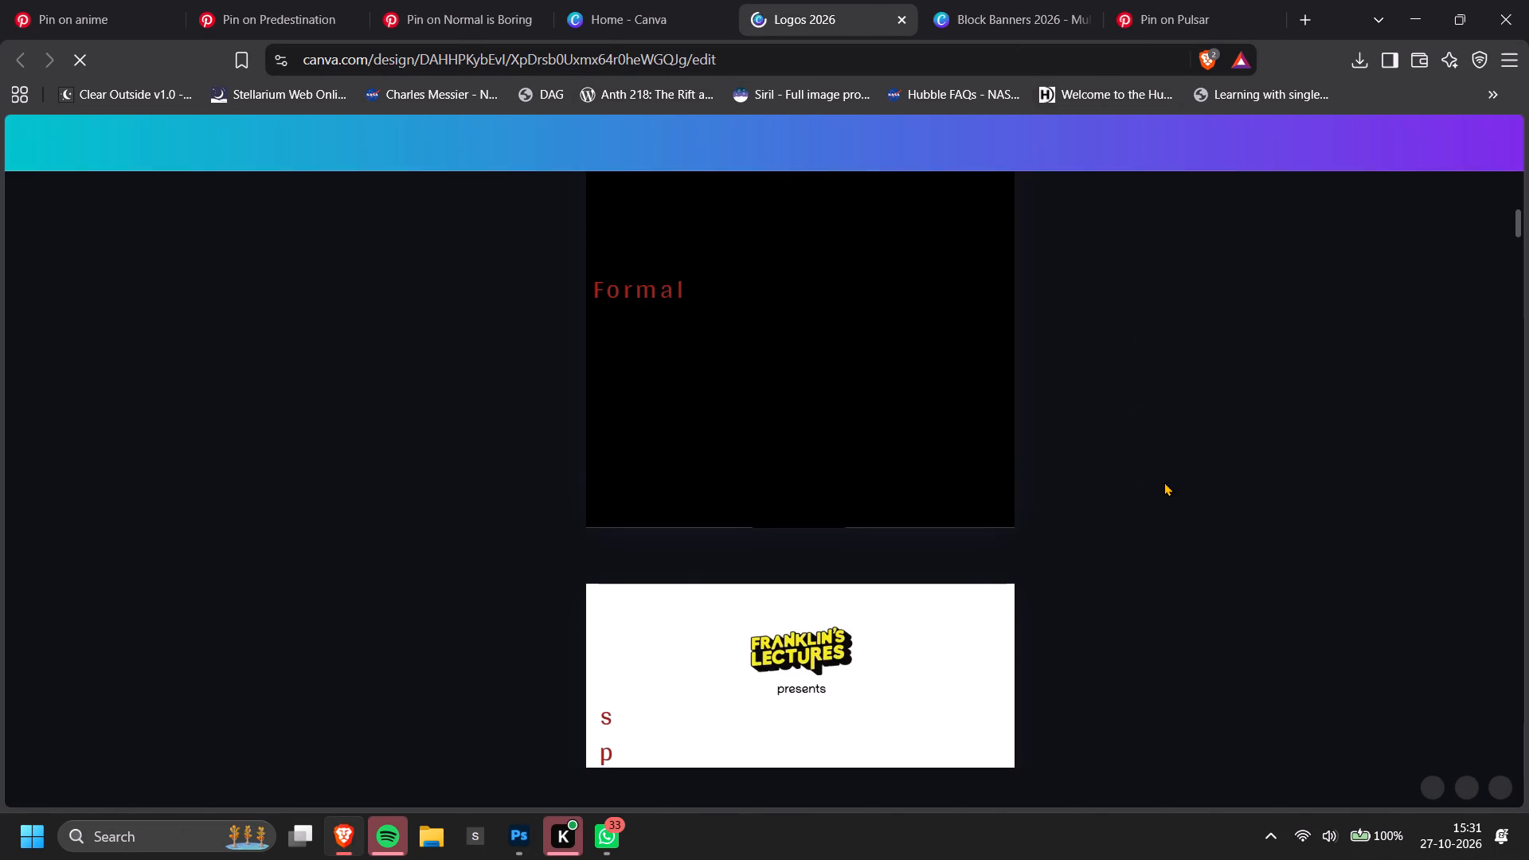
pyautogui.hotkey('alt', 'Tab')
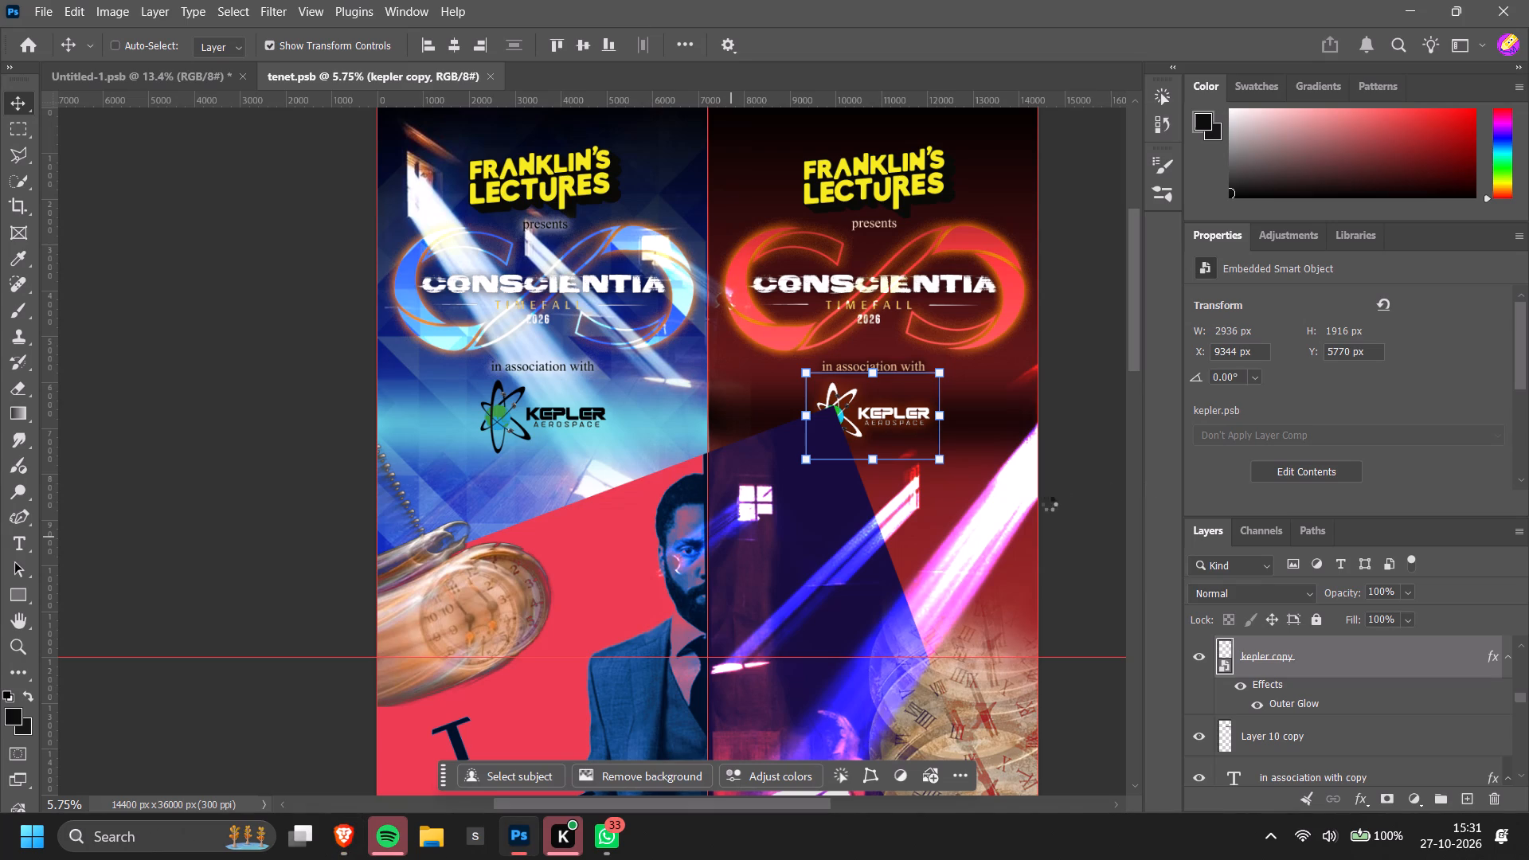
pyautogui.hotkey('alt', 'Tab')
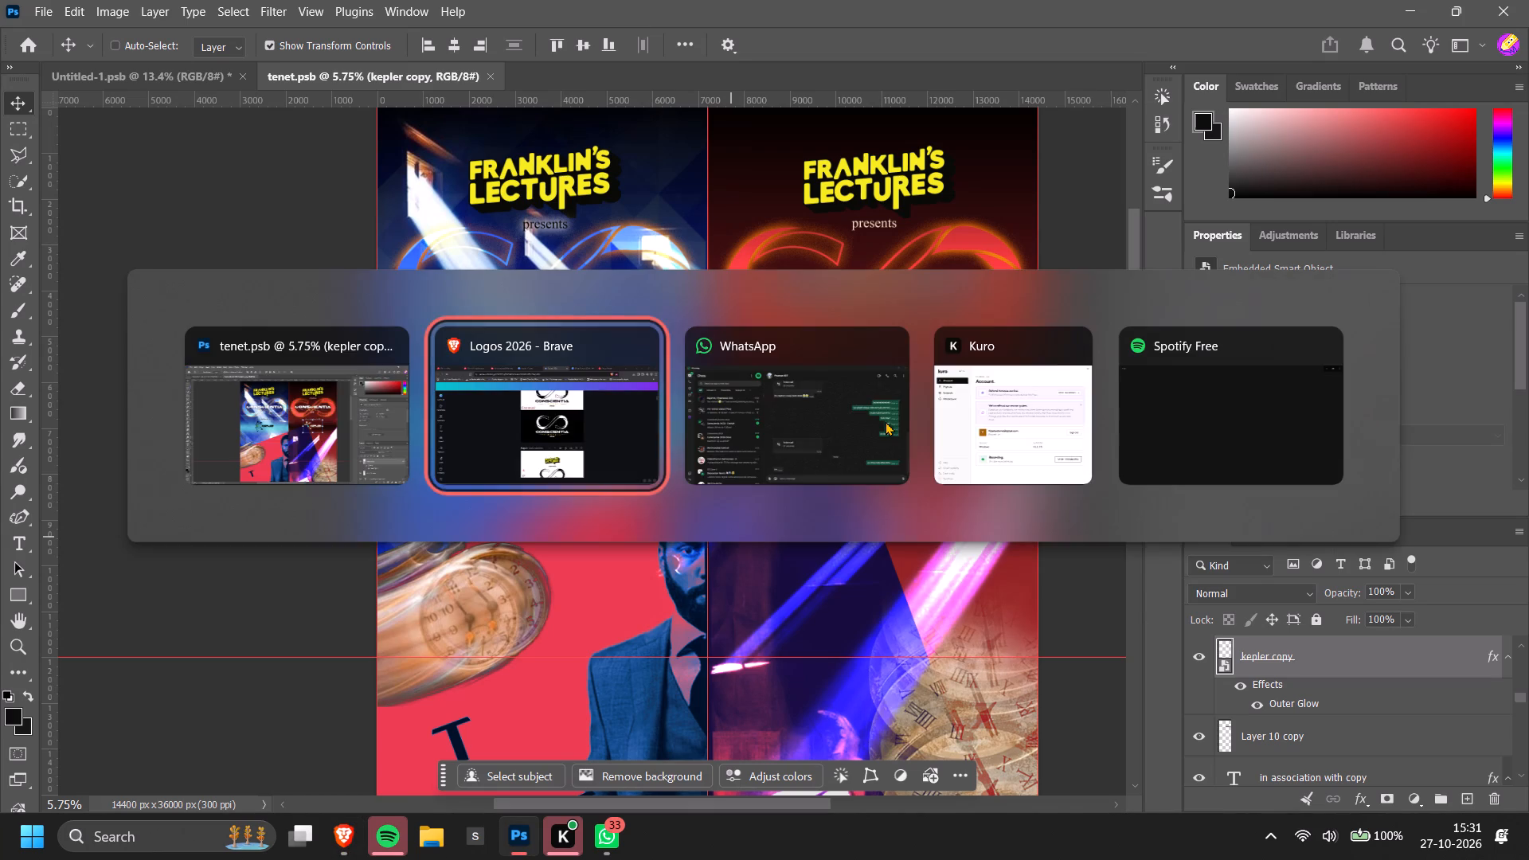
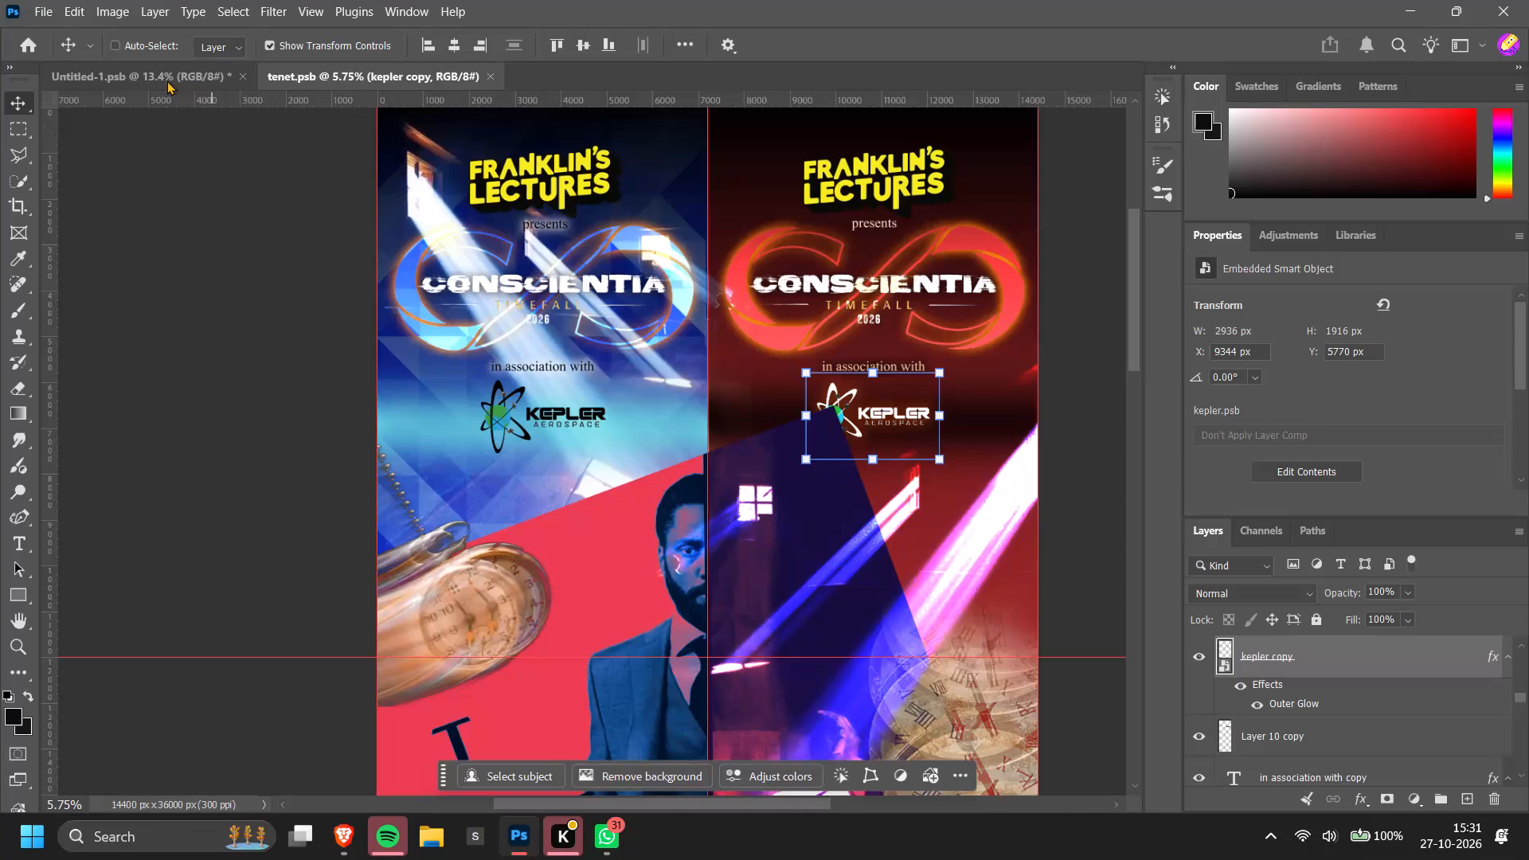
# Switch to the Untitled-1.psb document and paste the copied Kepler Aerospace logo.
pyautogui.doubleClick(166, 74)
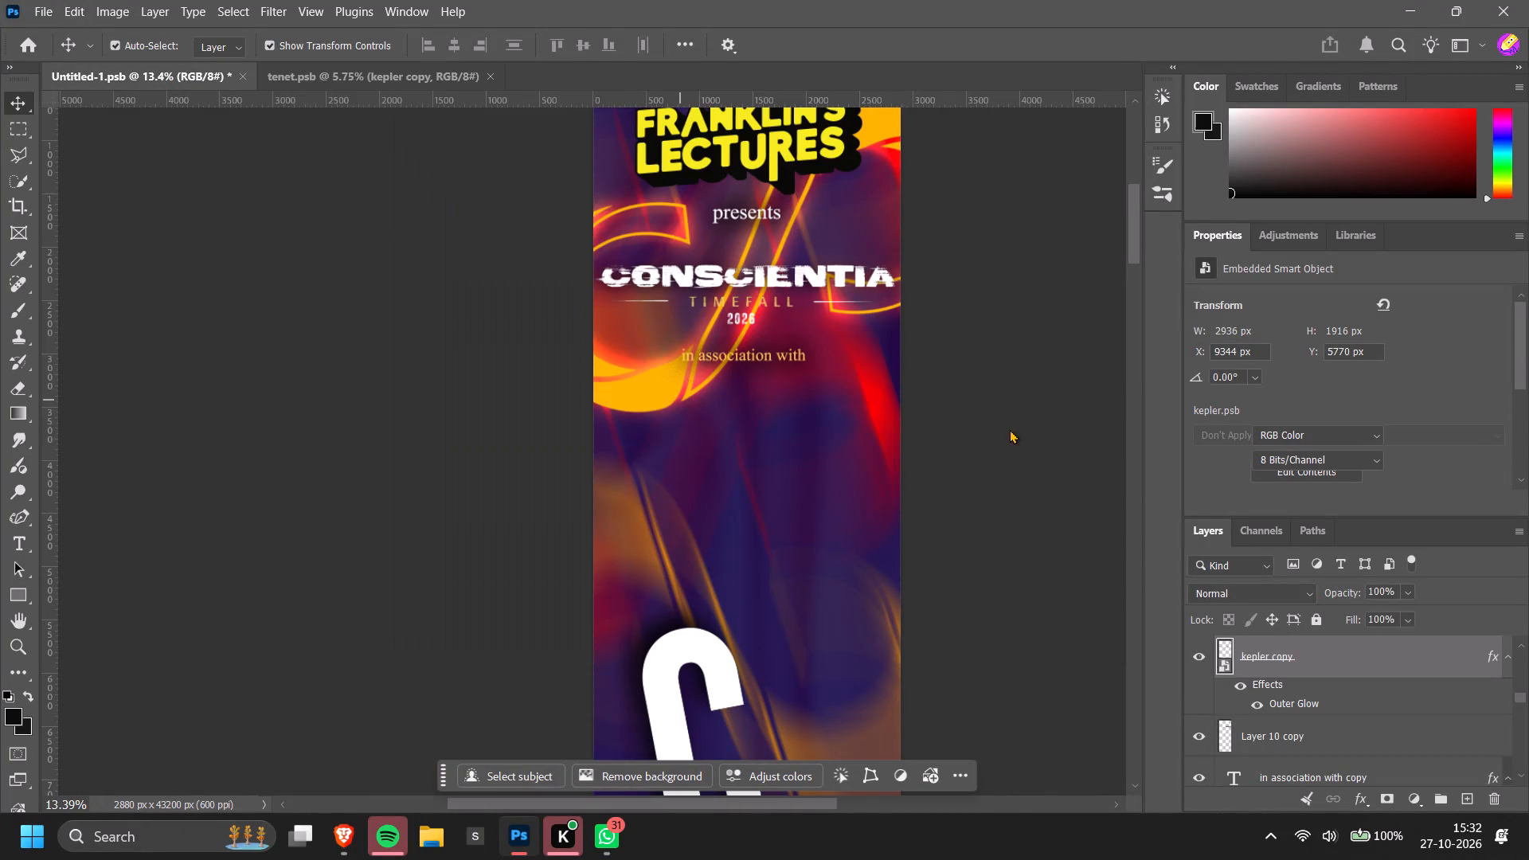
pyautogui.hotkey('ctrl', 'v')
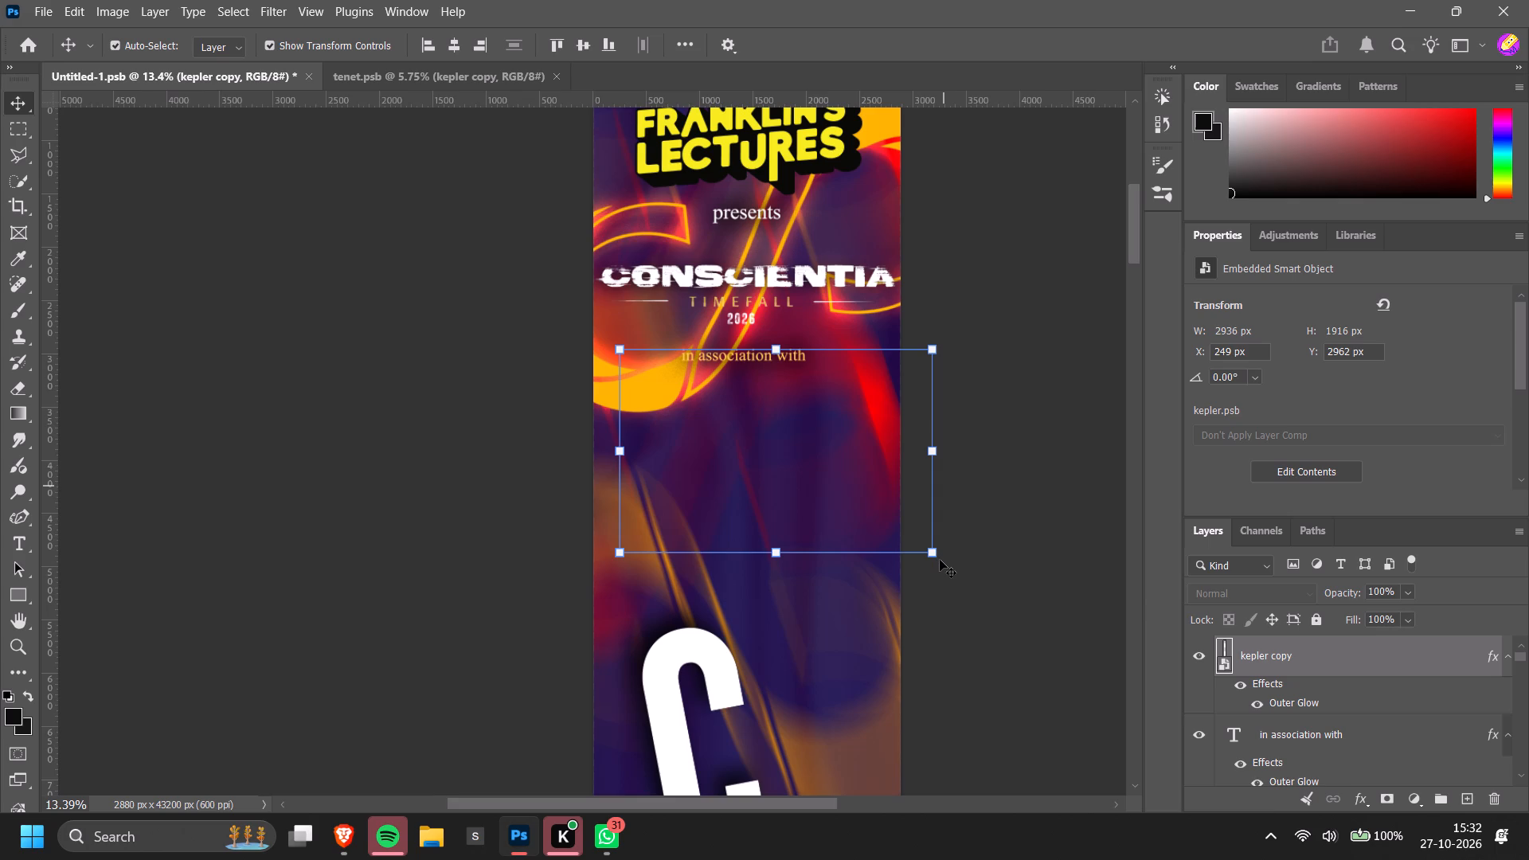
# Scale the pasted Kepler Aerospace logo to 27.31% and place it just below the "in association with" text.
pyautogui.click(937, 454)
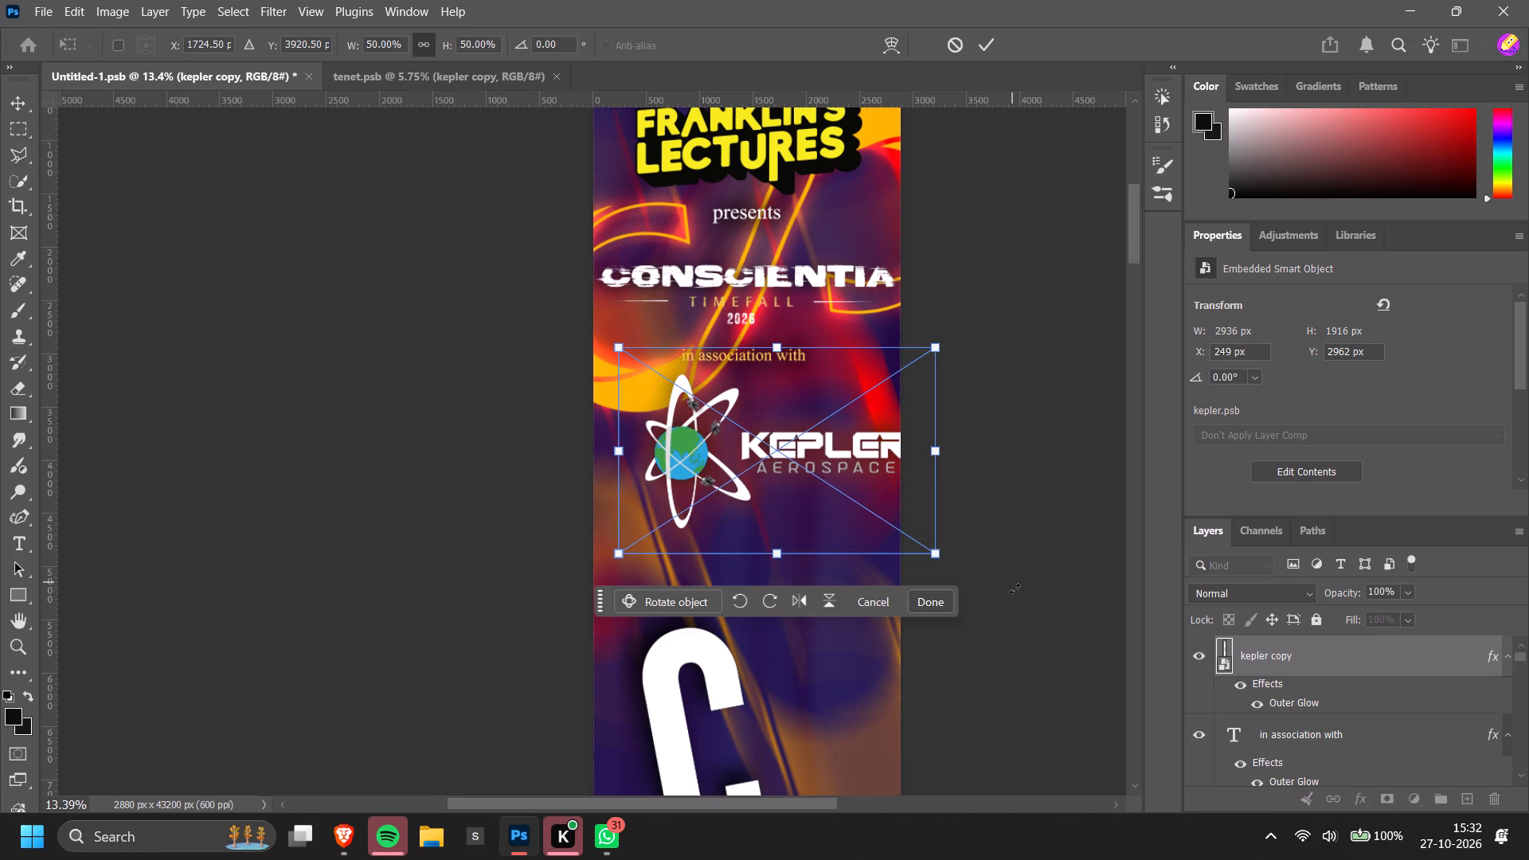
pyautogui.moveTo(940, 453); pyautogui.dragTo(808, 459)
pyautogui.moveTo(776, 455); pyautogui.dragTo(815, 440)
pyautogui.moveTo(847, 446); pyautogui.dragTo(836, 446)
pyautogui.click(797, 448)
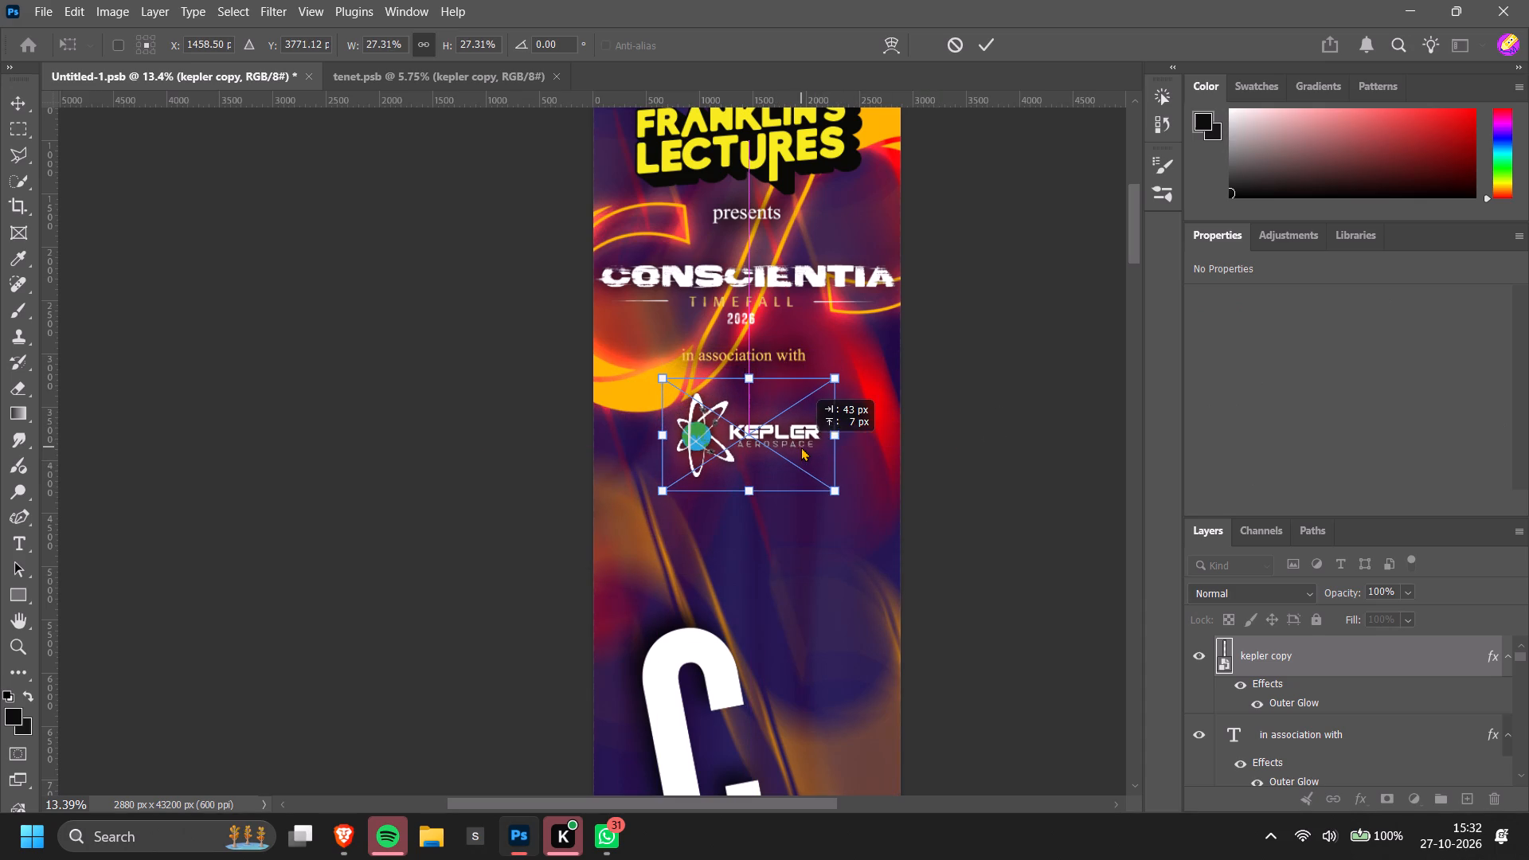
pyautogui.click(802, 448)
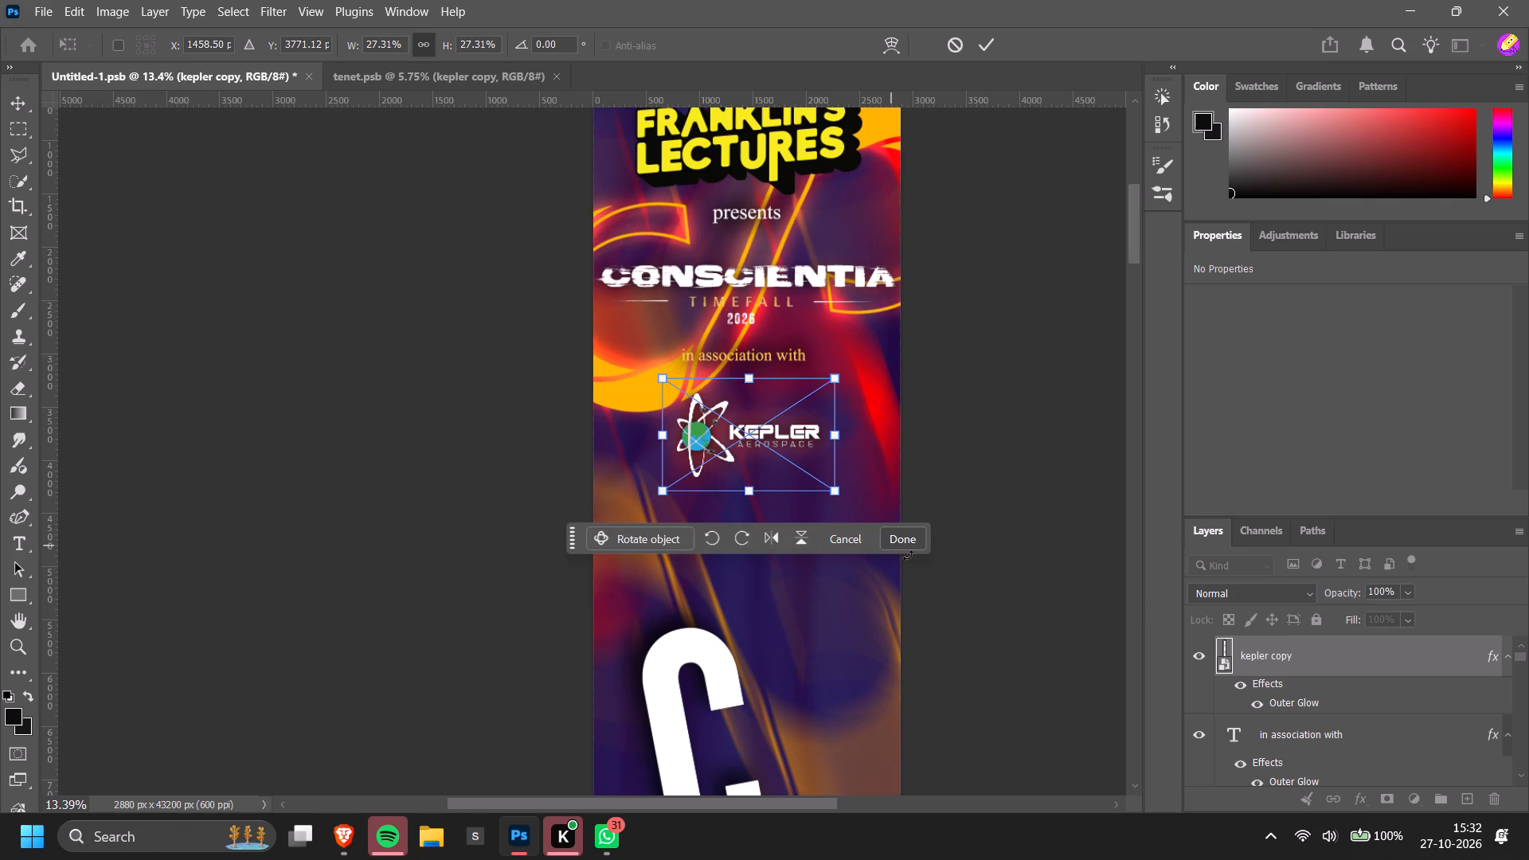
pyautogui.moveTo(785, 444); pyautogui.dragTo(787, 435)
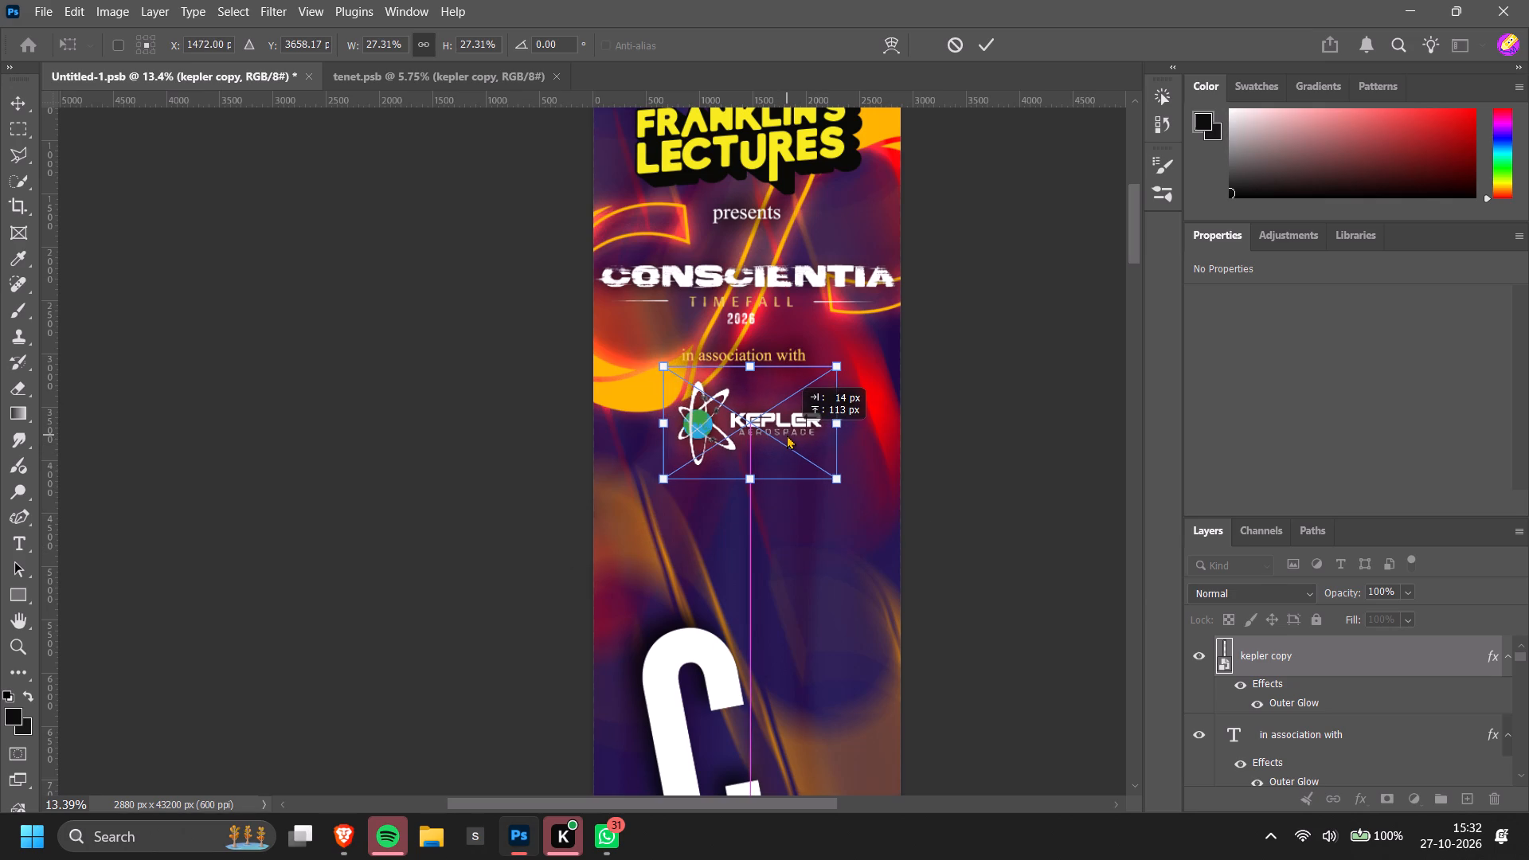
pyautogui.moveTo(787, 435); pyautogui.dragTo(785, 434)
pyautogui.click(999, 34)
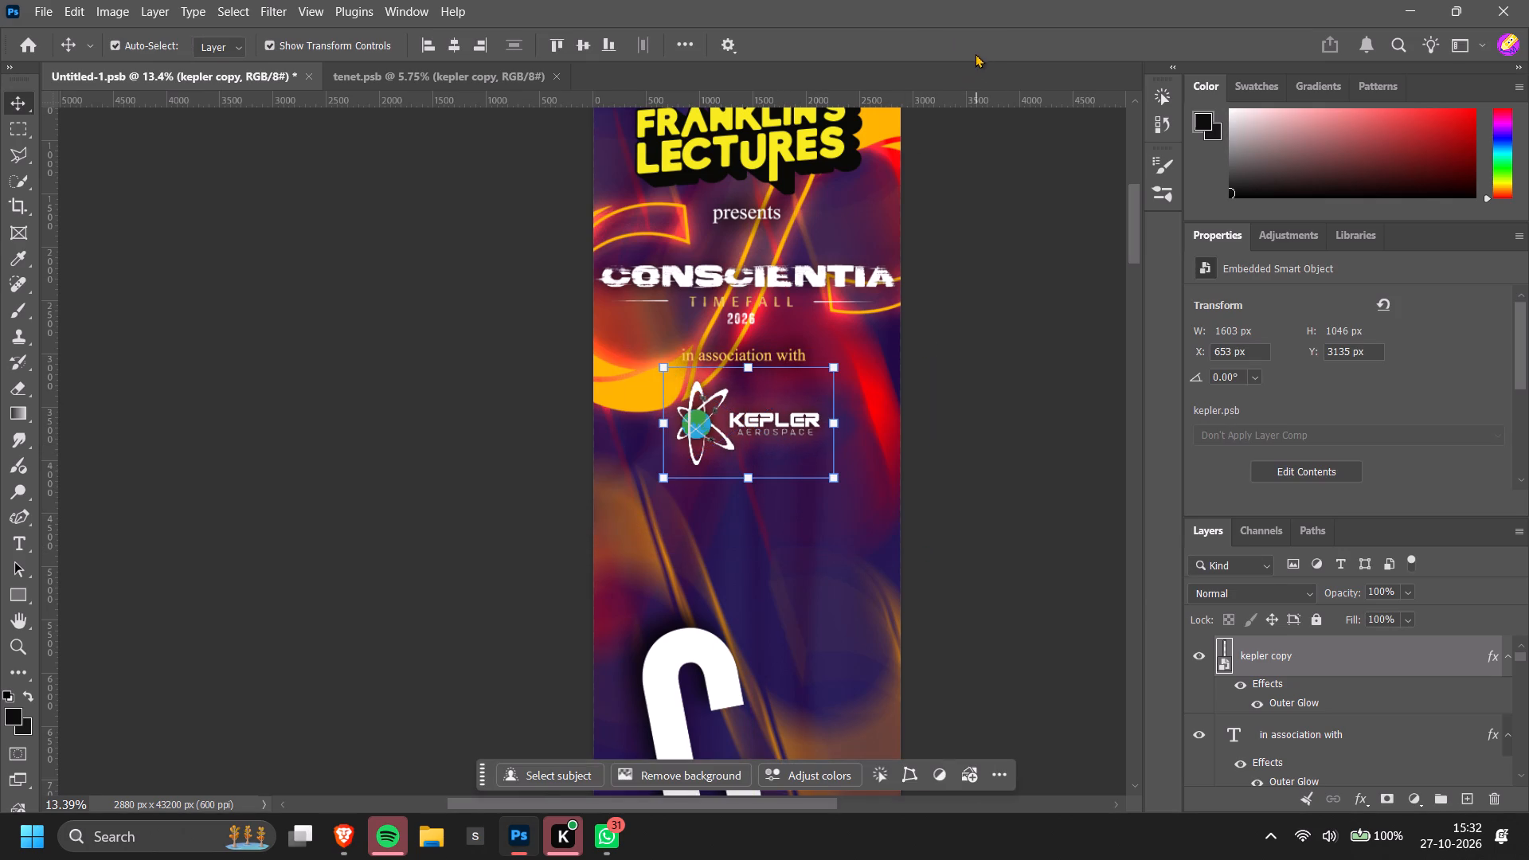
# Centre the Kepler Aerospace logo and the "in association with" text horizontally on the banner.
pyautogui.click(460, 42)
pyautogui.click(403, 305)
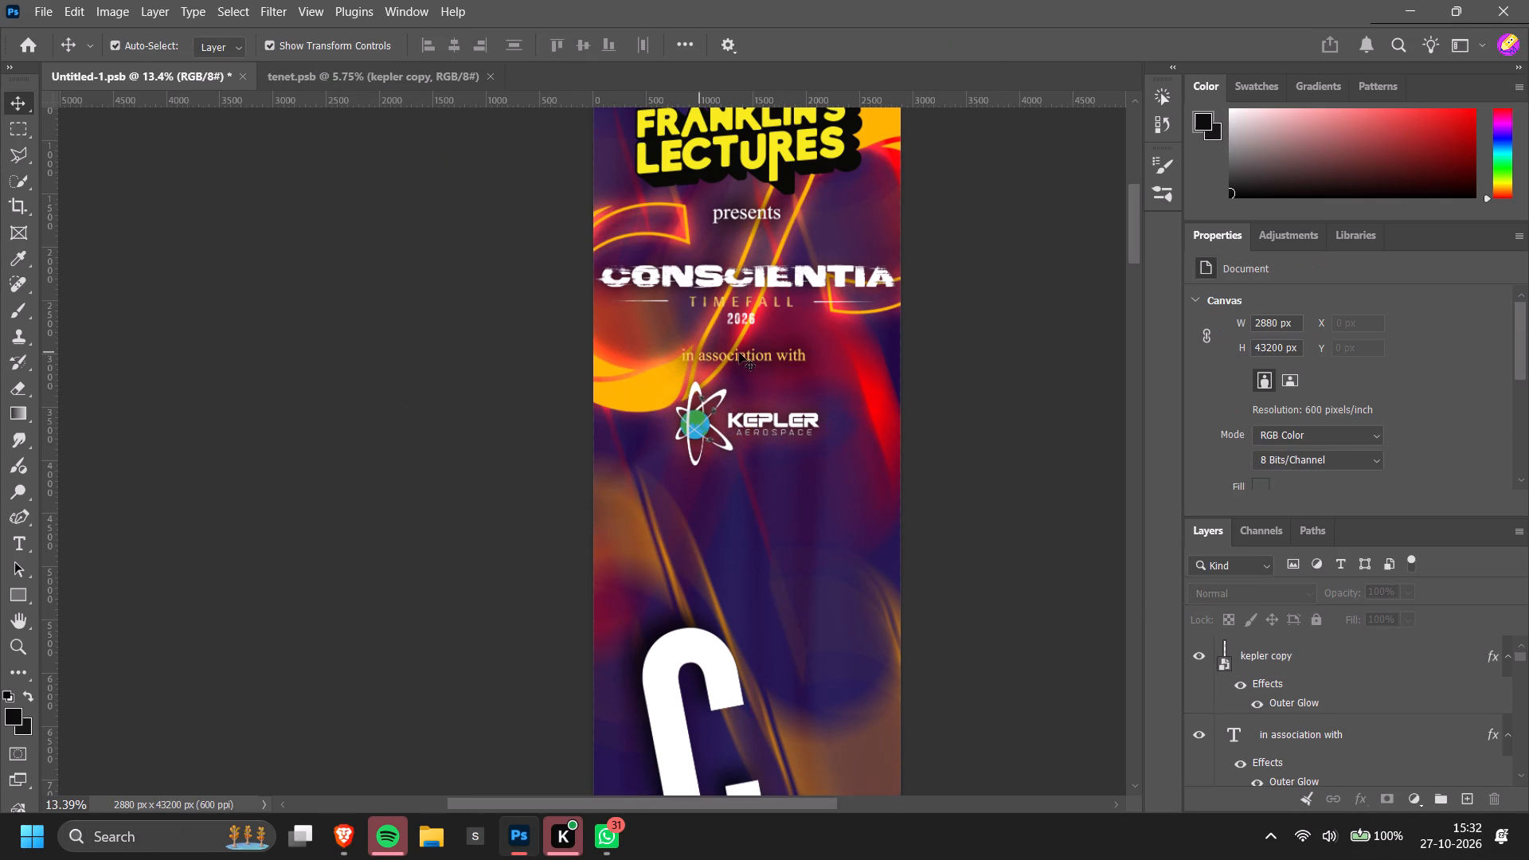
pyautogui.click(741, 353)
pyautogui.click(752, 359)
pyautogui.click(749, 361)
pyautogui.click(1033, 387)
pyautogui.keyDown('alt'); pyautogui.scroll(3, 878, 380); pyautogui.keyUp('alt')
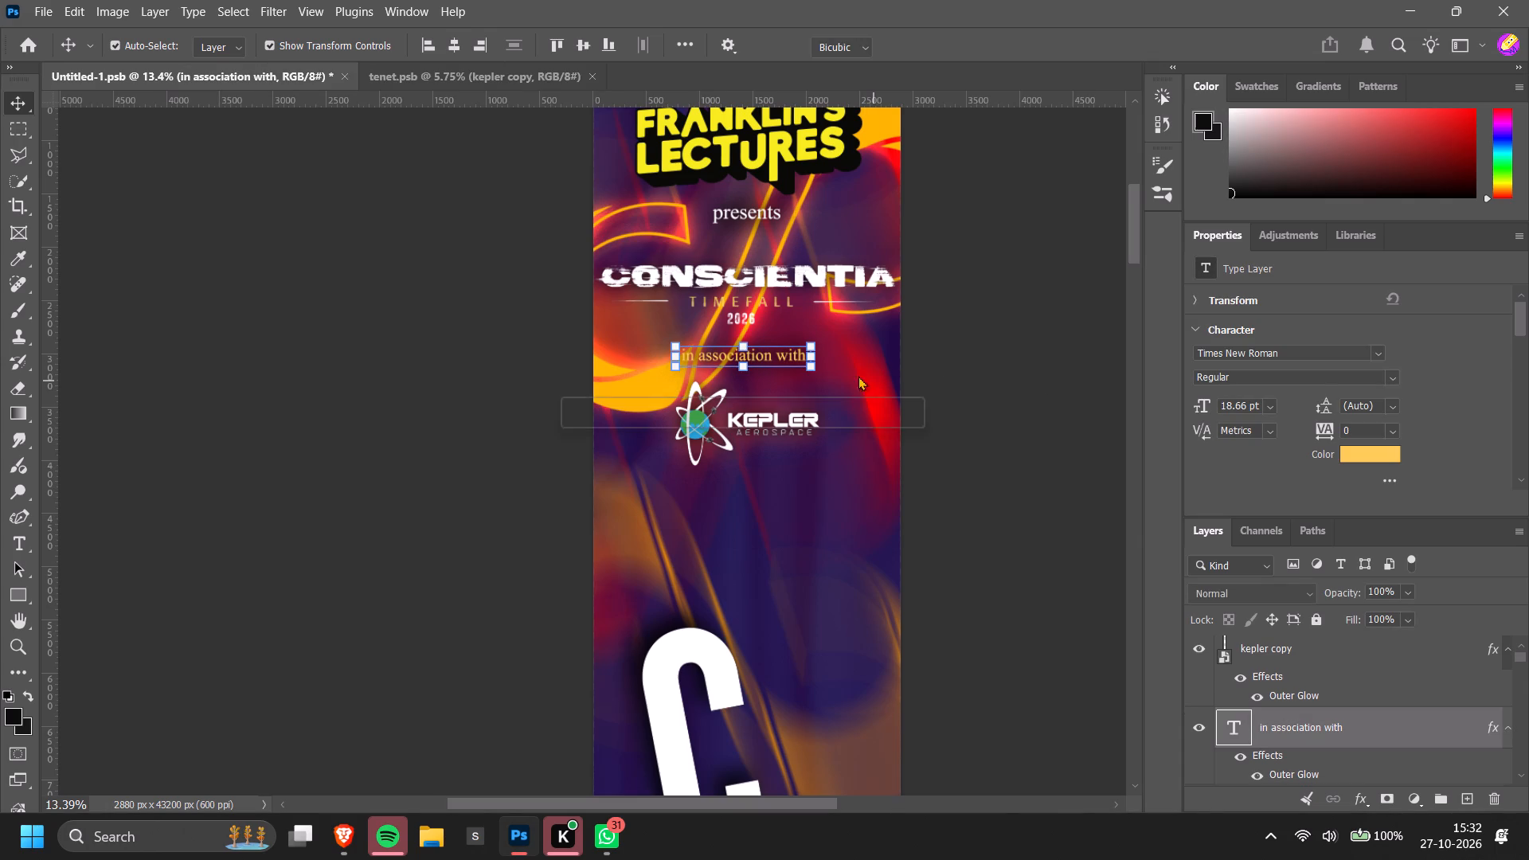
pyautogui.click(456, 36)
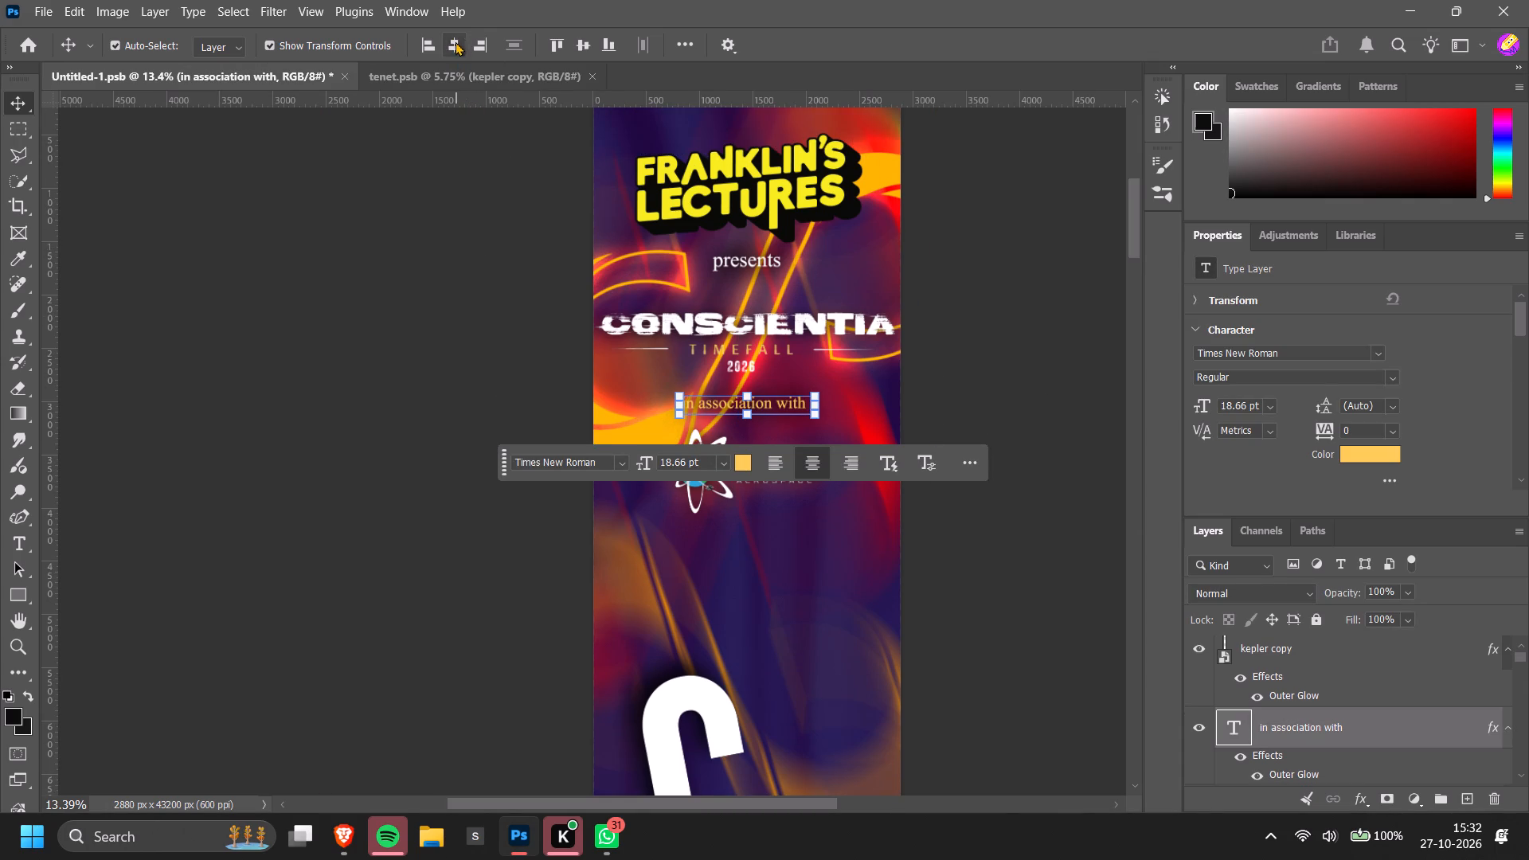
pyautogui.click(406, 233)
pyautogui.click(794, 401)
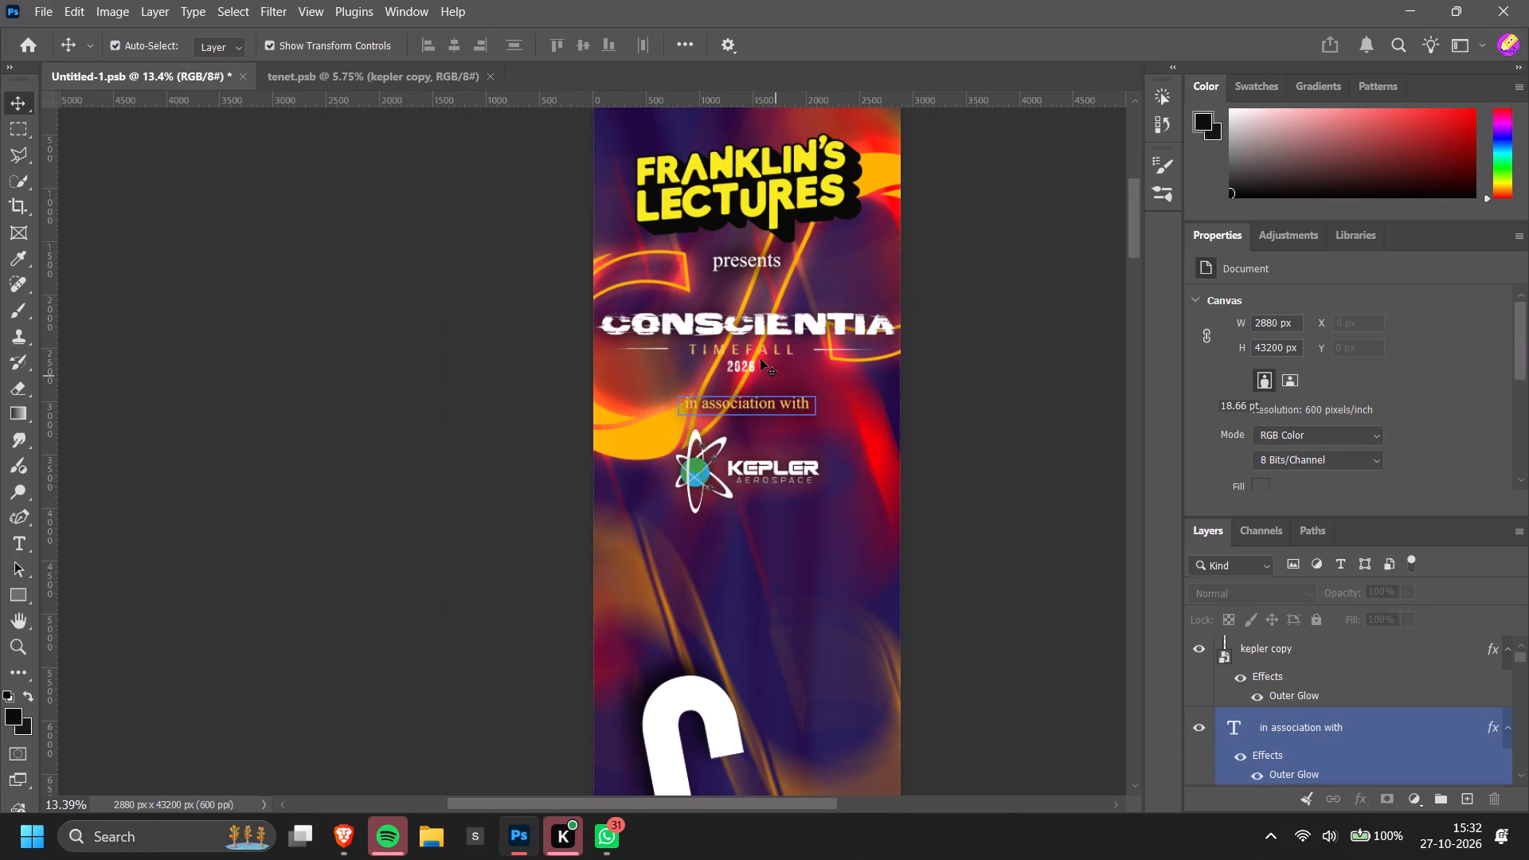
pyautogui.click(462, 50)
# Centre the CONSCIENTIA logo and the "presents" text horizontally on the banner, and clear the layer selection.
pyautogui.click(740, 327)
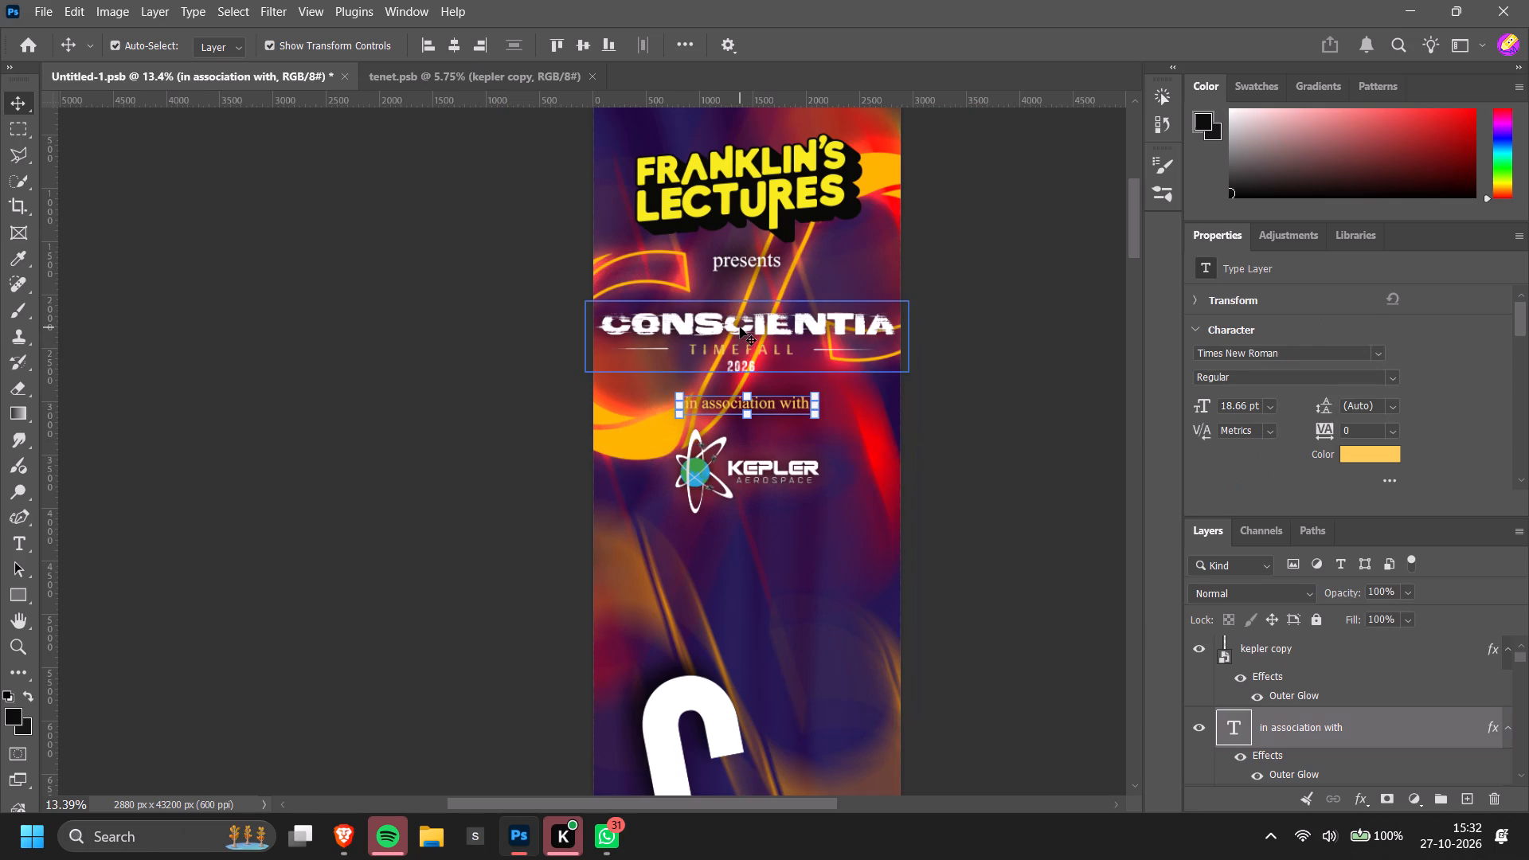
pyautogui.click(457, 43)
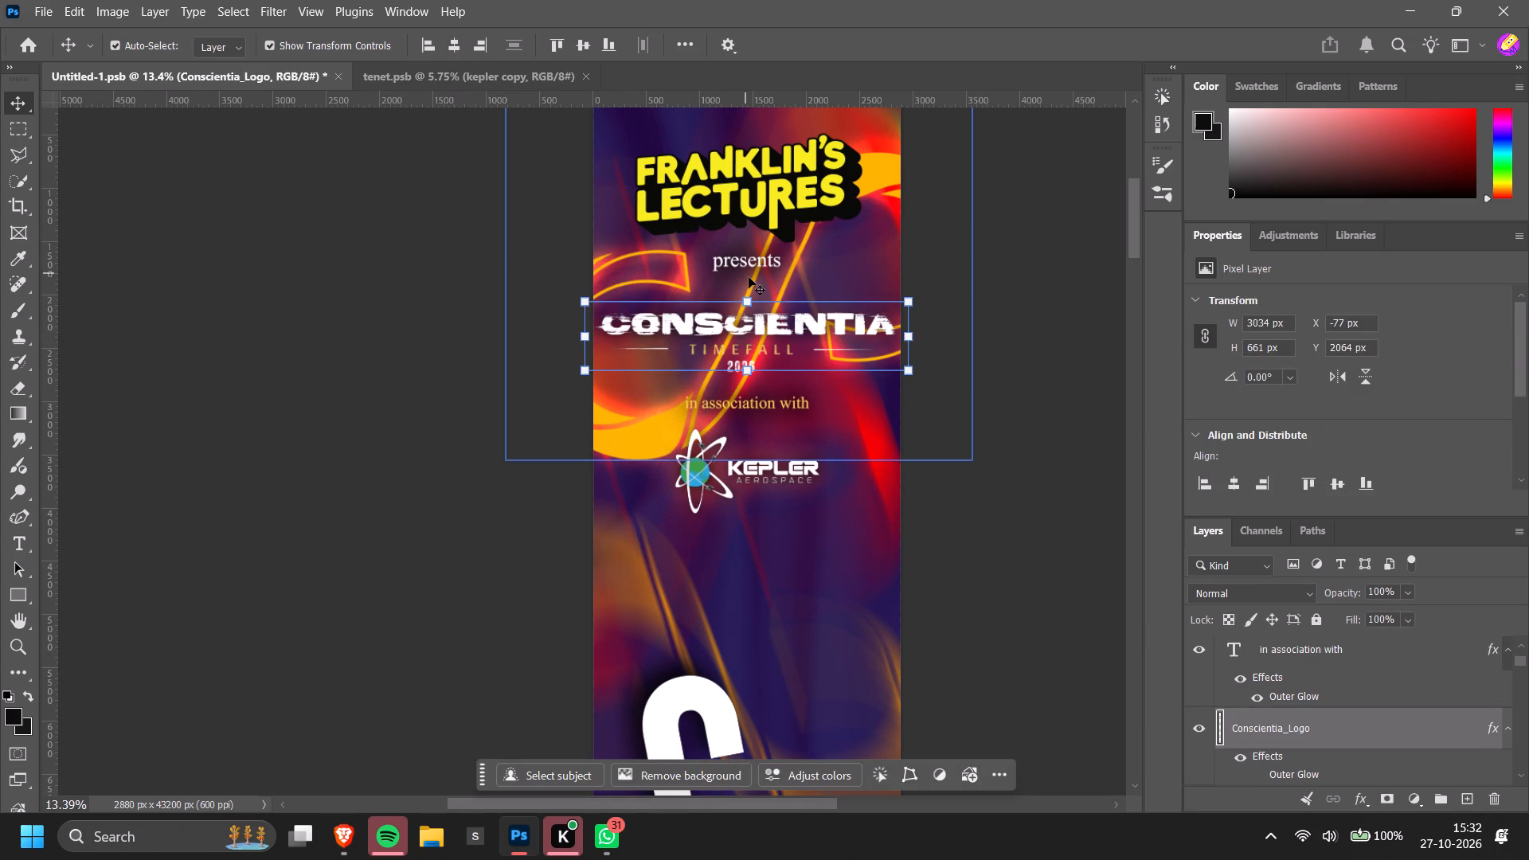
pyautogui.click(749, 271)
pyautogui.click(466, 45)
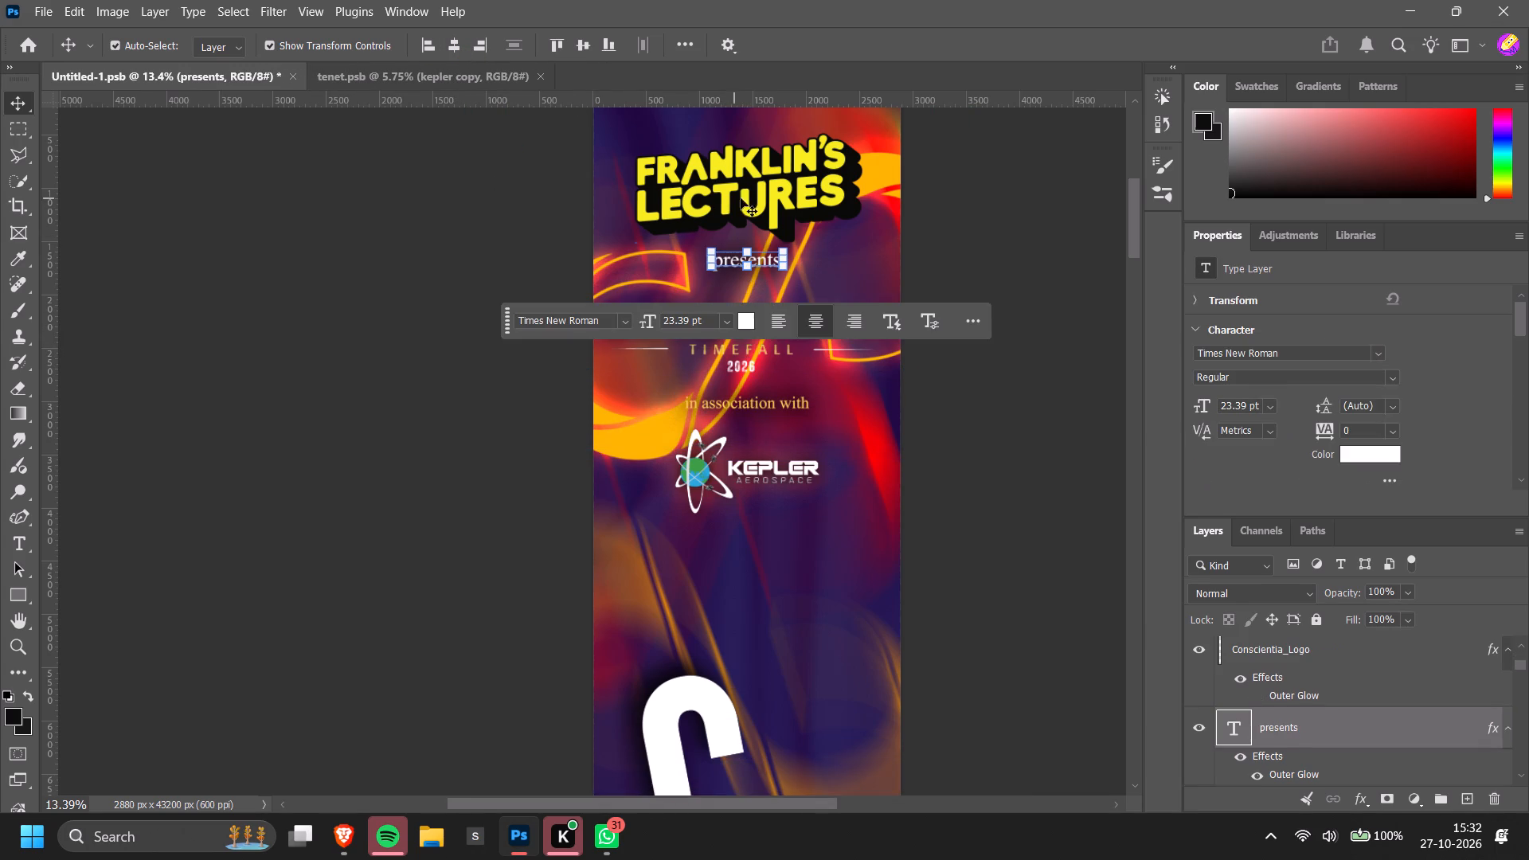
pyautogui.click(749, 194)
pyautogui.click(989, 242)
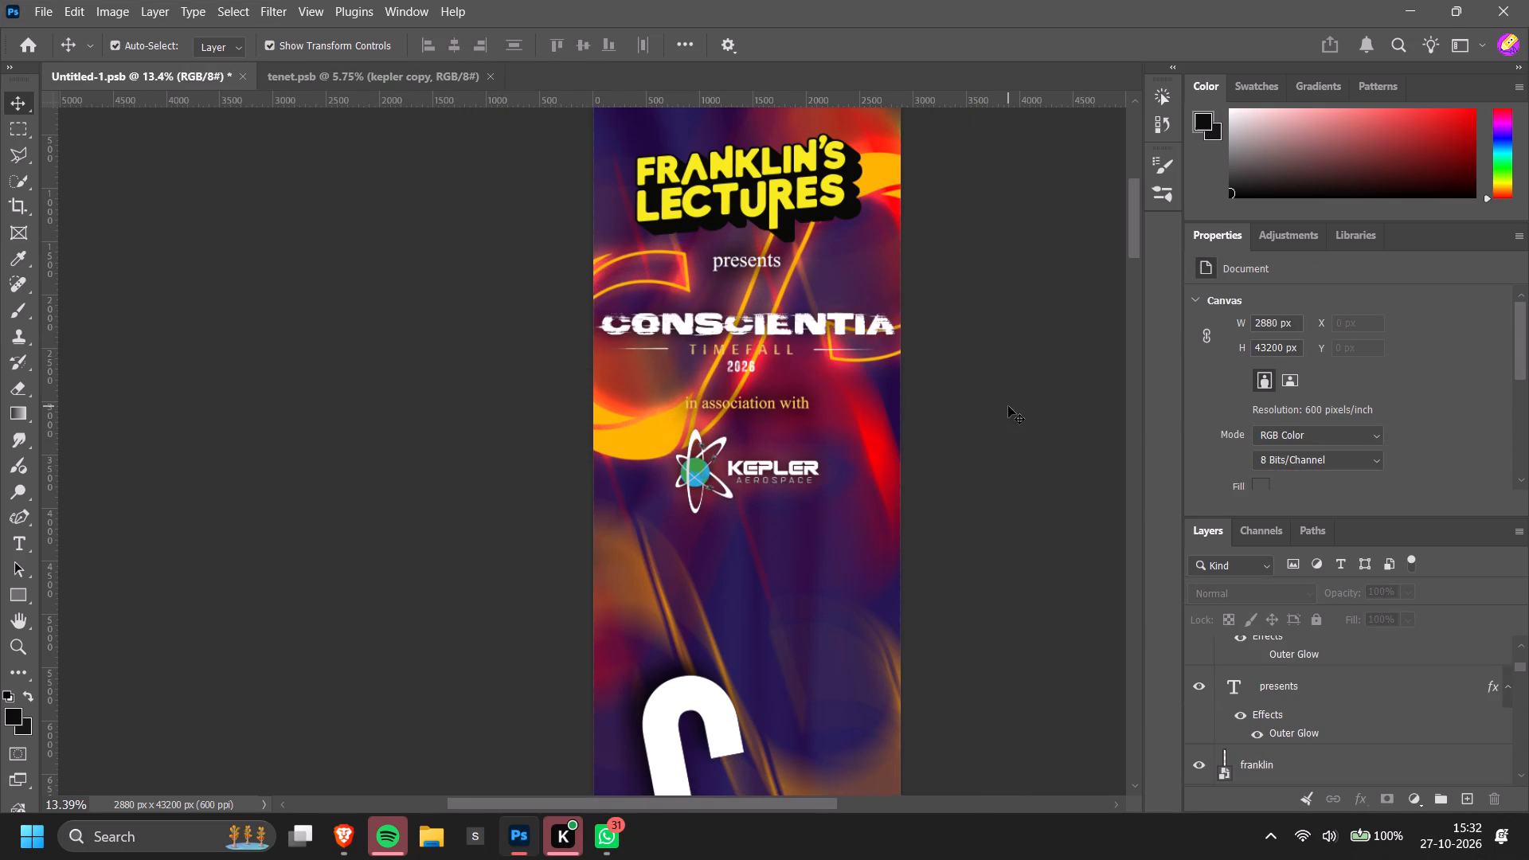
# Look over the whole banner from the header down to the "2026" artwork, checking the background around the large CONSCIENTIA letters.
pyautogui.keyDown('alt'); pyautogui.scroll(-3, 1007, 412); pyautogui.keyUp('alt')
pyautogui.scroll(-5, 1007, 412)
pyautogui.keyDown('alt'); pyautogui.scroll(-2, 1007, 412); pyautogui.keyUp('alt')
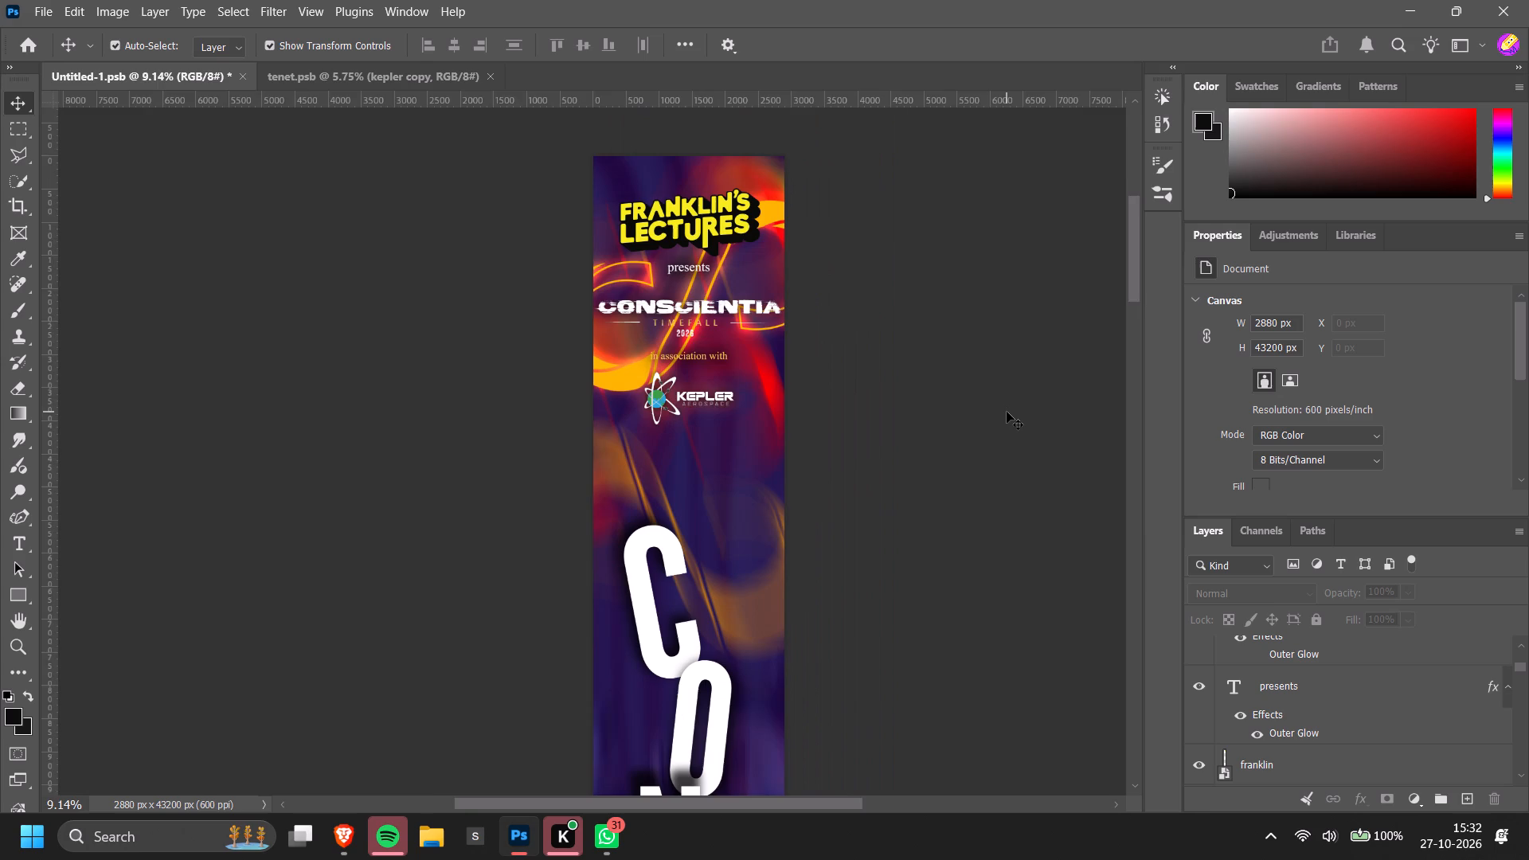
pyautogui.keyDown('alt'); pyautogui.scroll(-2, 1007, 412); pyautogui.keyUp('alt')
pyautogui.keyDown('ctrl'); pyautogui.scroll(7, 1007, 412); pyautogui.keyUp('ctrl')
pyautogui.keyDown('alt'); pyautogui.scroll(-4, 1008, 416); pyautogui.keyUp('alt')
pyautogui.scroll(-4, 1010, 418)
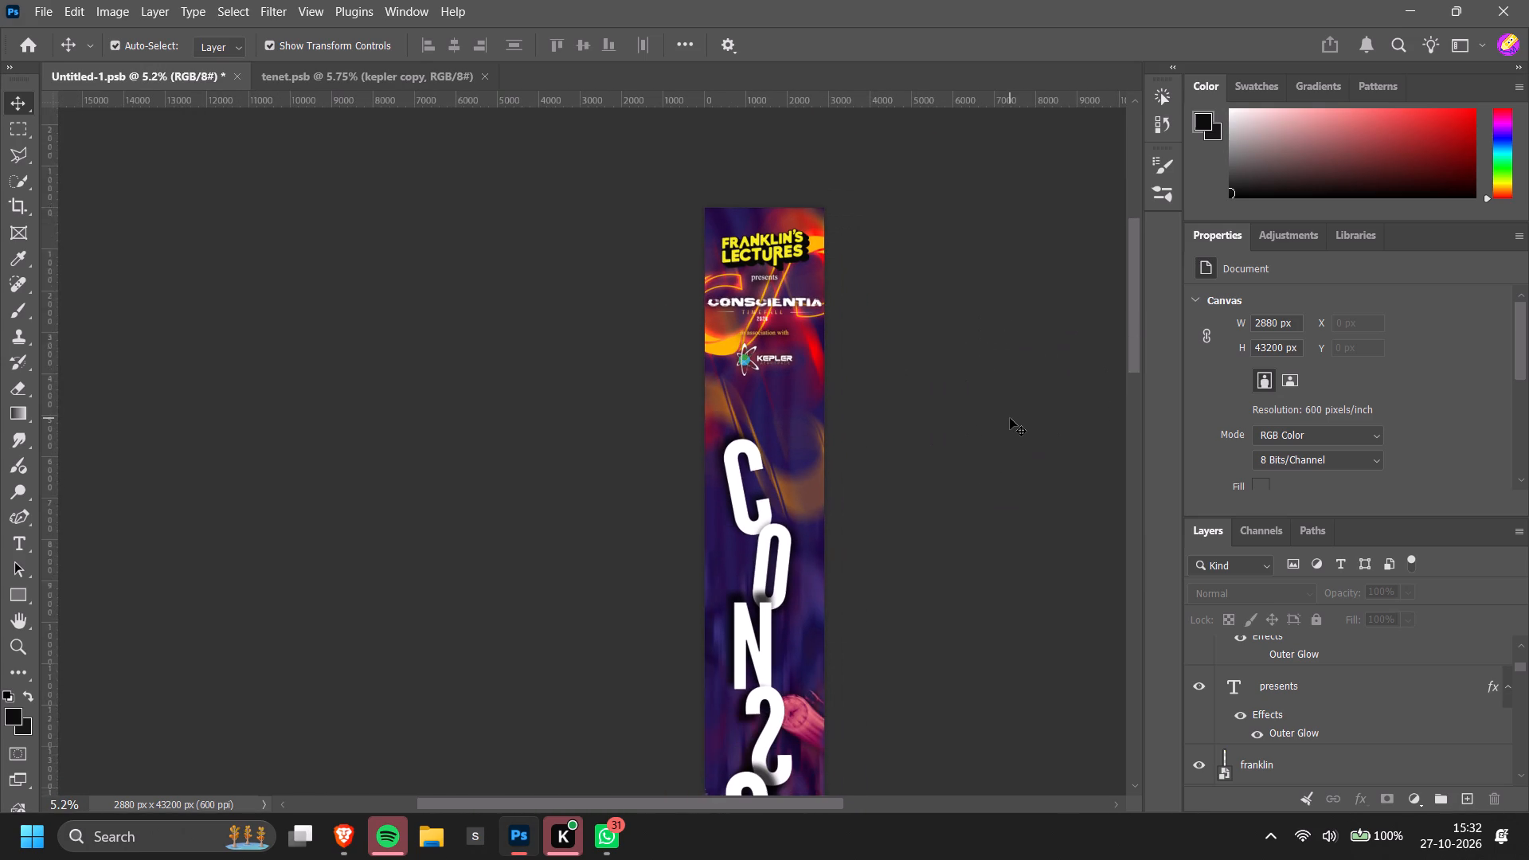
pyautogui.scroll(-3, 1010, 418)
pyautogui.keyDown('alt'); pyautogui.scroll(-3, 1010, 418); pyautogui.keyUp('alt')
pyautogui.keyDown('ctrl'); pyautogui.scroll(4, 1010, 418); pyautogui.keyUp('ctrl')
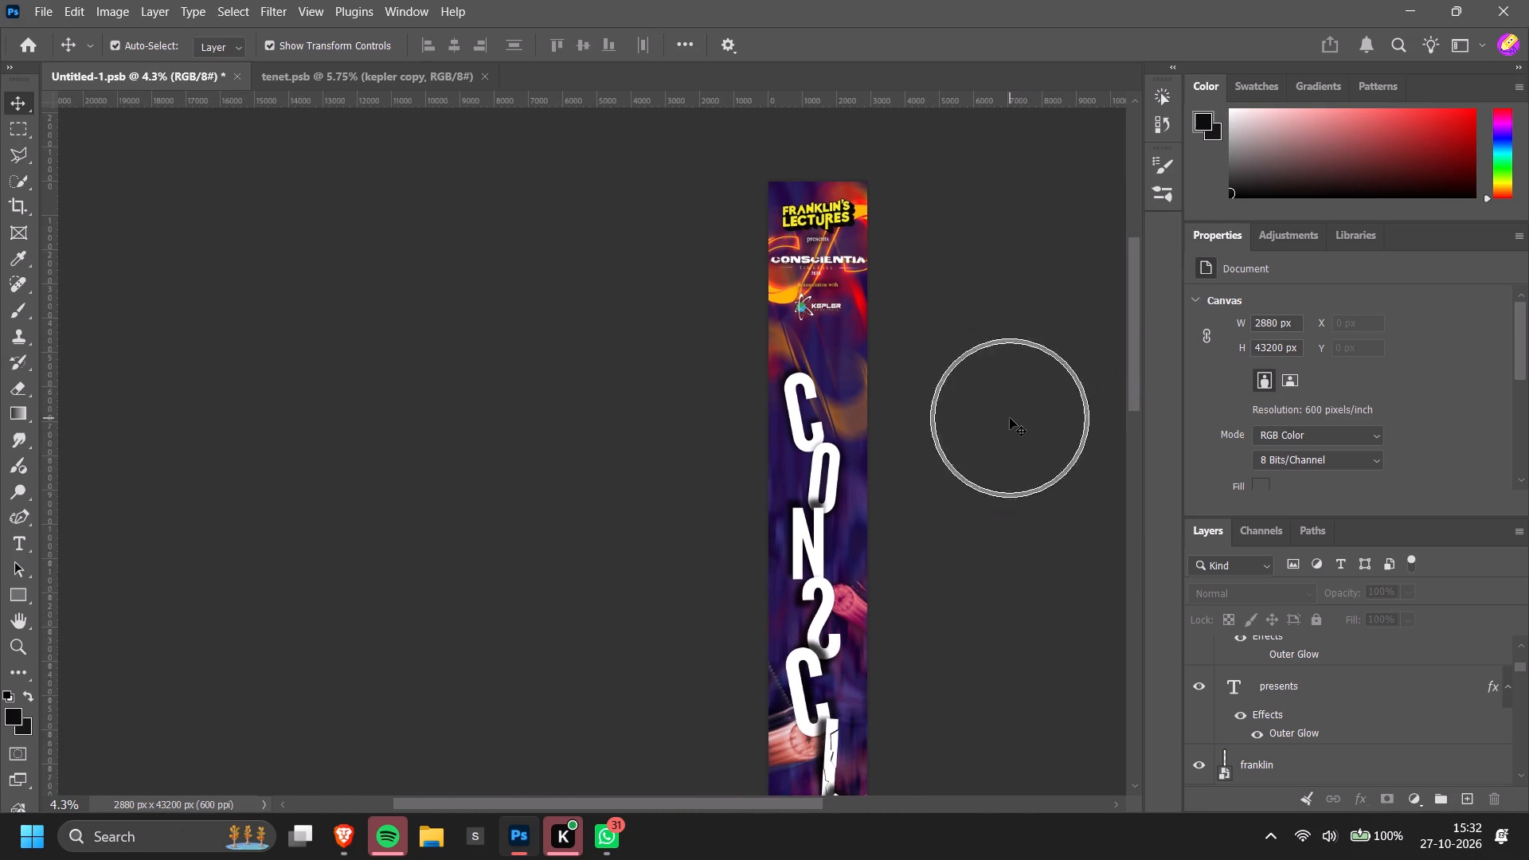
pyautogui.scroll(17, 1034, 397)
pyautogui.keyDown('ctrl'); pyautogui.scroll(-4, 1050, 267); pyautogui.keyUp('ctrl')
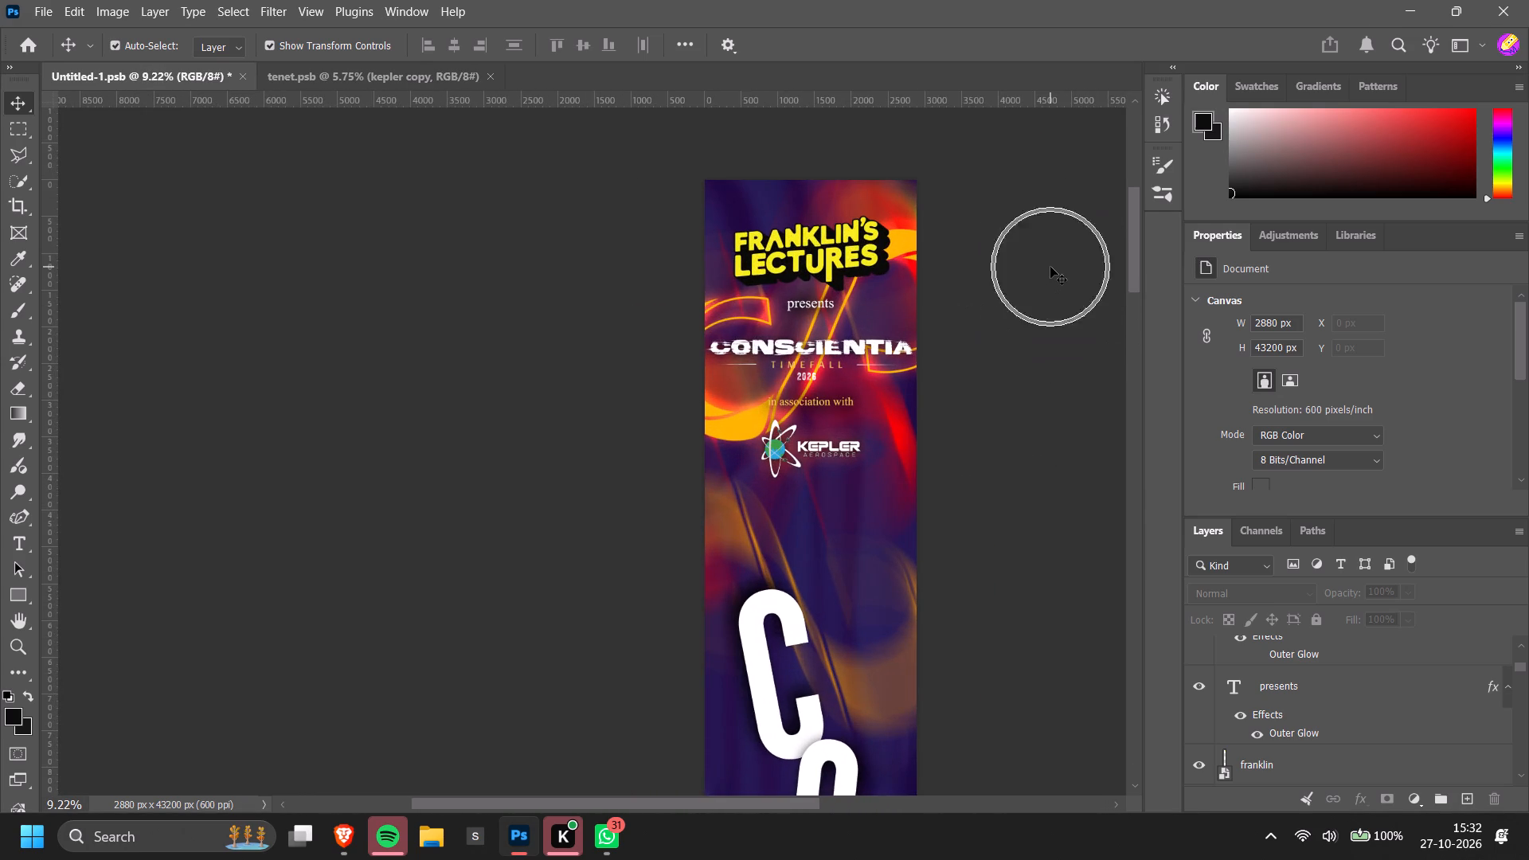
pyautogui.keyDown('alt'); pyautogui.scroll(-18, 1050, 267); pyautogui.keyUp('alt')
pyautogui.keyDown('ctrl'); pyautogui.scroll(4, 1031, 416); pyautogui.keyUp('ctrl')
pyautogui.keyDown('alt'); pyautogui.scroll(-6, 1031, 416); pyautogui.keyUp('alt')
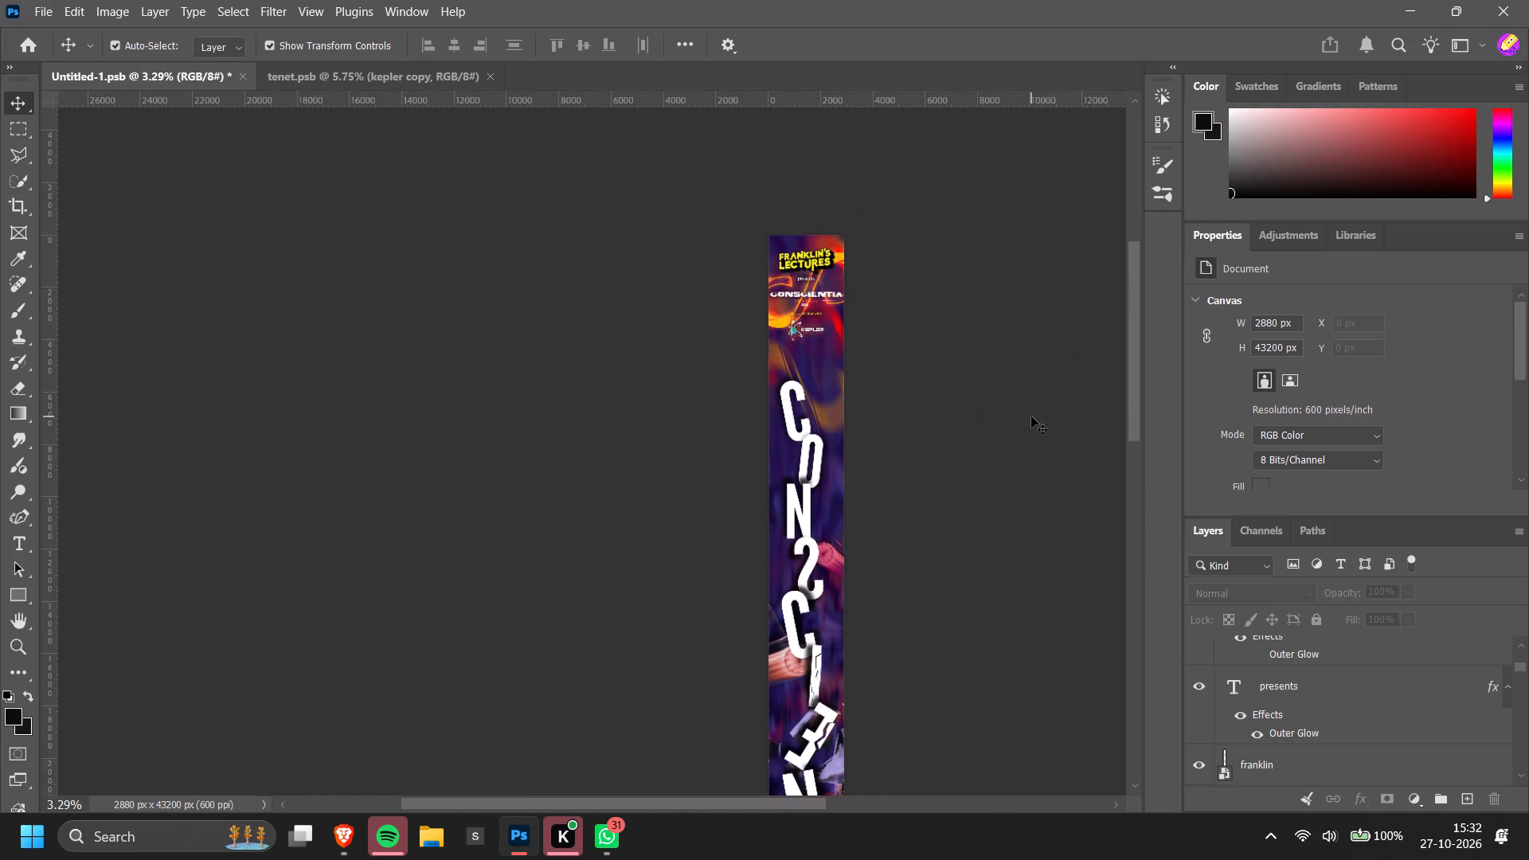
pyautogui.keyDown('alt'); pyautogui.scroll(-20, 1031, 416); pyautogui.keyUp('alt')
pyautogui.keyDown('alt'); pyautogui.scroll(-4, 1031, 416); pyautogui.keyUp('alt')
pyautogui.scroll(-4, 1025, 418)
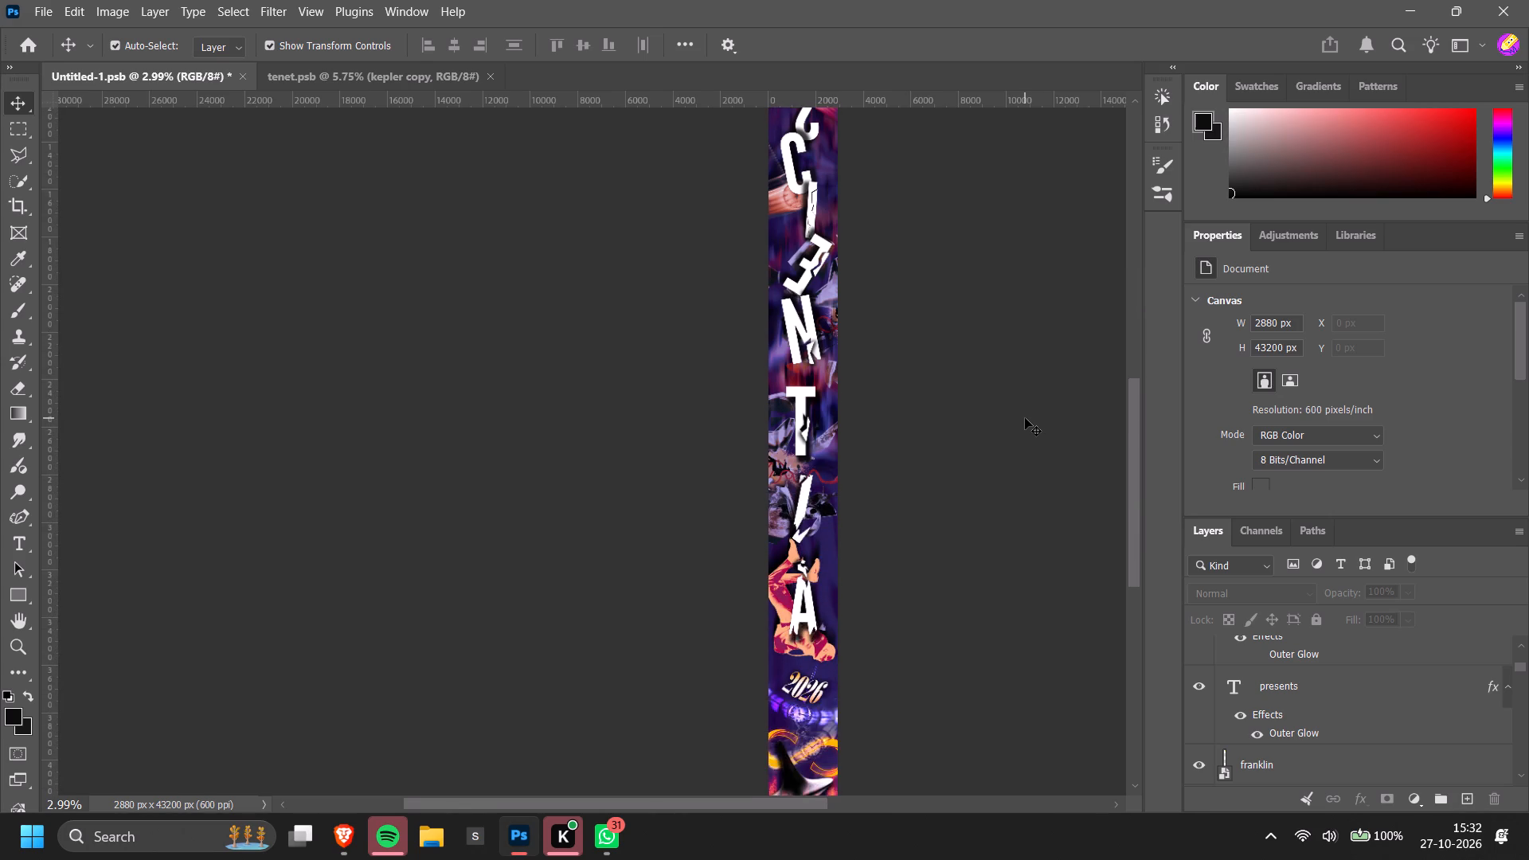
pyautogui.keyDown('ctrl'); pyautogui.scroll(4, 1011, 413); pyautogui.keyUp('ctrl')
pyautogui.scroll(-6, 1011, 413)
pyautogui.keyDown('alt'); pyautogui.scroll(10, 1006, 446); pyautogui.keyUp('alt')
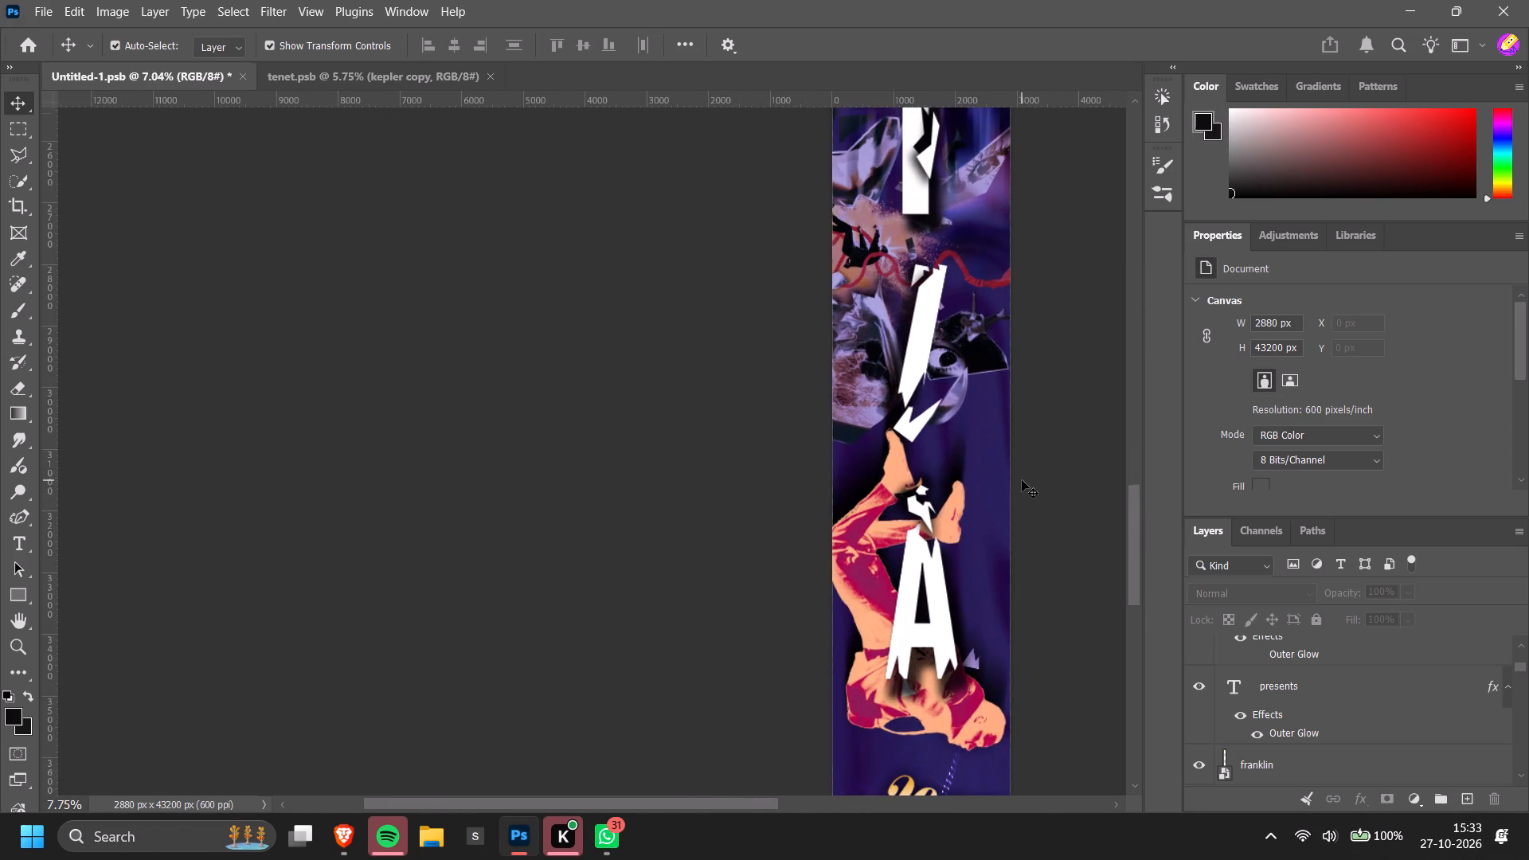
pyautogui.keyDown('ctrl'); pyautogui.scroll(-5, 1028, 486); pyautogui.keyUp('ctrl')
pyautogui.scroll(11, 1028, 486)
pyautogui.keyDown('ctrl'); pyautogui.scroll(-2, 1029, 486); pyautogui.keyUp('ctrl')
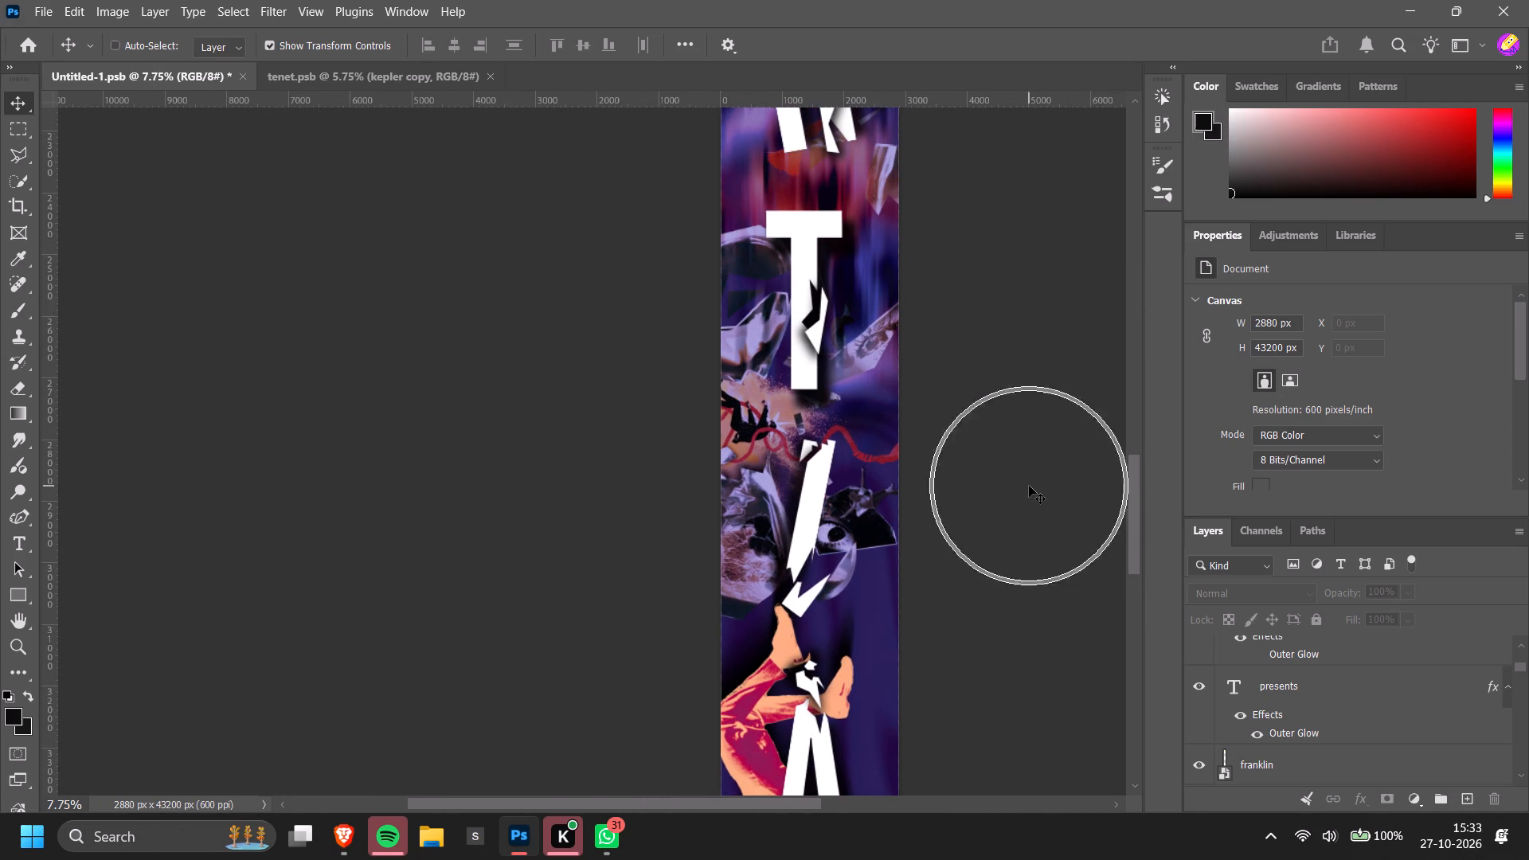
pyautogui.scroll(4, 1029, 486)
pyautogui.keyDown('alt'); pyautogui.scroll(-1, 1029, 486); pyautogui.keyUp('alt')
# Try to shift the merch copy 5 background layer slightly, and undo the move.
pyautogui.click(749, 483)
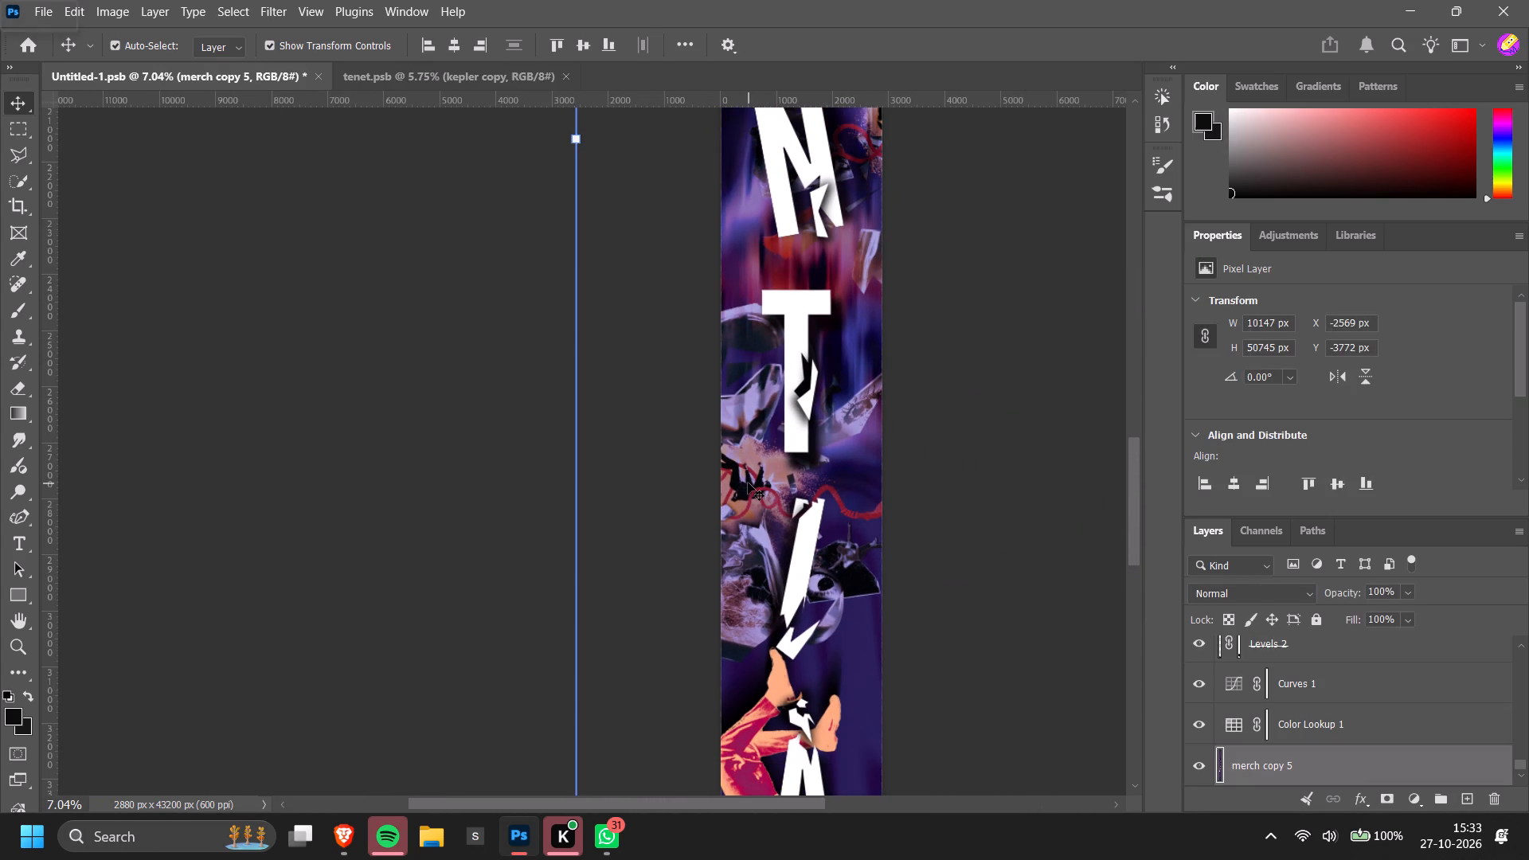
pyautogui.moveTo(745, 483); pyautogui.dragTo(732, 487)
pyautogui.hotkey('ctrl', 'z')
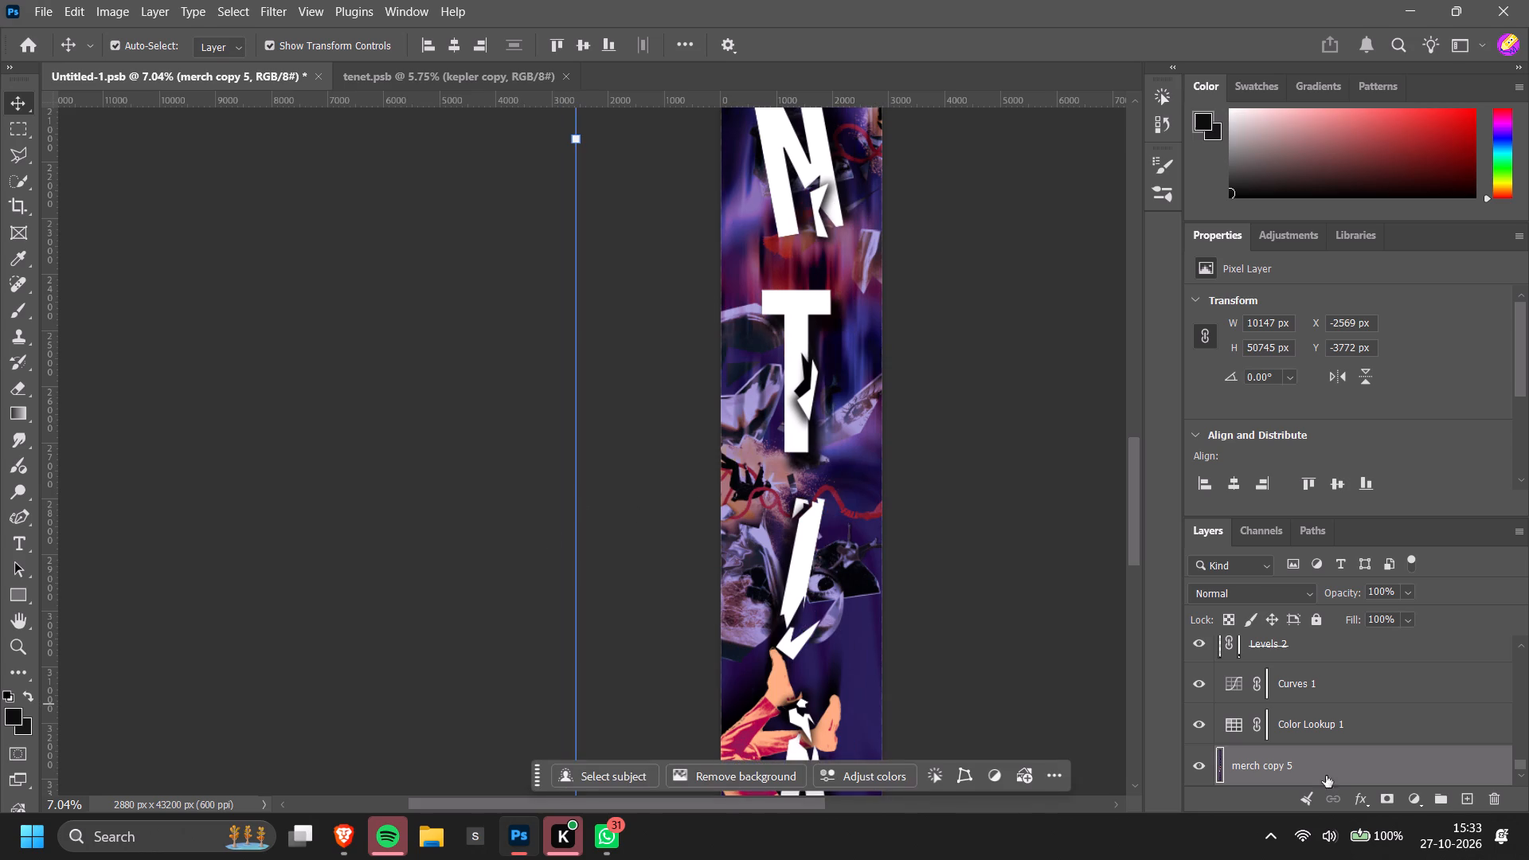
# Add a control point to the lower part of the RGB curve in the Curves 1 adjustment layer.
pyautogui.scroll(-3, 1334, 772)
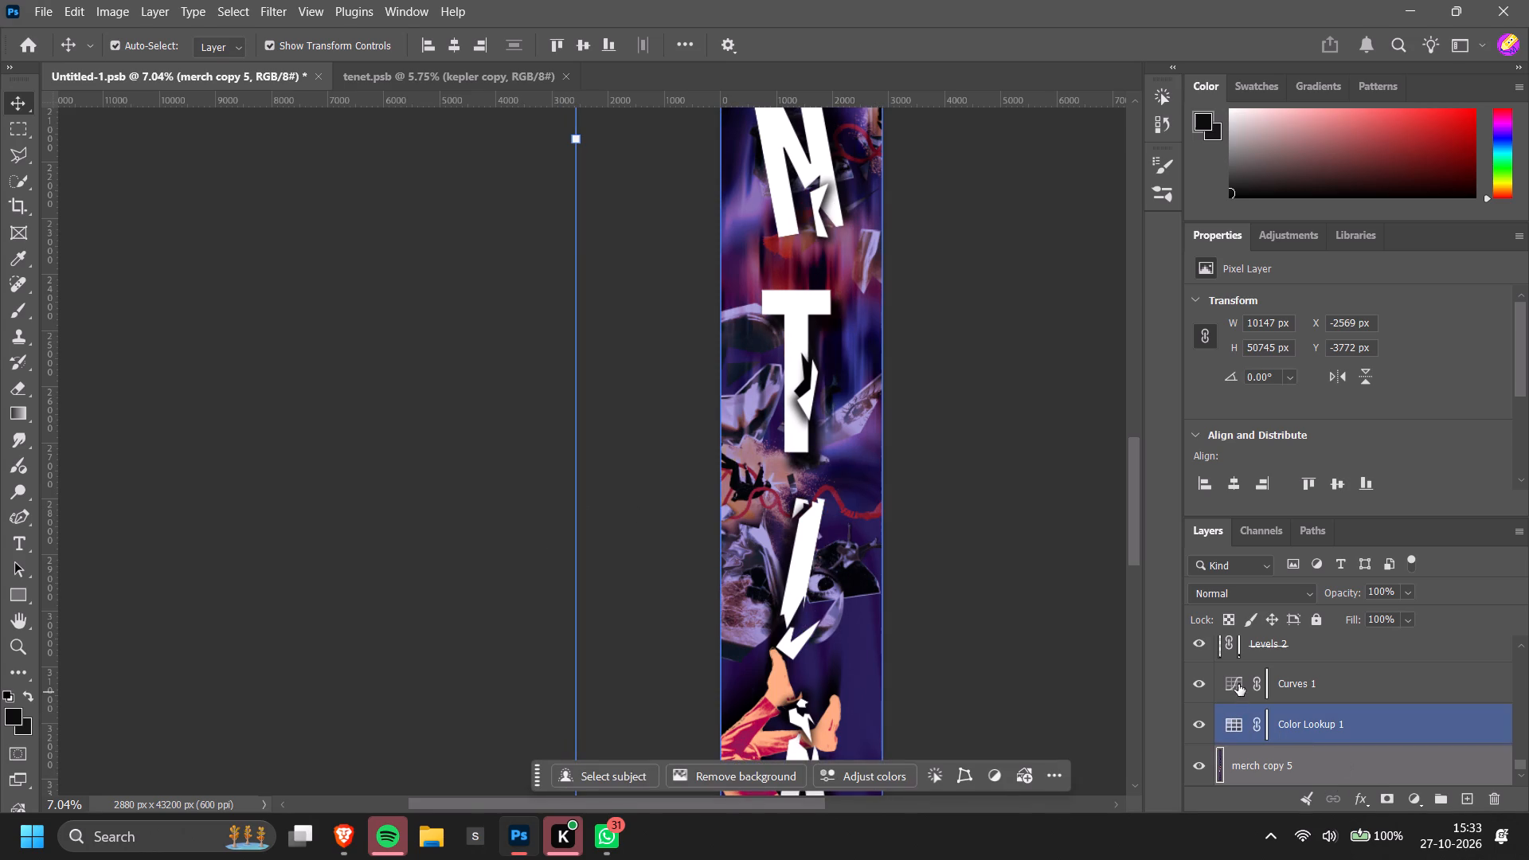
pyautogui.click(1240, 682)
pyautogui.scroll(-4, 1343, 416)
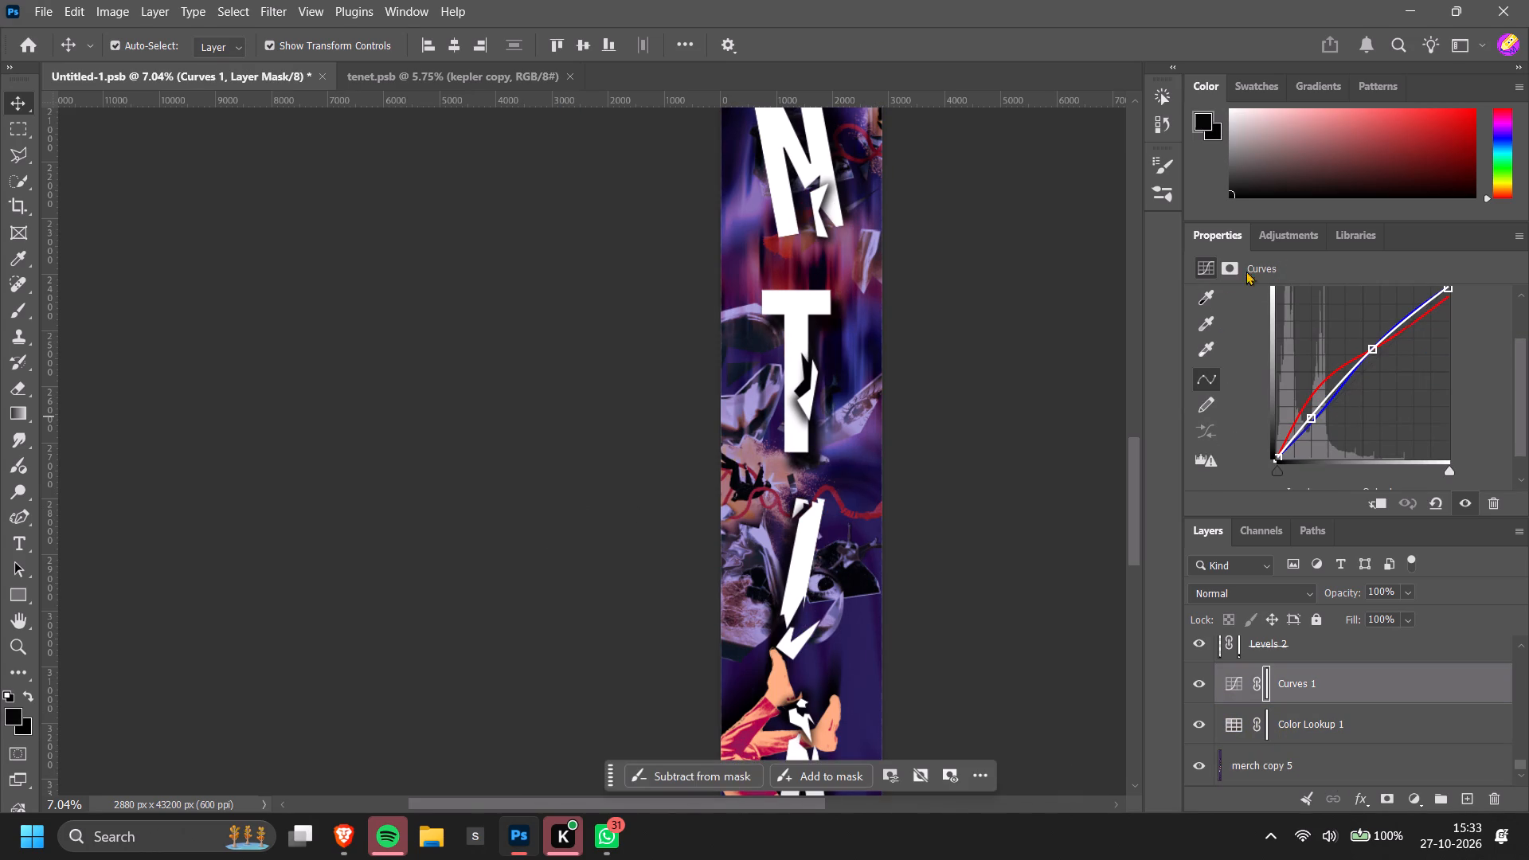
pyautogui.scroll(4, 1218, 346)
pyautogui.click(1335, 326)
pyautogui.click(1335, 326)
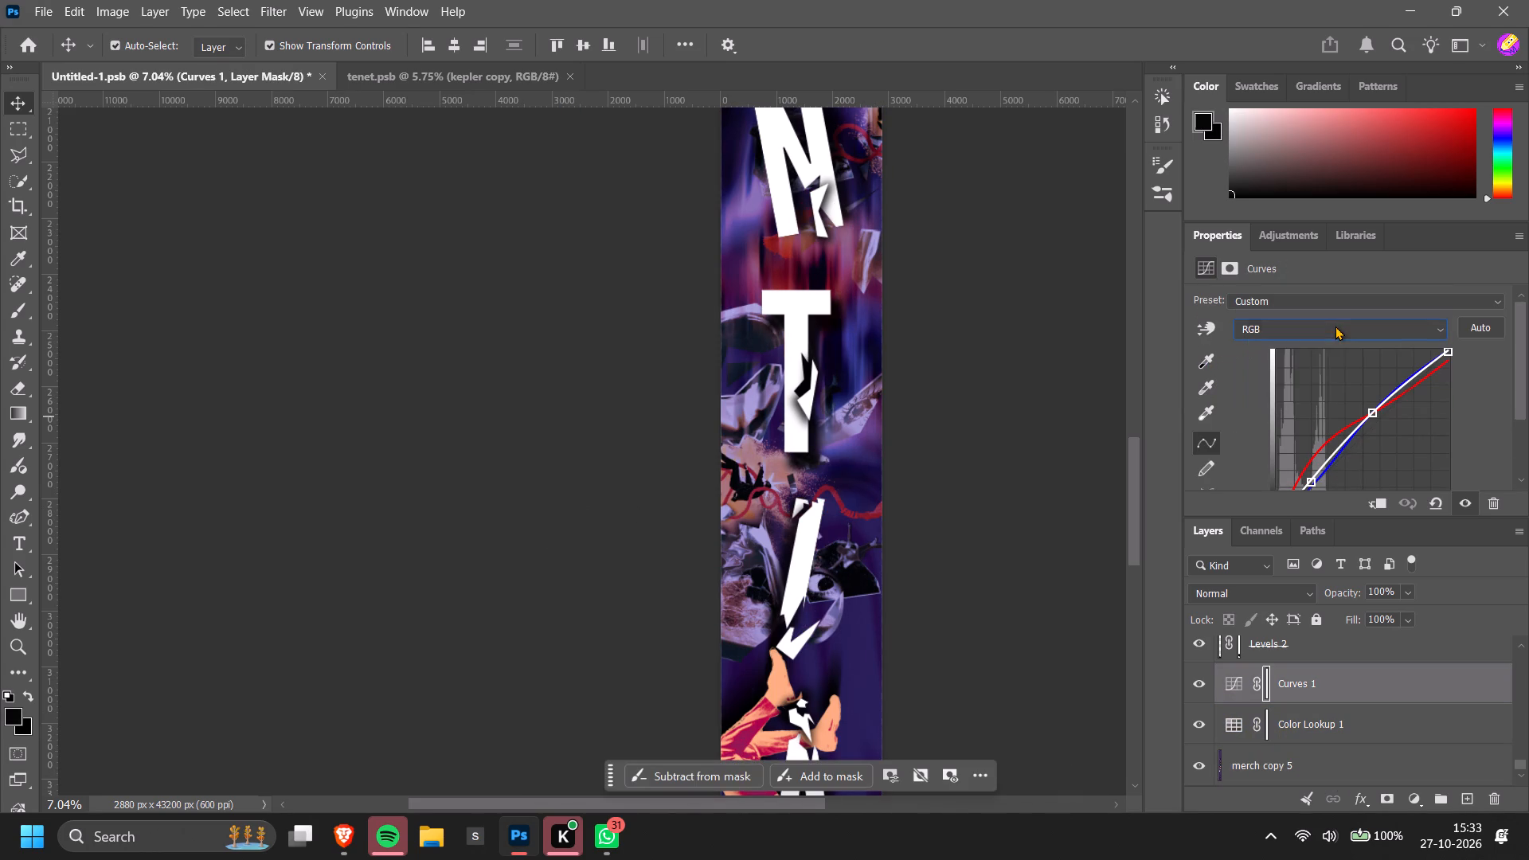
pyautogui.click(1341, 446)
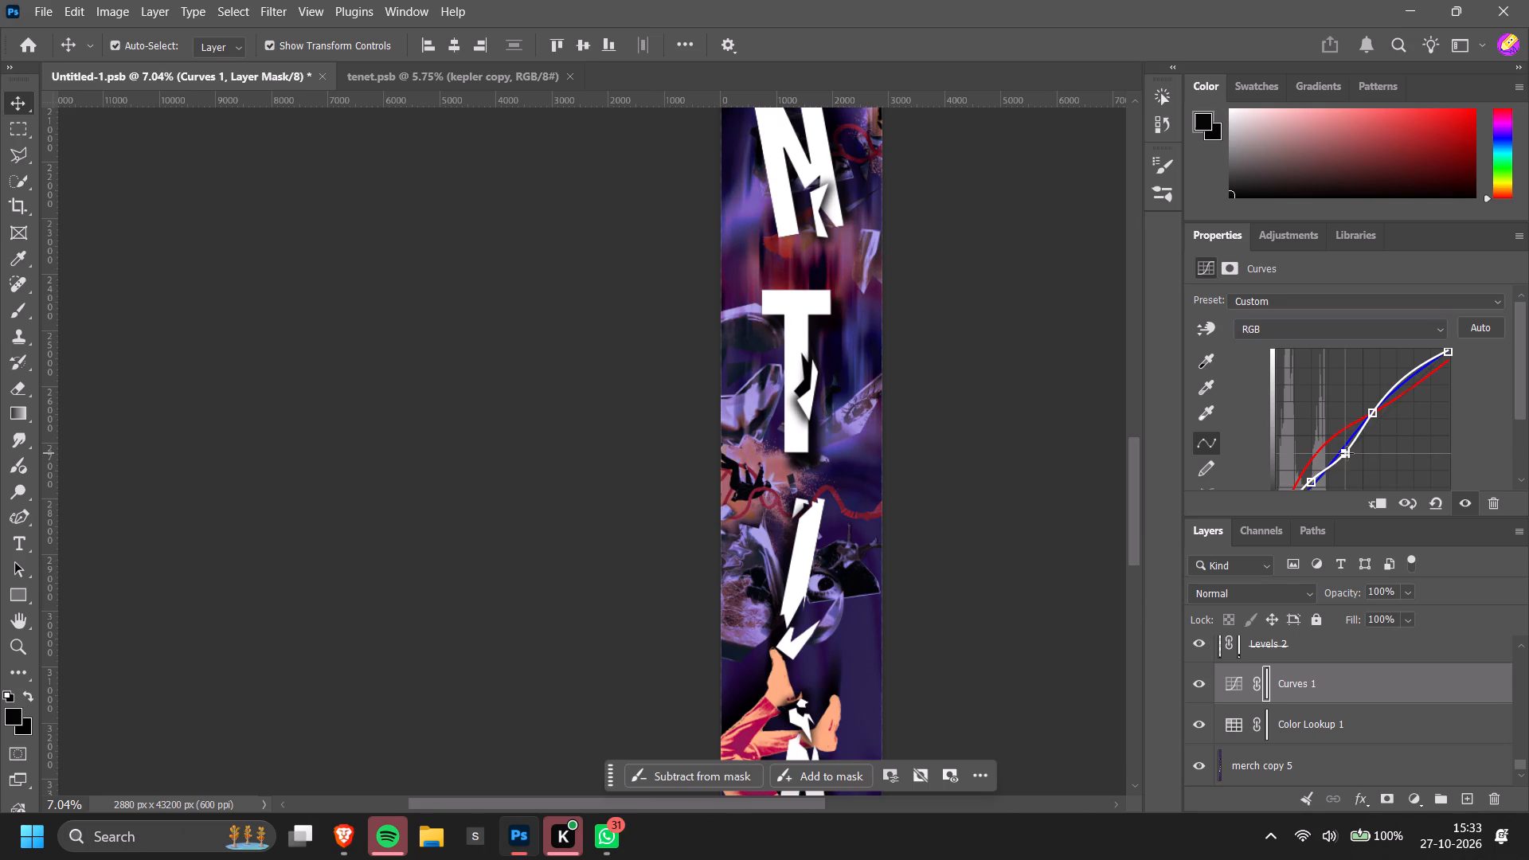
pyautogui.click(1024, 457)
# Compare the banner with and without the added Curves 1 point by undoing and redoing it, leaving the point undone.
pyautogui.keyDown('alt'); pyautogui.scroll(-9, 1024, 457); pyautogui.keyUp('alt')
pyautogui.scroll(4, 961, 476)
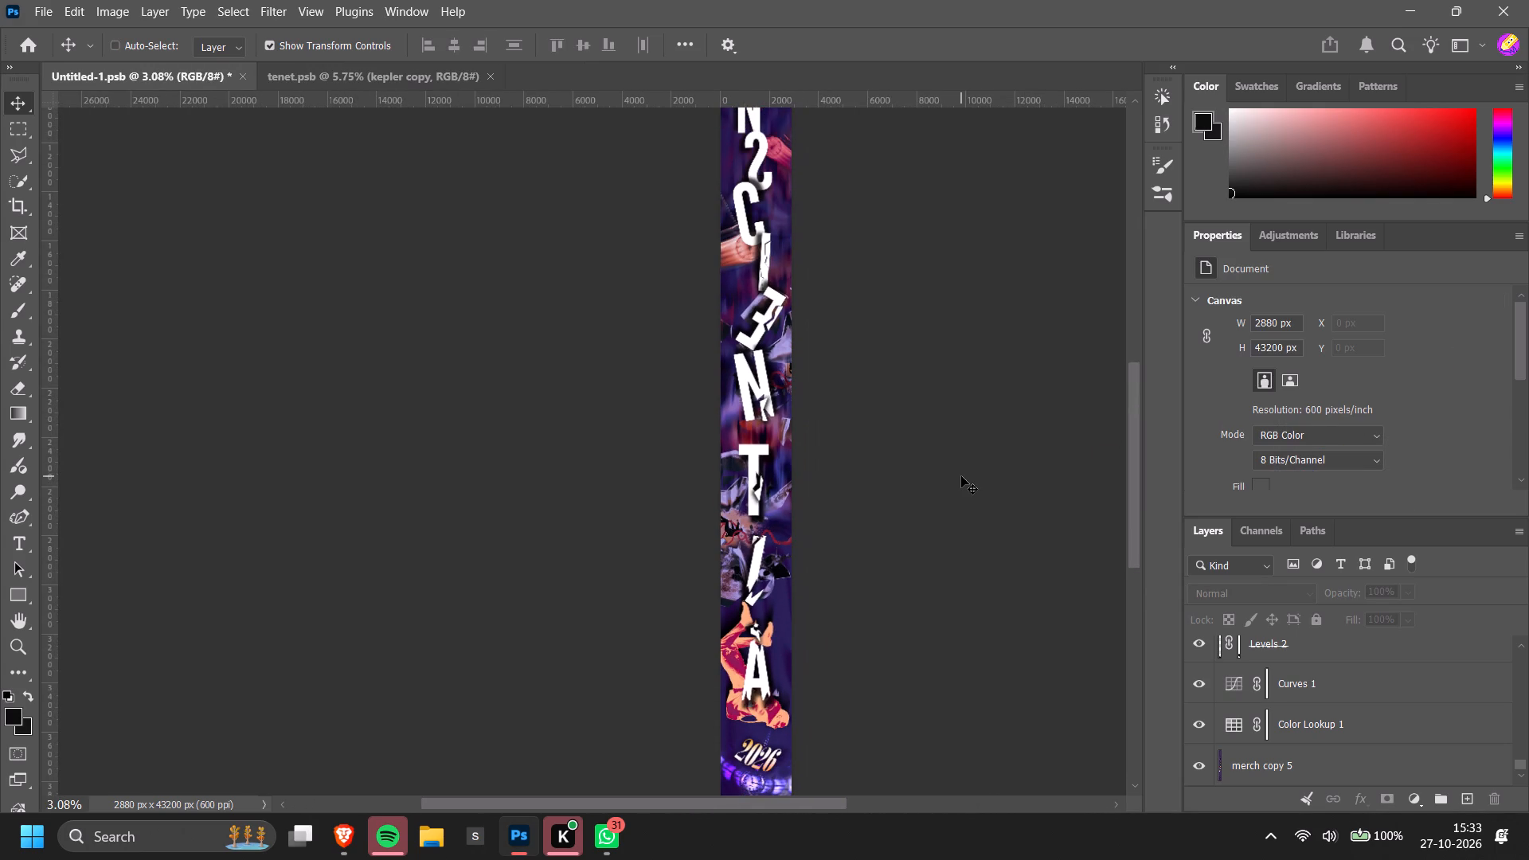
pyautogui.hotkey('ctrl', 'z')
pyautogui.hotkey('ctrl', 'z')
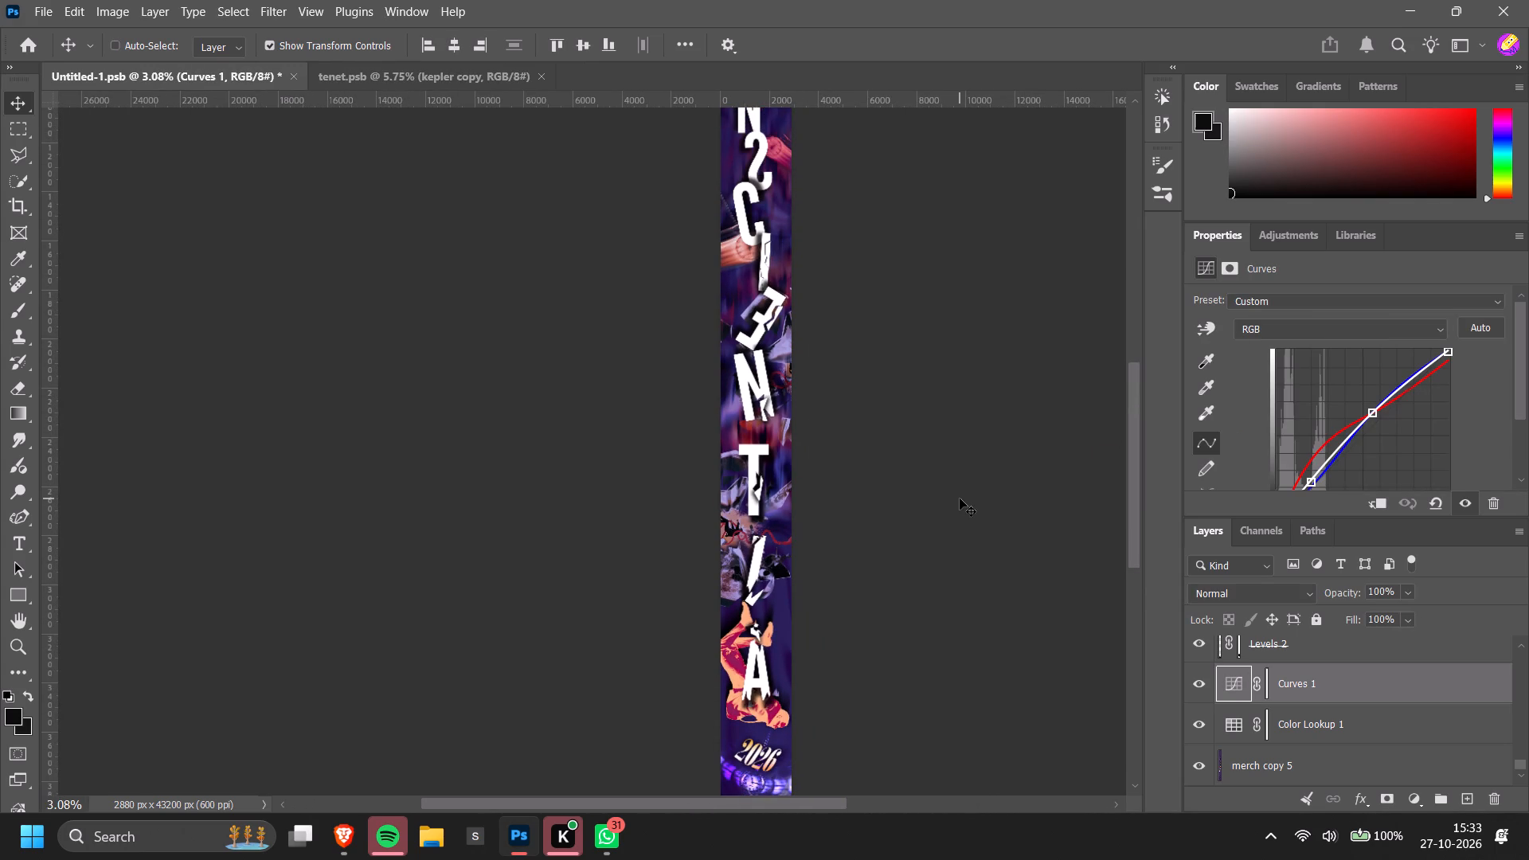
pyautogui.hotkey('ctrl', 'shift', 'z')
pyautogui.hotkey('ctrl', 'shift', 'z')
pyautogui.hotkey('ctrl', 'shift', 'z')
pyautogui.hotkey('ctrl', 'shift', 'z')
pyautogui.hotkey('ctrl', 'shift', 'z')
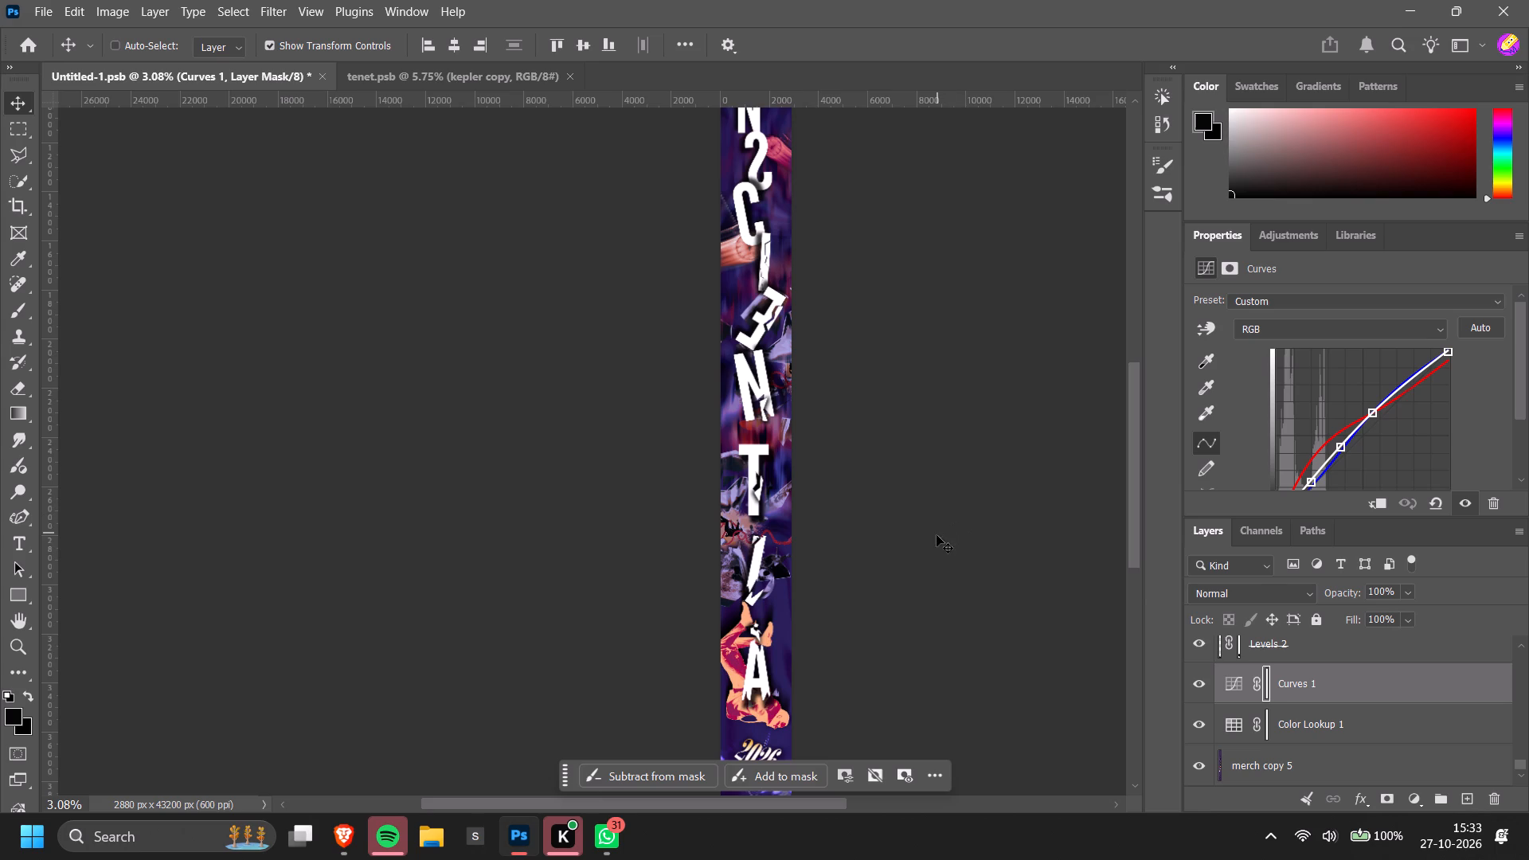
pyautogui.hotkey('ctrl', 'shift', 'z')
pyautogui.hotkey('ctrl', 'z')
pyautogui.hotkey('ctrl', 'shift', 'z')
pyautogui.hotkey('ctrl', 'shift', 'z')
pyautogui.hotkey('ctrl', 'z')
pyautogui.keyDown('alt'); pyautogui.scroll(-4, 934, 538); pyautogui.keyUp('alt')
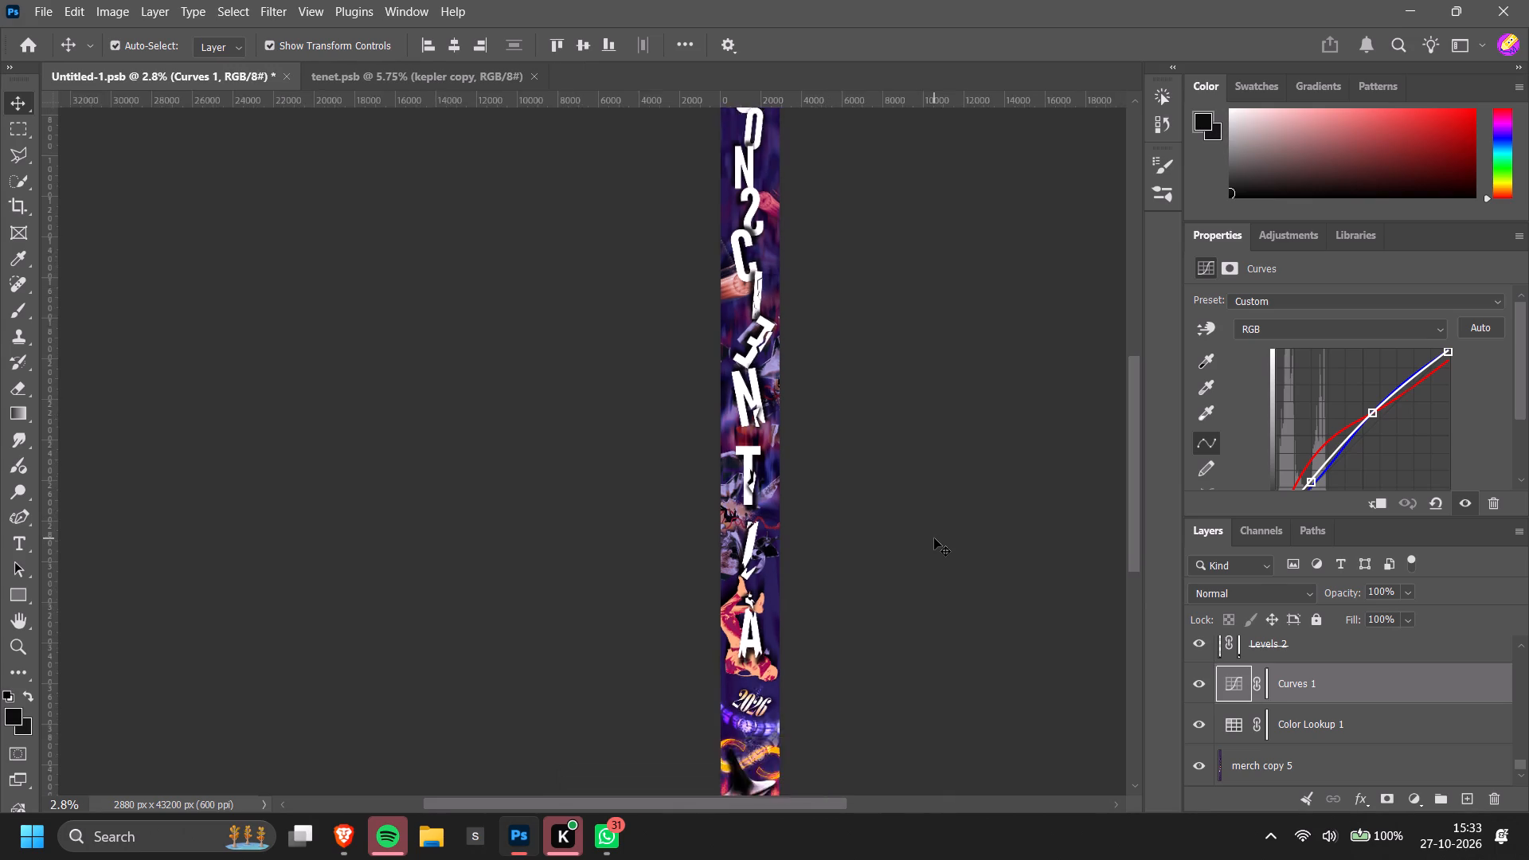
# Examine the sponsor logo strip at the foot of the banner and how it fits with the whole composition.
pyautogui.keyDown('ctrl'); pyautogui.scroll(3, 934, 538); pyautogui.keyUp('ctrl')
pyautogui.scroll(-8, 934, 538)
pyautogui.keyDown('alt'); pyautogui.scroll(10, 937, 565); pyautogui.keyUp('alt')
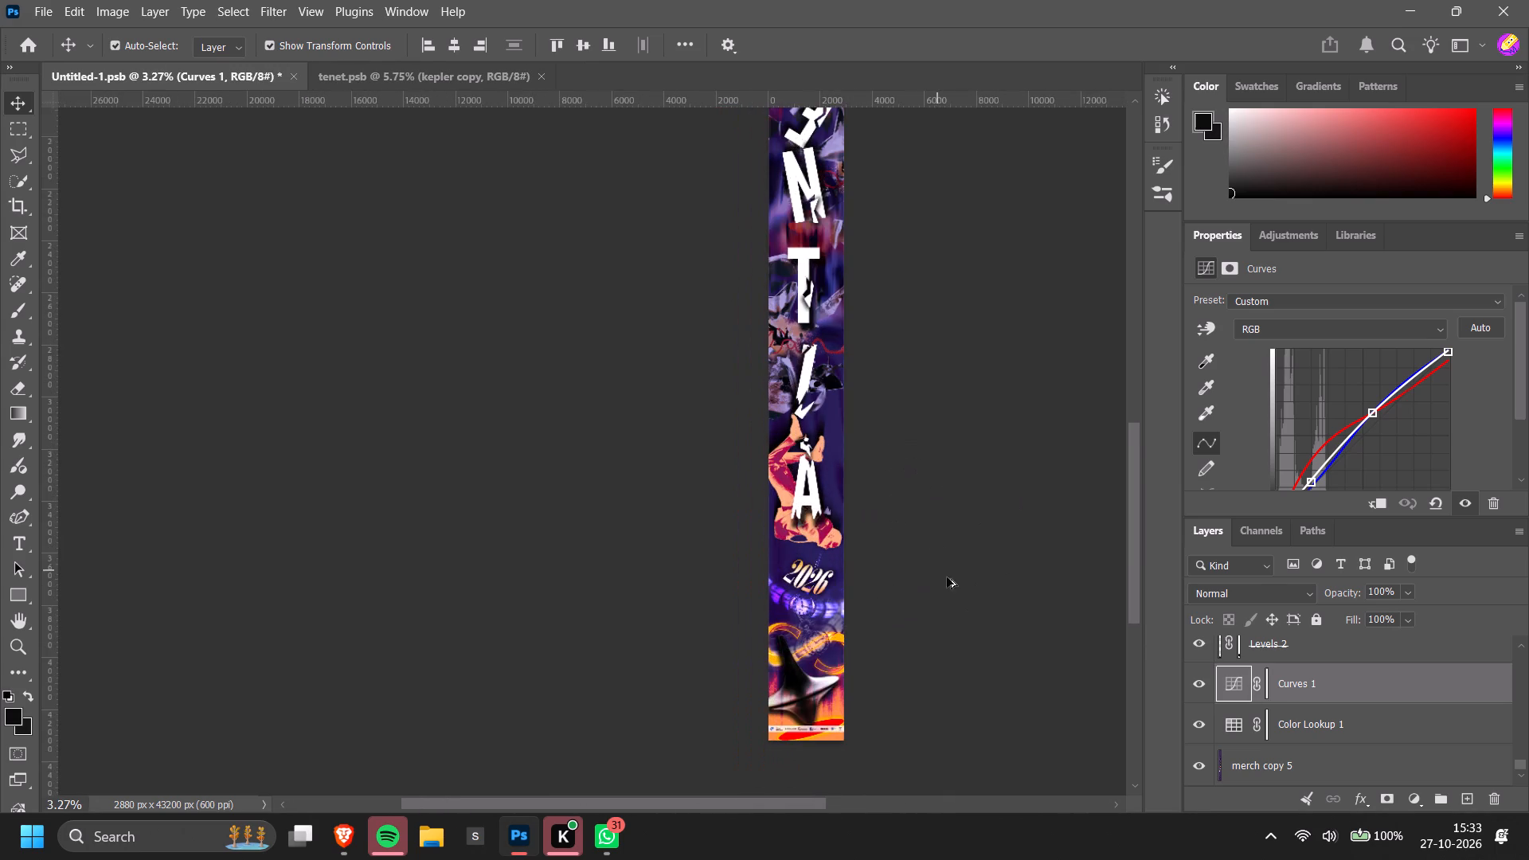
pyautogui.scroll(-19, 985, 590)
pyautogui.keyDown('alt'); pyautogui.scroll(6, 808, 698); pyautogui.keyUp('alt')
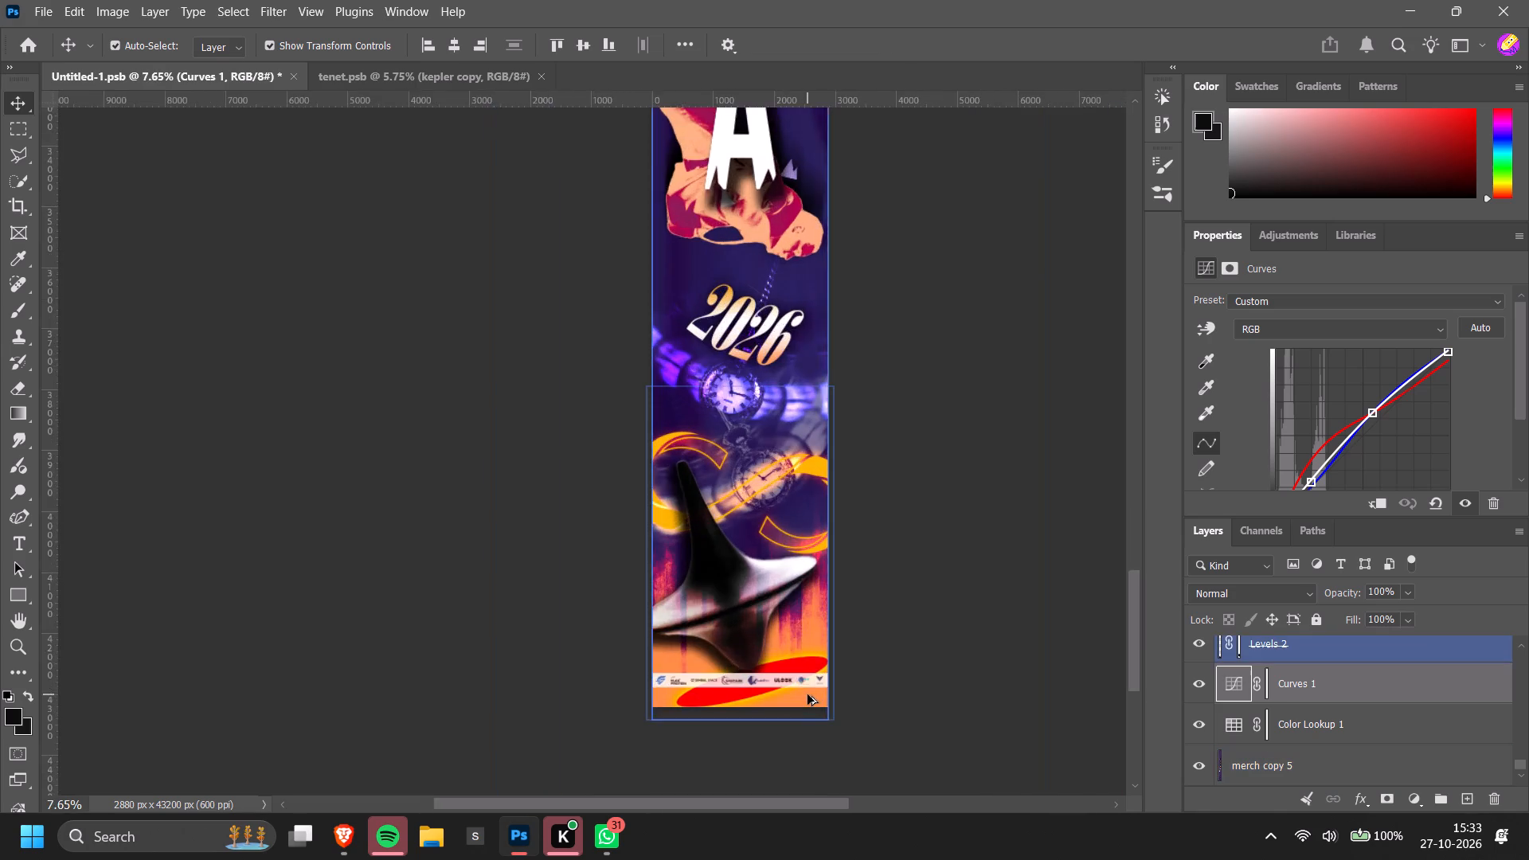
pyautogui.keyDown('alt'); pyautogui.scroll(14, 808, 694); pyautogui.keyUp('alt')
pyautogui.scroll(-5, 714, 678)
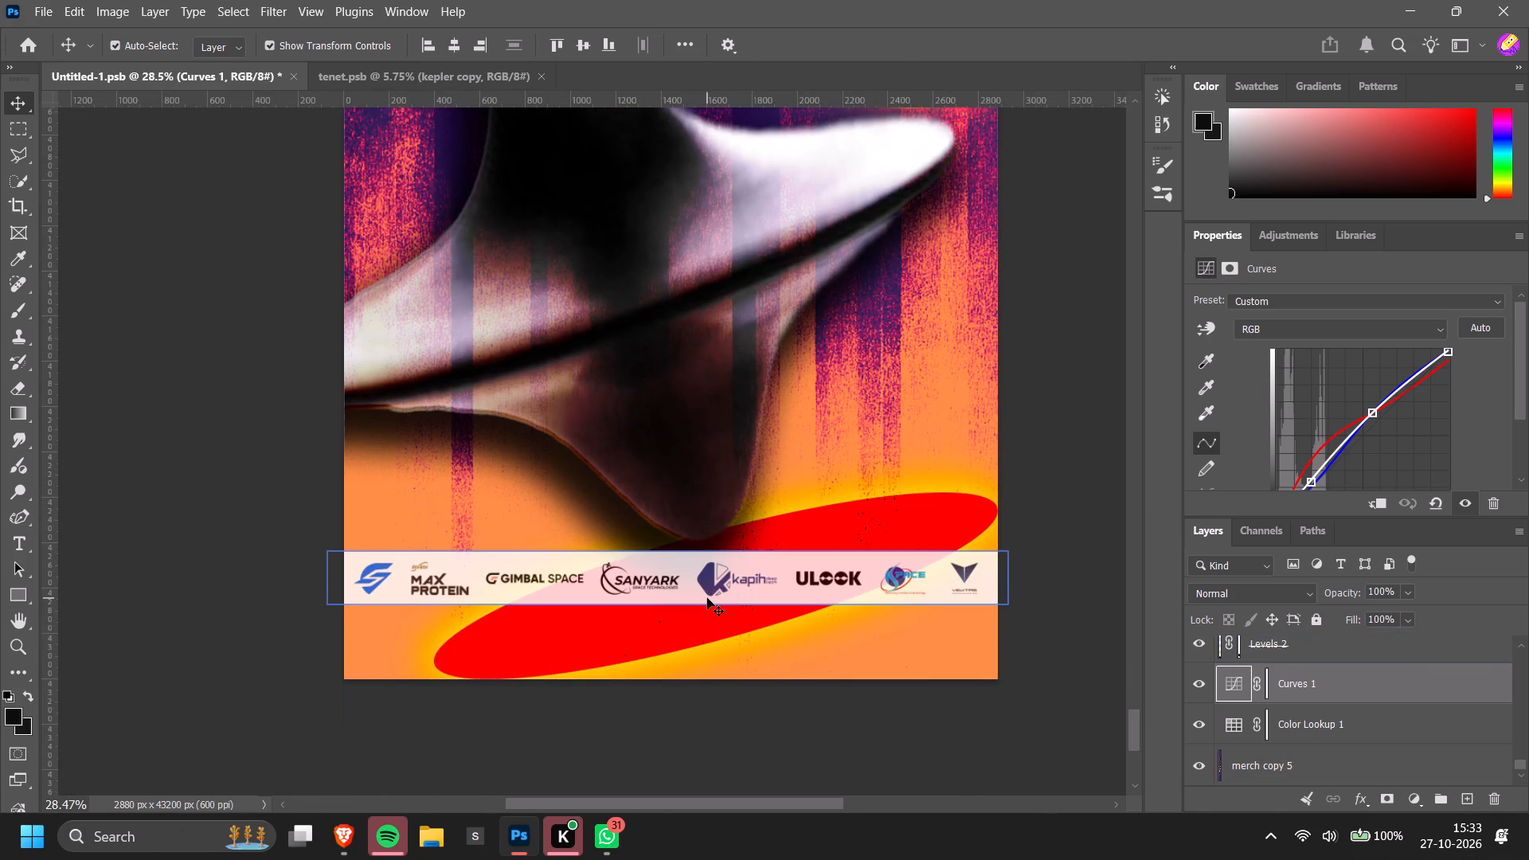
pyautogui.click(707, 598)
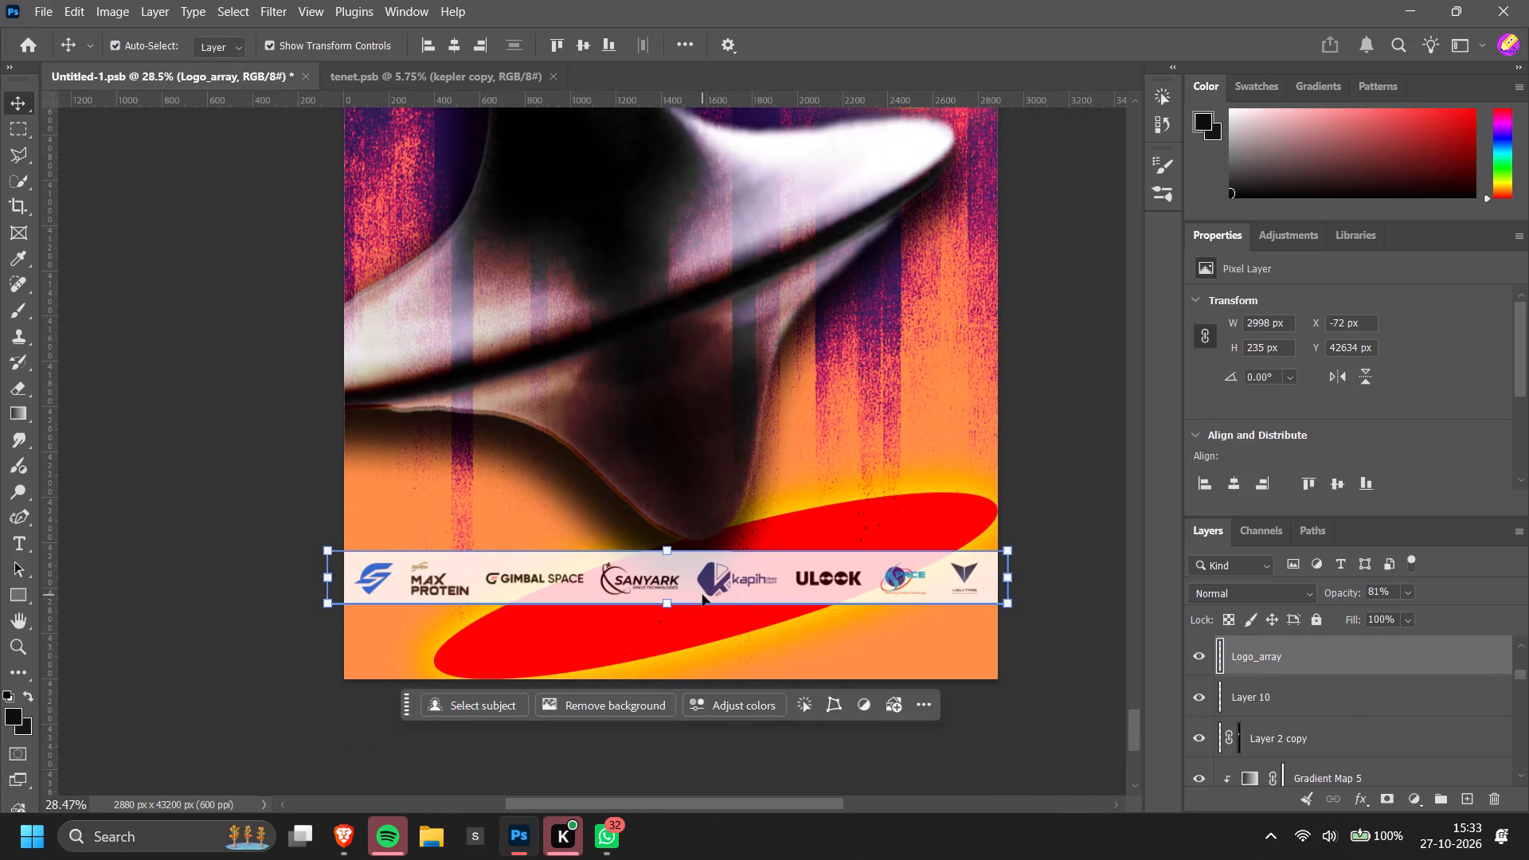
pyautogui.click(242, 319)
pyautogui.keyDown('alt'); pyautogui.scroll(-9, 260, 326); pyautogui.keyUp('alt')
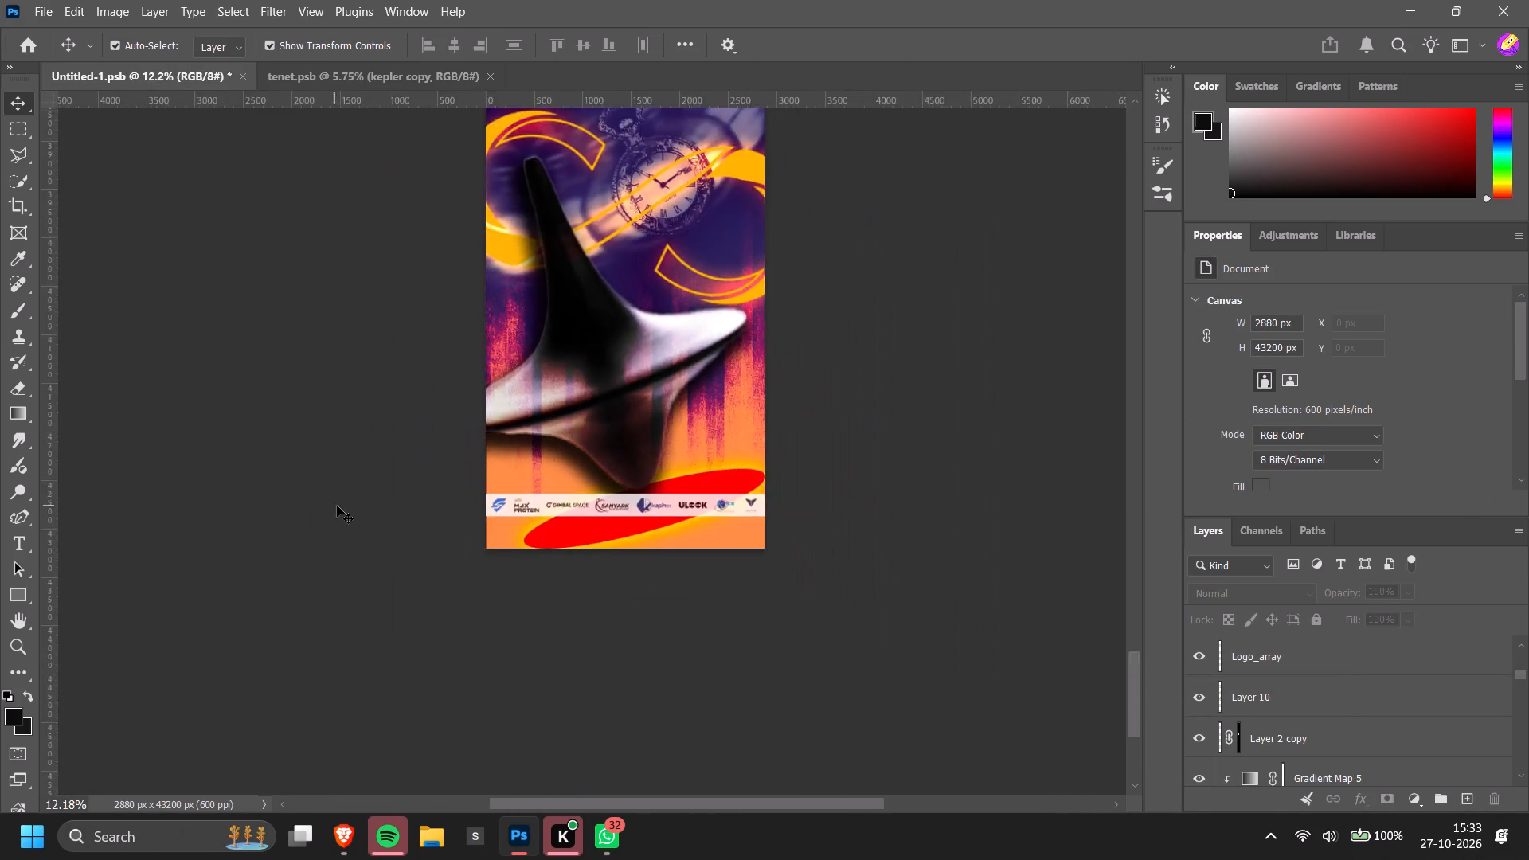
pyautogui.keyDown('alt'); pyautogui.scroll(-14, 337, 506); pyautogui.keyUp('alt')
pyautogui.keyDown('alt'); pyautogui.scroll(5, 344, 509); pyautogui.keyUp('alt')
pyautogui.keyDown('alt'); pyautogui.scroll(-8, 344, 509); pyautogui.keyUp('alt')
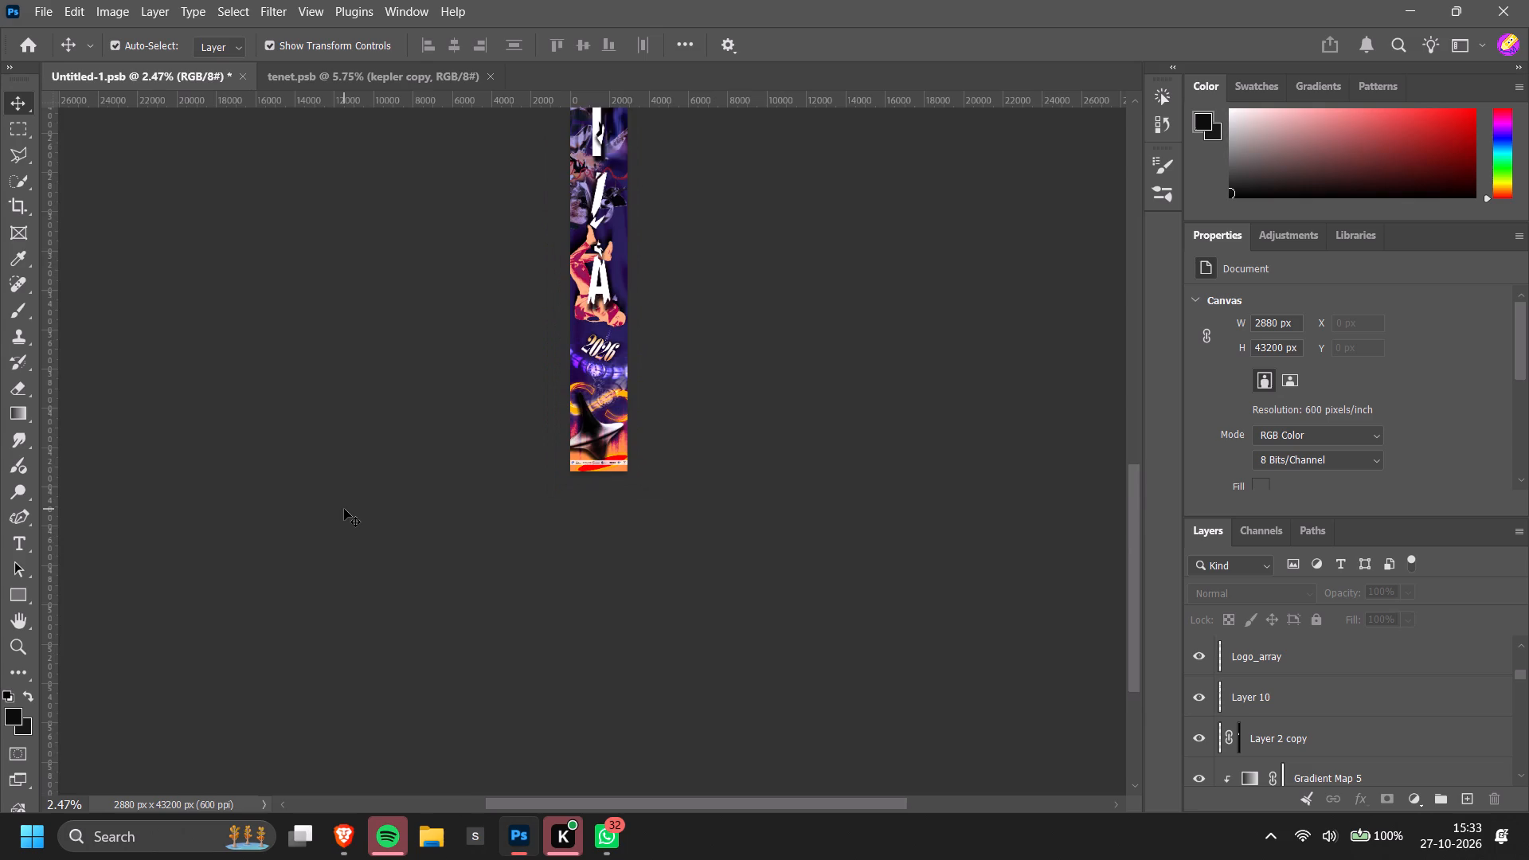
pyautogui.scroll(17, 344, 509)
pyautogui.keyDown('alt'); pyautogui.scroll(-5, 349, 500); pyautogui.keyUp('alt')
pyautogui.scroll(2, 349, 499)
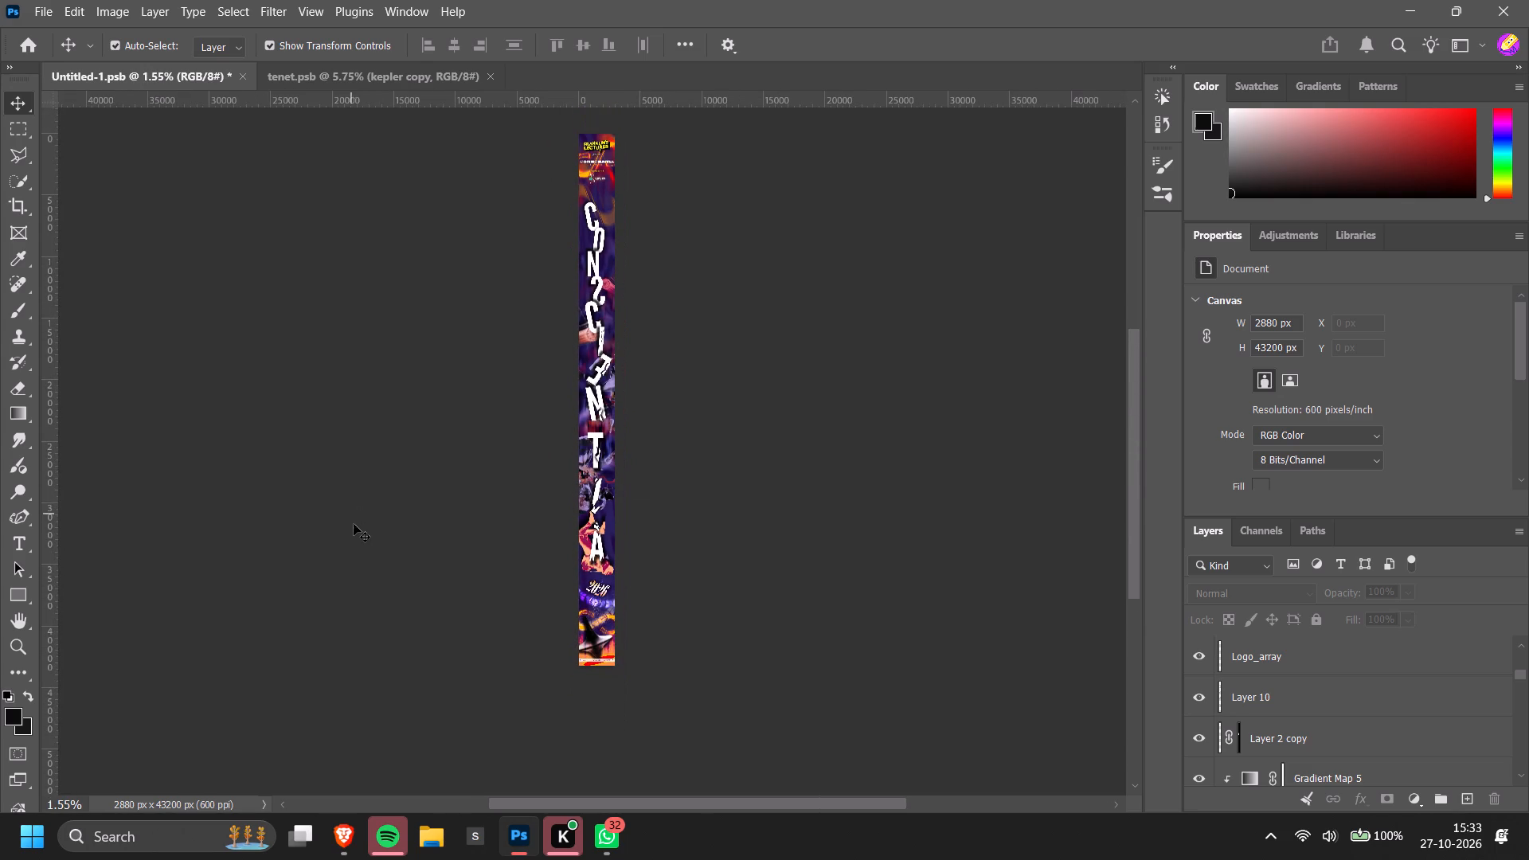
# Mask the Logo_array sponsor strip with a rectangular selection about 1373 px wide, keeping only its second half from the Kapih logo onward.
pyautogui.keyDown('alt'); pyautogui.scroll(6, 559, 679); pyautogui.keyUp('alt')
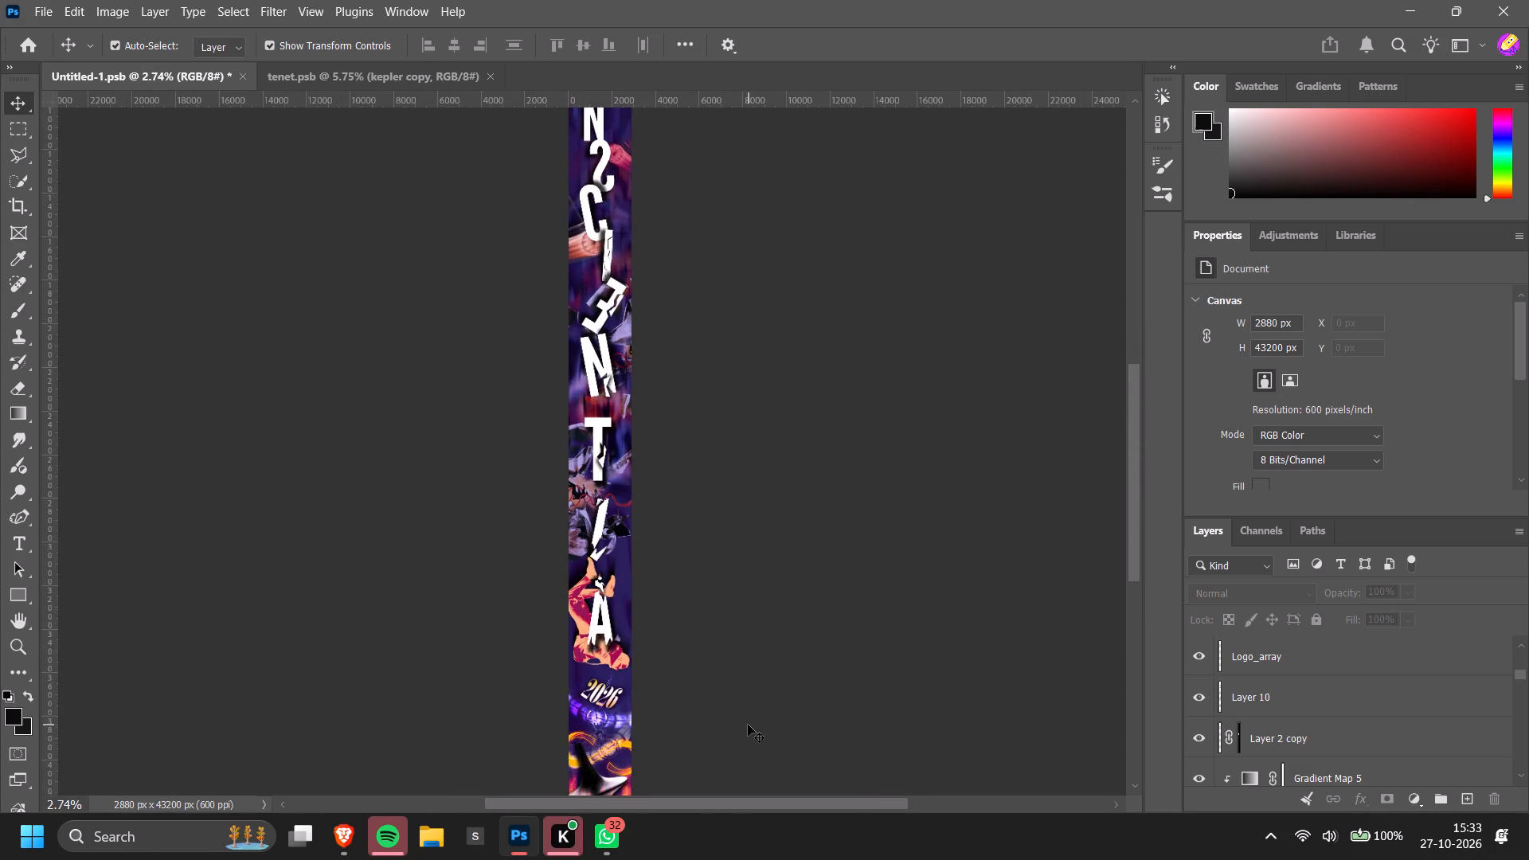
pyautogui.scroll(-13, 748, 725)
pyautogui.keyDown('alt'); pyautogui.scroll(20, 604, 646); pyautogui.keyUp('alt')
pyautogui.keyDown('alt'); pyautogui.scroll(1, 604, 646); pyautogui.keyUp('alt')
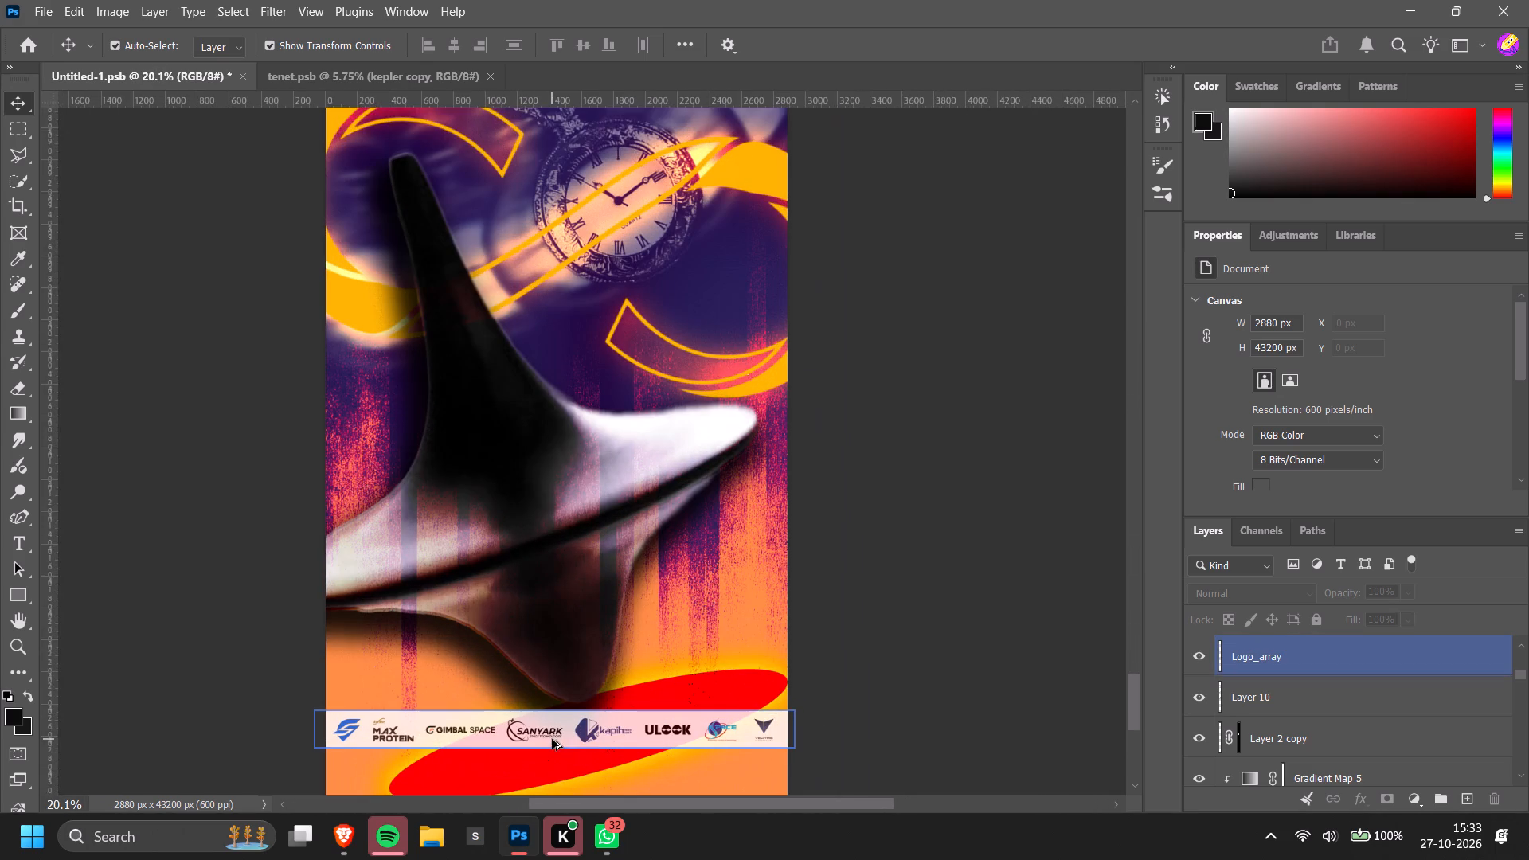
pyautogui.scroll(-2, 552, 739)
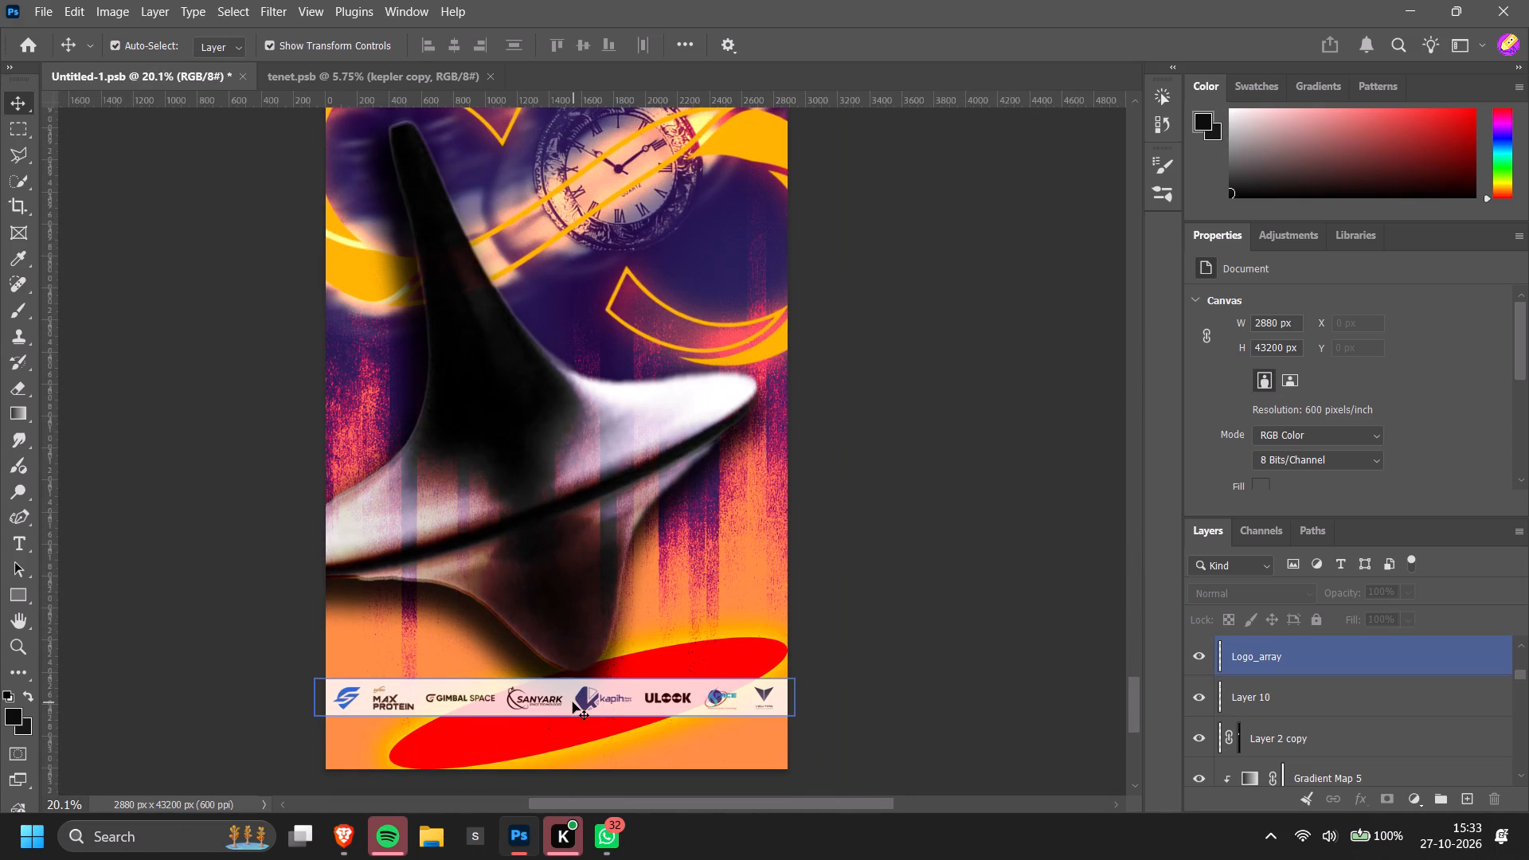
pyautogui.scroll(-4, 573, 702)
pyautogui.keyDown('alt'); pyautogui.scroll(4, 574, 652); pyautogui.keyUp('alt')
pyautogui.click(569, 642)
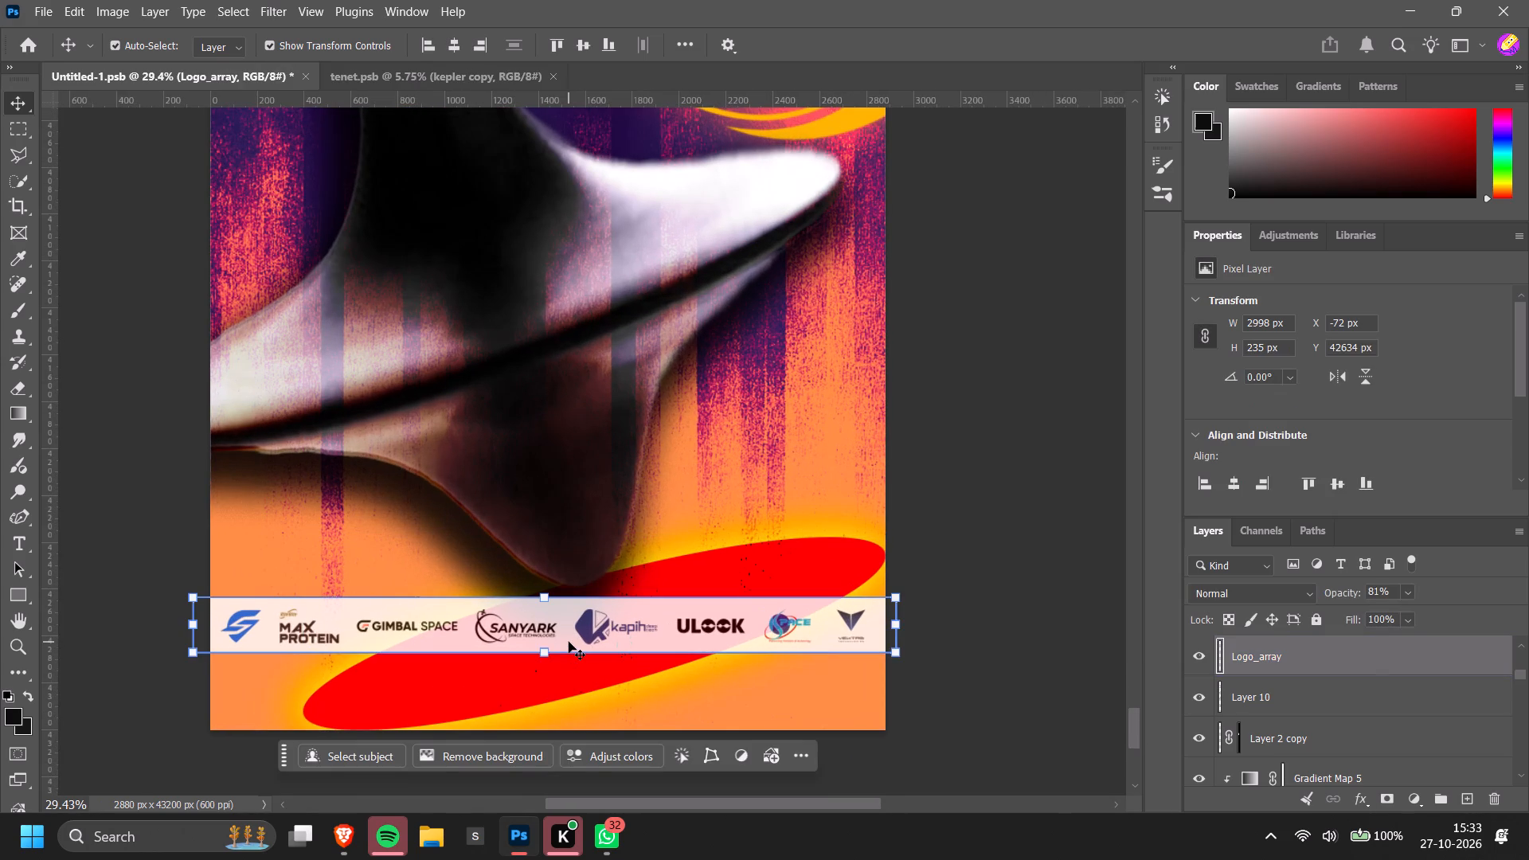
pyautogui.press('m')
pyautogui.moveTo(564, 592); pyautogui.dragTo(778, 682)
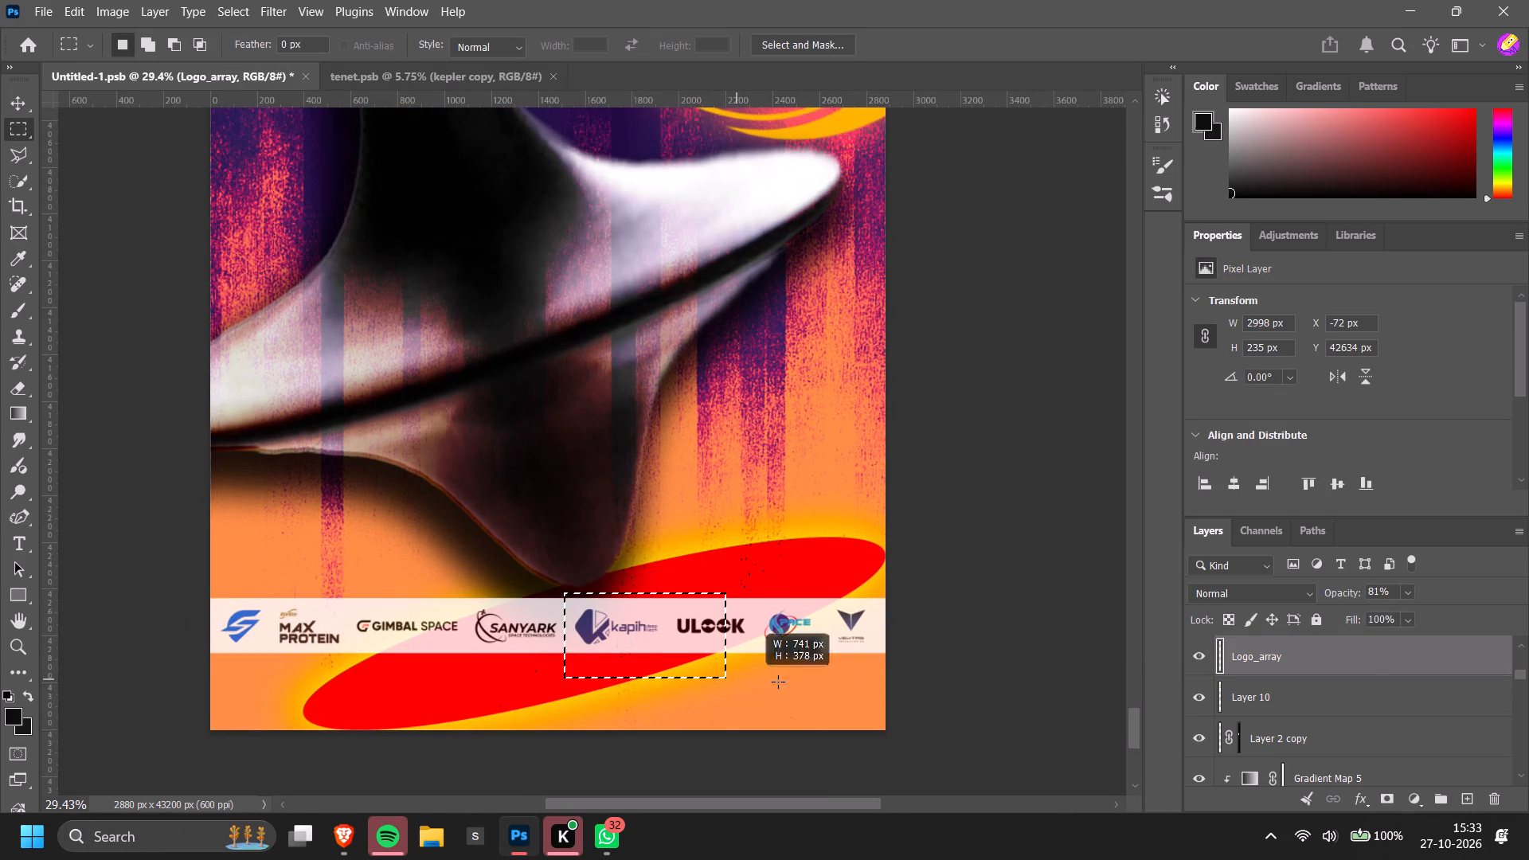
pyautogui.moveTo(778, 682); pyautogui.dragTo(925, 674)
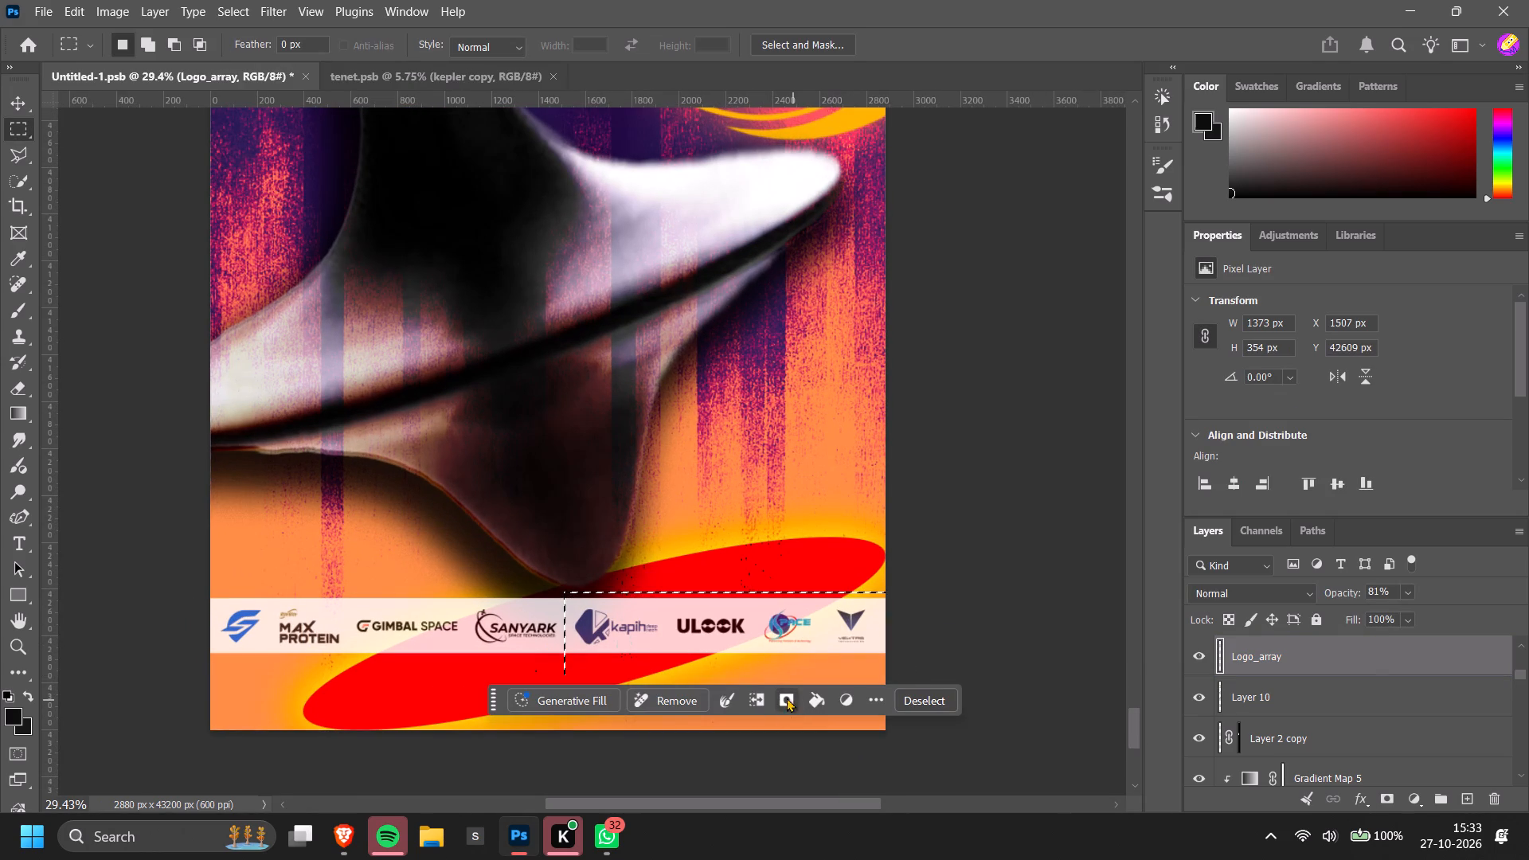
pyautogui.click(785, 697)
# Duplicate the masked Logo_array layer and invert the copy's mask to show the first four logos, up to Sanyark.
pyautogui.keyDown('alt'); pyautogui.moveTo(1318, 659); pyautogui.dragTo(1318, 640); pyautogui.keyUp('alt')
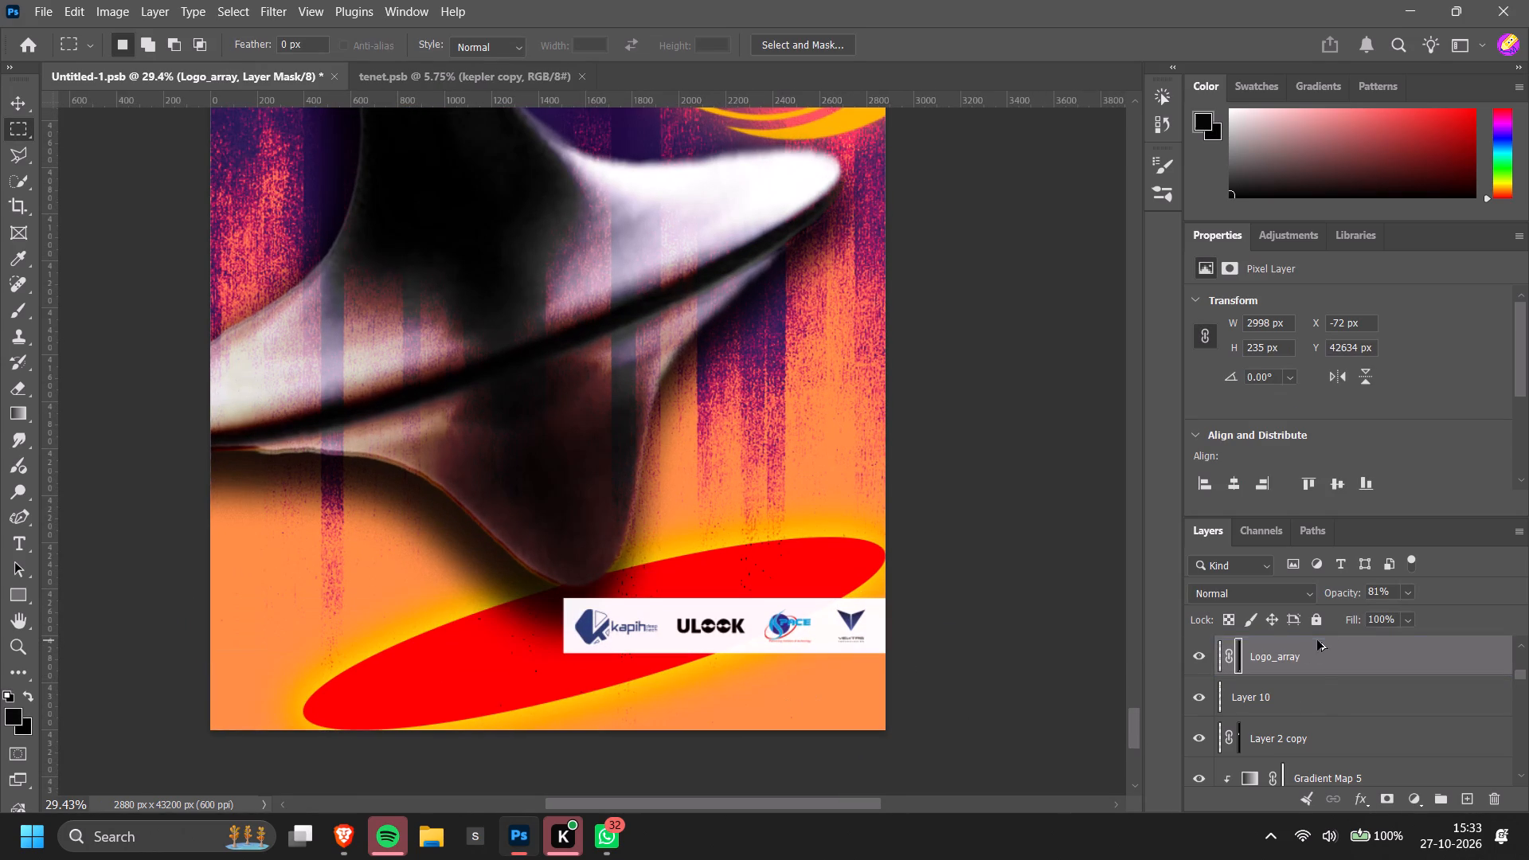
pyautogui.click(1239, 656)
pyautogui.scroll(-5, 1366, 370)
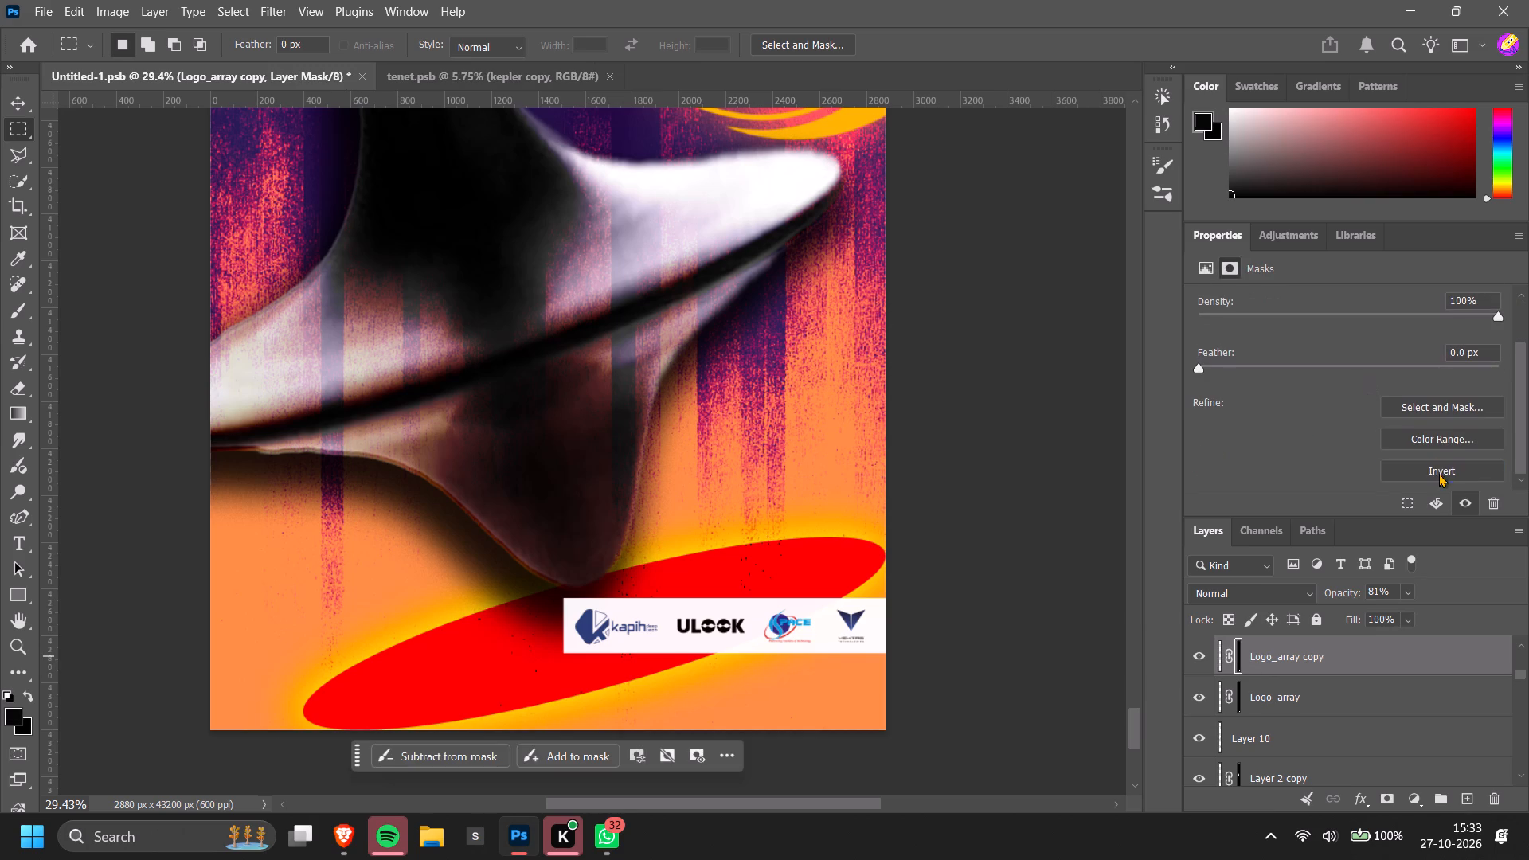
pyautogui.click(1439, 473)
pyautogui.scroll(-4, 967, 513)
# Move the Kapih-to-last-logo half below the first four logos as a second row, at about X -1590, Y 42950 px.
pyautogui.press('v')
pyautogui.click(960, 541)
pyautogui.moveTo(752, 563); pyautogui.dragTo(733, 583)
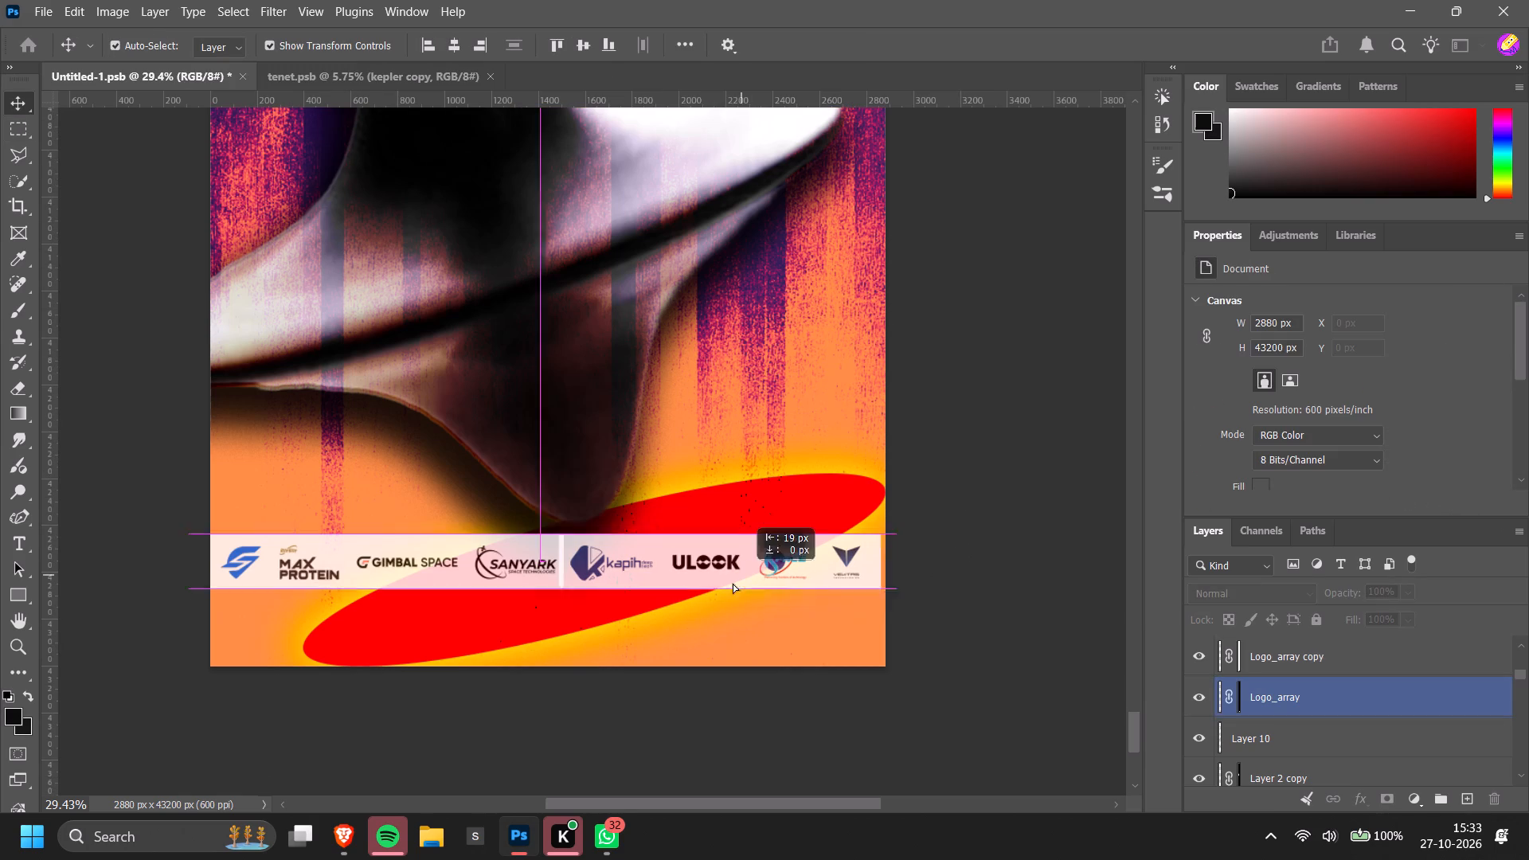
pyautogui.moveTo(733, 583); pyautogui.dragTo(397, 634)
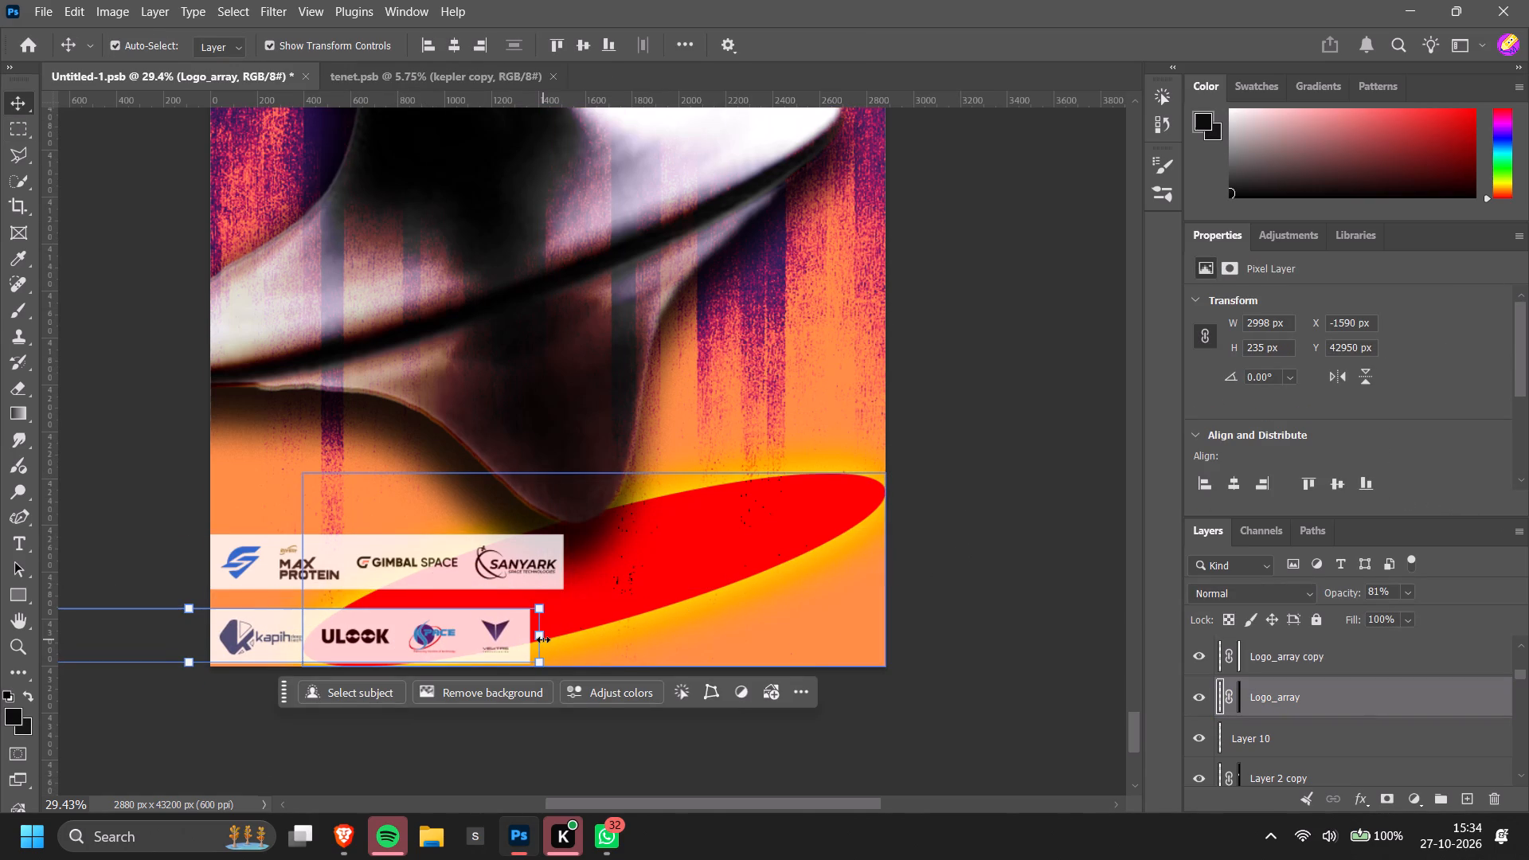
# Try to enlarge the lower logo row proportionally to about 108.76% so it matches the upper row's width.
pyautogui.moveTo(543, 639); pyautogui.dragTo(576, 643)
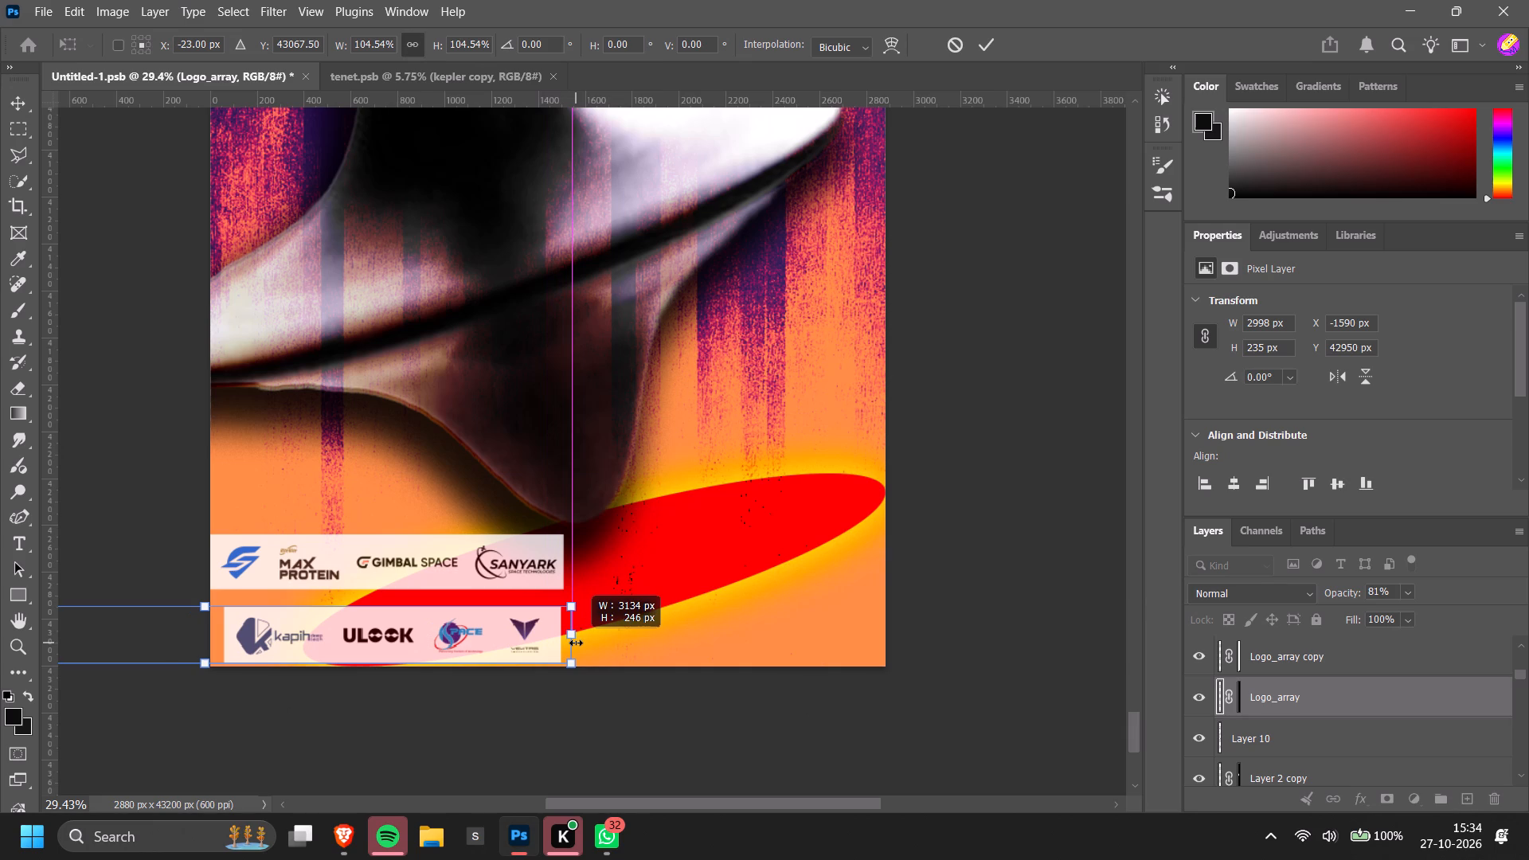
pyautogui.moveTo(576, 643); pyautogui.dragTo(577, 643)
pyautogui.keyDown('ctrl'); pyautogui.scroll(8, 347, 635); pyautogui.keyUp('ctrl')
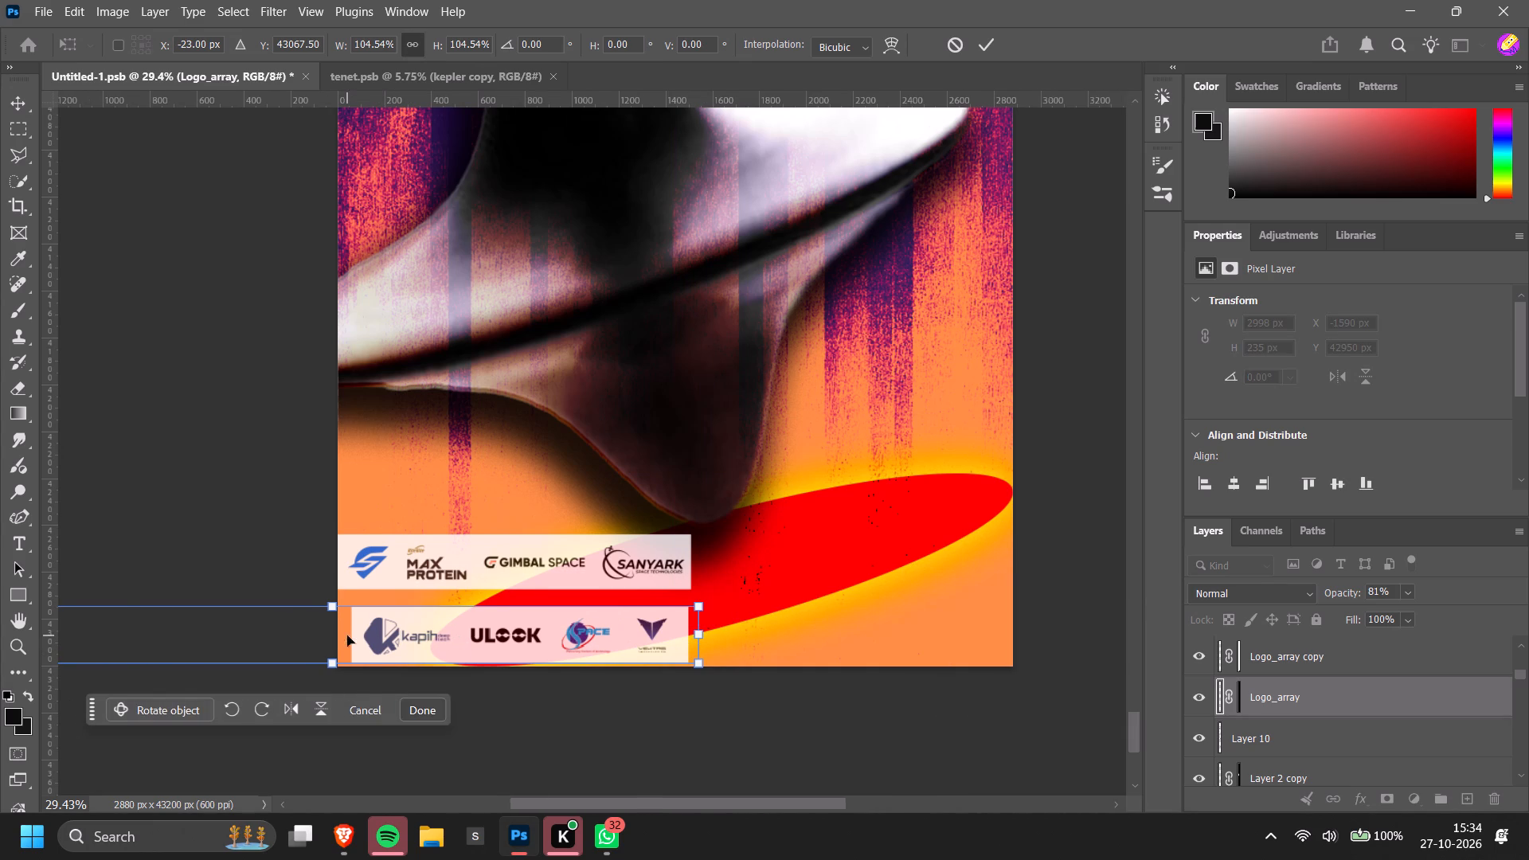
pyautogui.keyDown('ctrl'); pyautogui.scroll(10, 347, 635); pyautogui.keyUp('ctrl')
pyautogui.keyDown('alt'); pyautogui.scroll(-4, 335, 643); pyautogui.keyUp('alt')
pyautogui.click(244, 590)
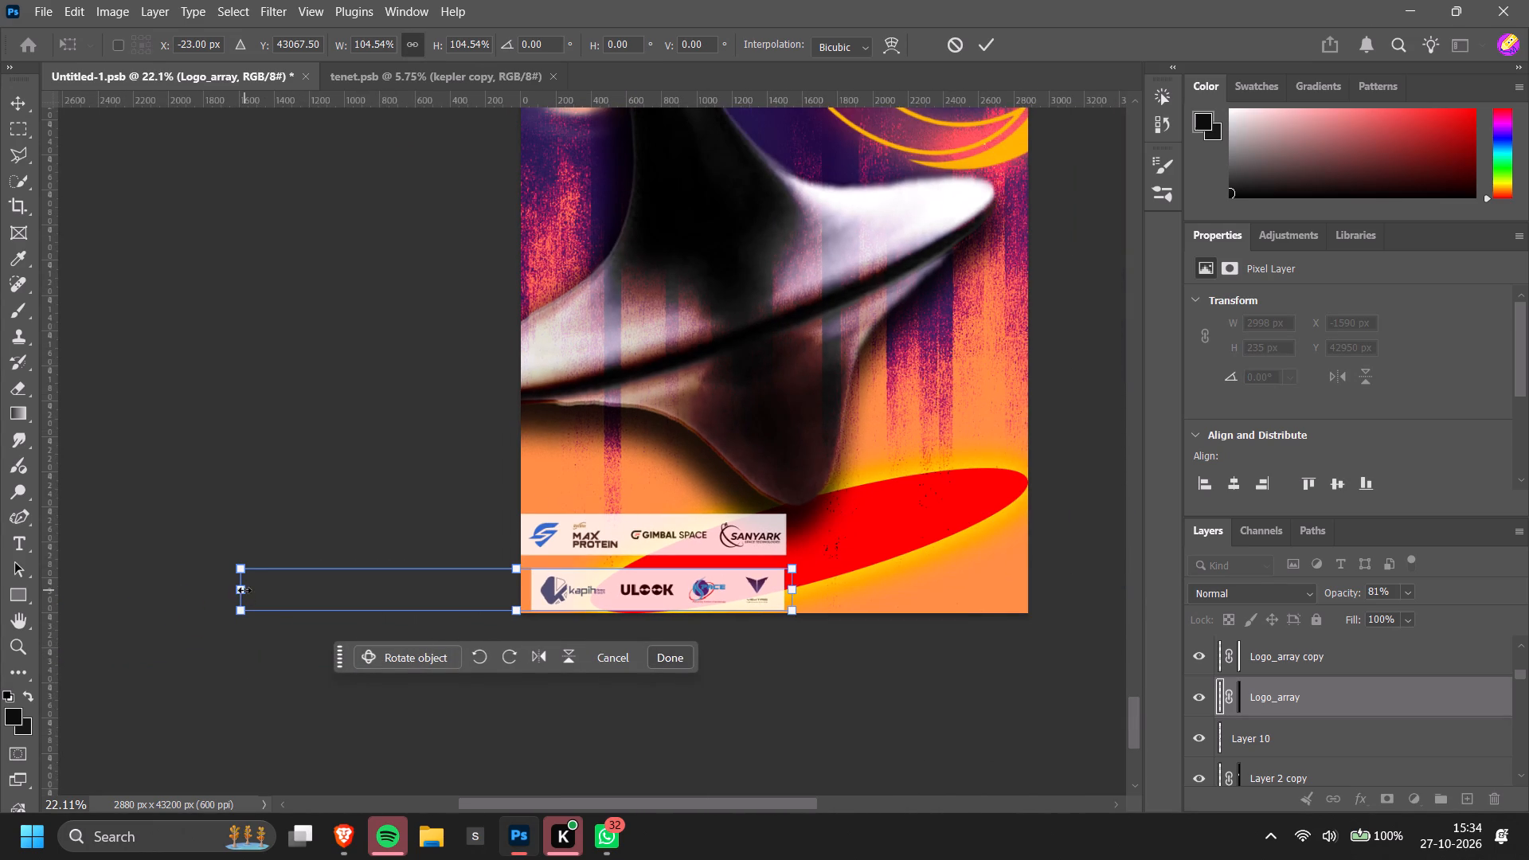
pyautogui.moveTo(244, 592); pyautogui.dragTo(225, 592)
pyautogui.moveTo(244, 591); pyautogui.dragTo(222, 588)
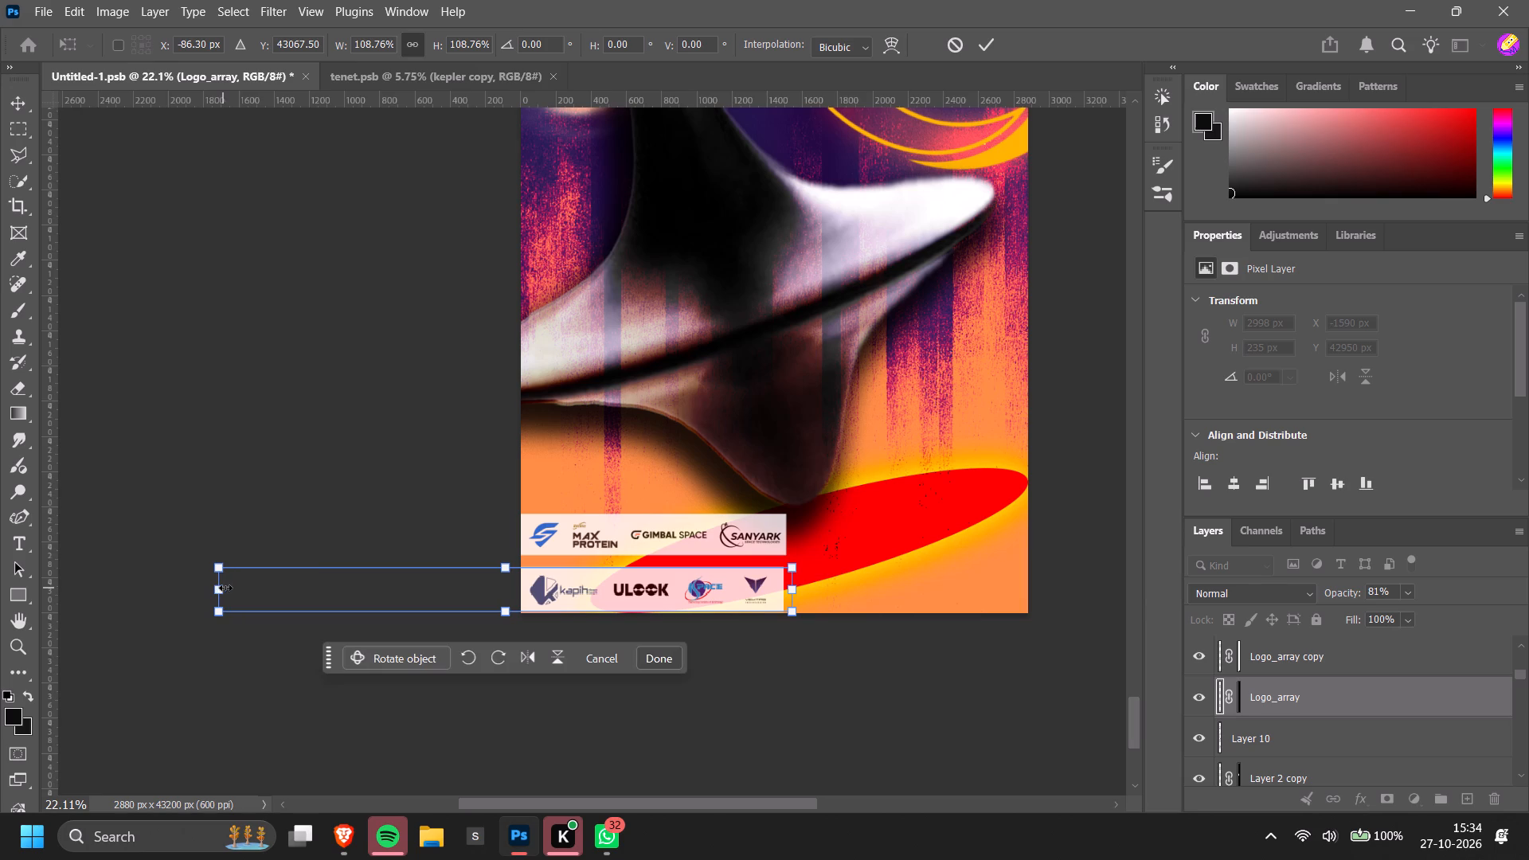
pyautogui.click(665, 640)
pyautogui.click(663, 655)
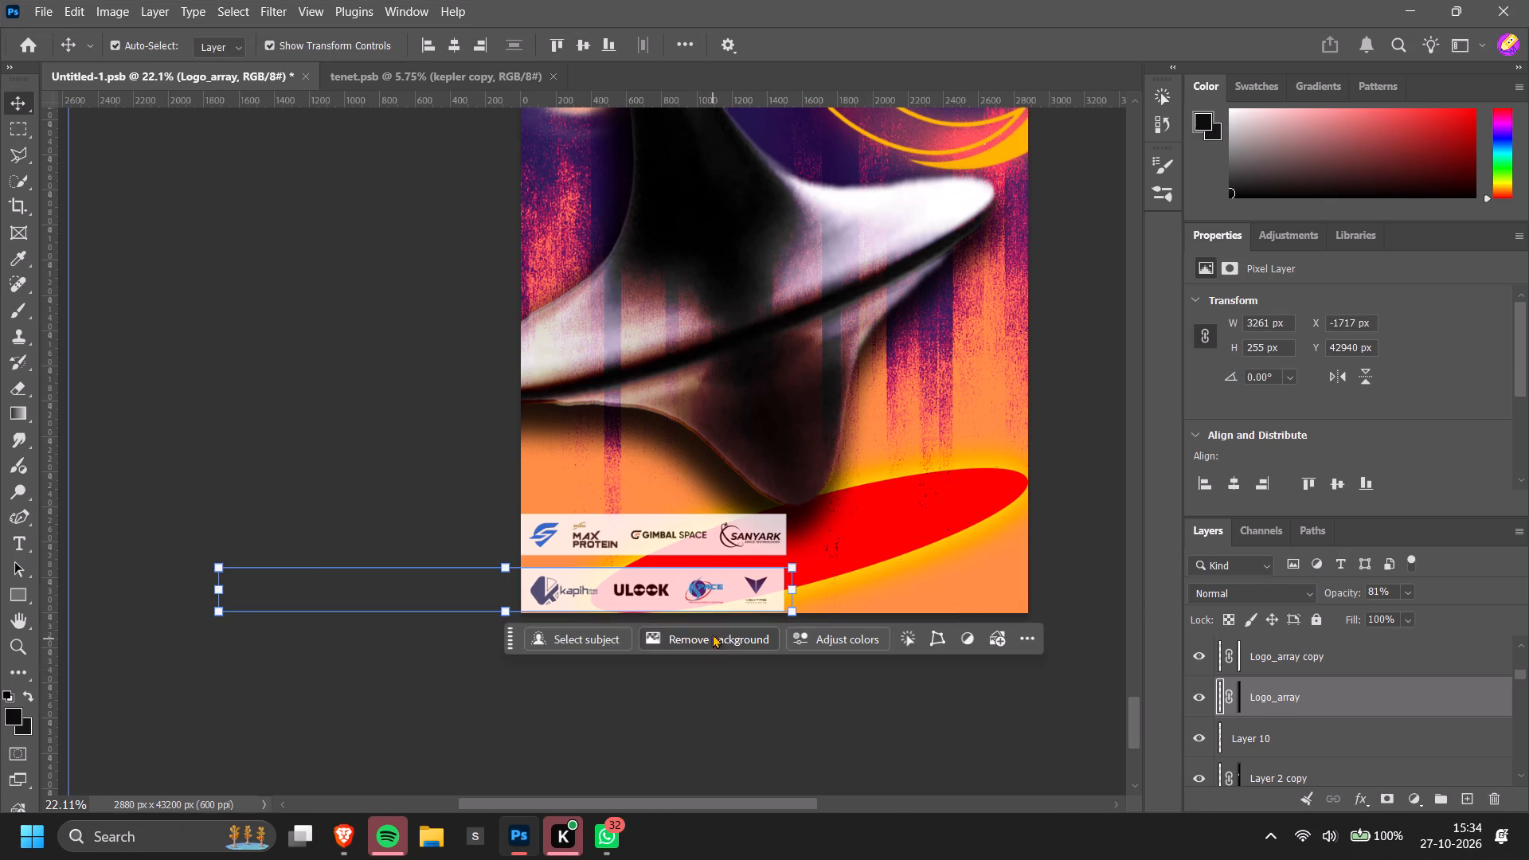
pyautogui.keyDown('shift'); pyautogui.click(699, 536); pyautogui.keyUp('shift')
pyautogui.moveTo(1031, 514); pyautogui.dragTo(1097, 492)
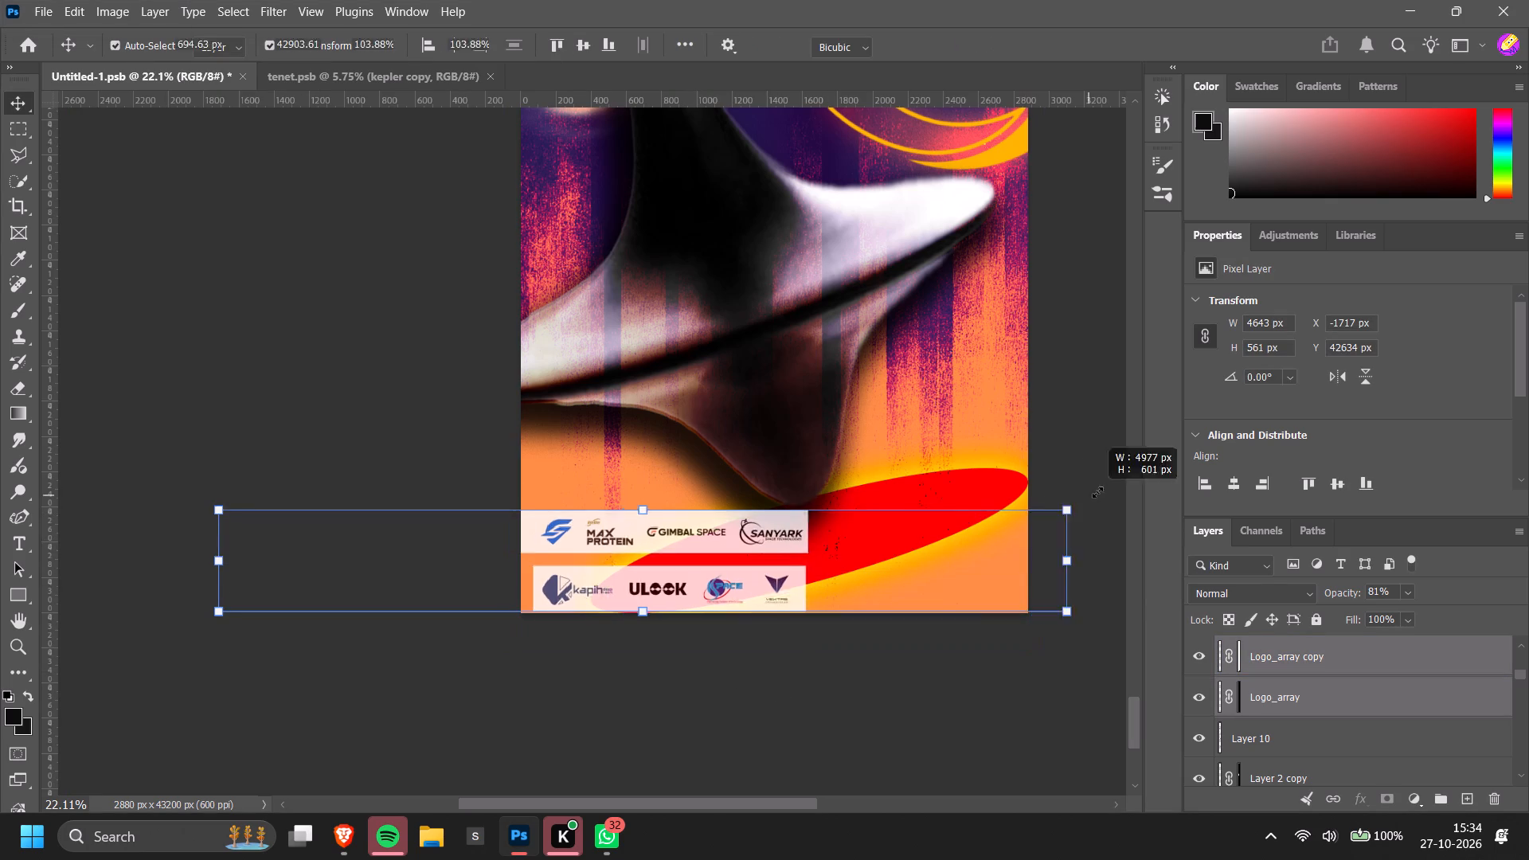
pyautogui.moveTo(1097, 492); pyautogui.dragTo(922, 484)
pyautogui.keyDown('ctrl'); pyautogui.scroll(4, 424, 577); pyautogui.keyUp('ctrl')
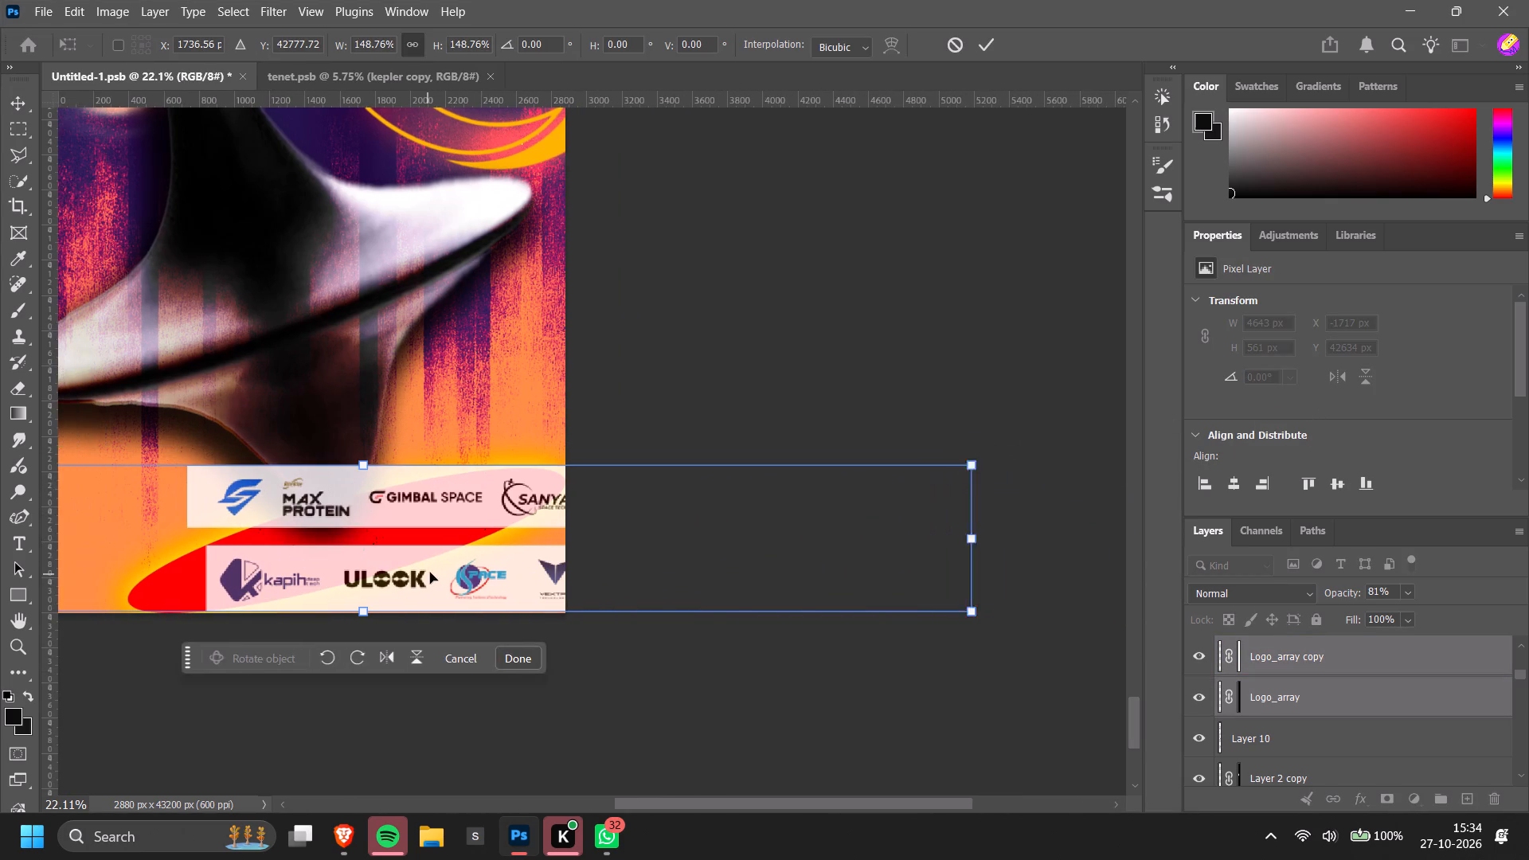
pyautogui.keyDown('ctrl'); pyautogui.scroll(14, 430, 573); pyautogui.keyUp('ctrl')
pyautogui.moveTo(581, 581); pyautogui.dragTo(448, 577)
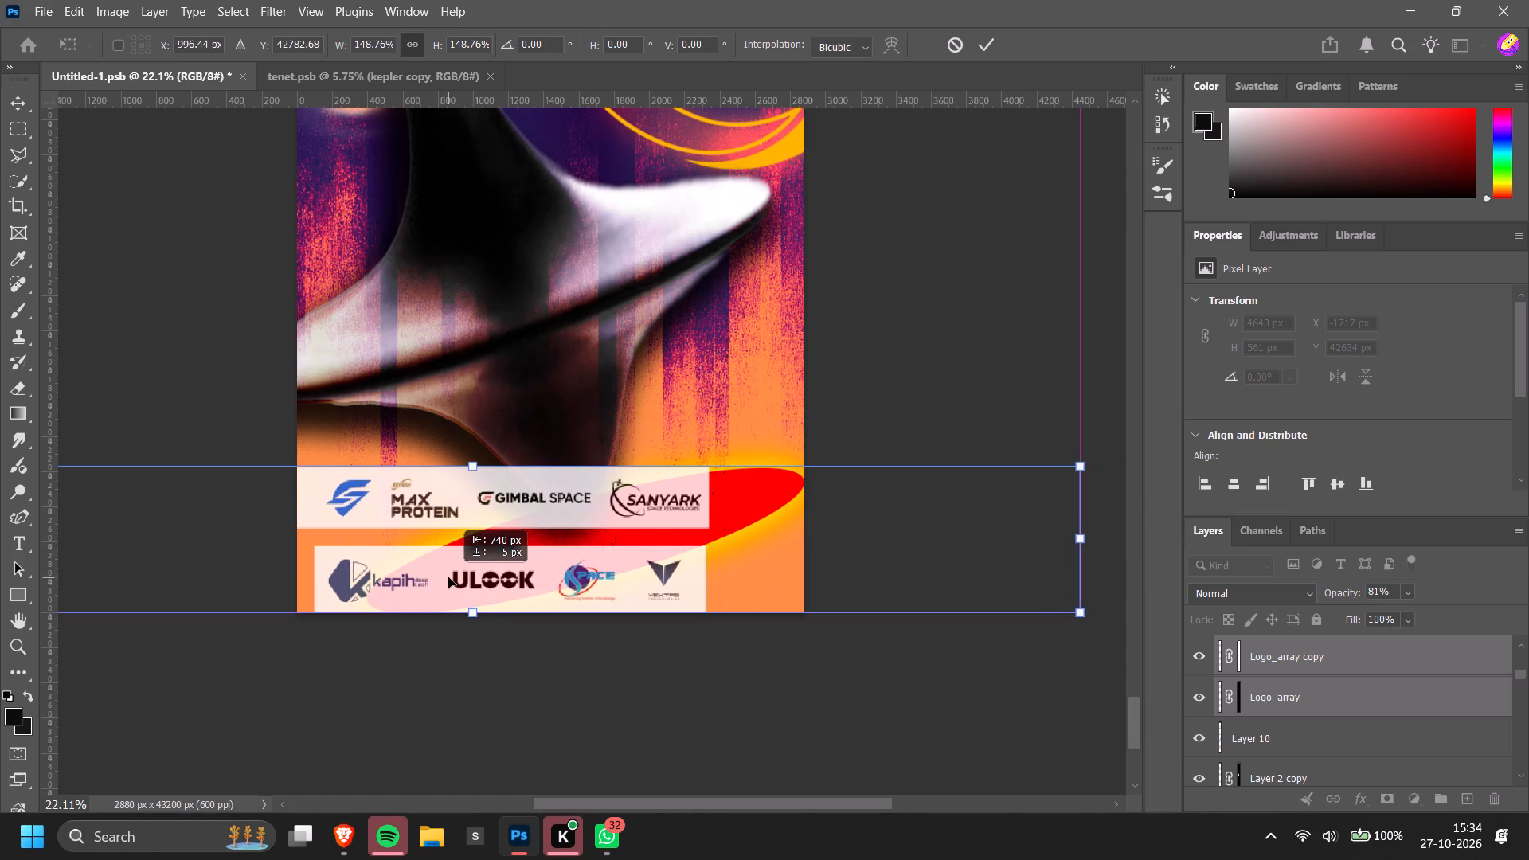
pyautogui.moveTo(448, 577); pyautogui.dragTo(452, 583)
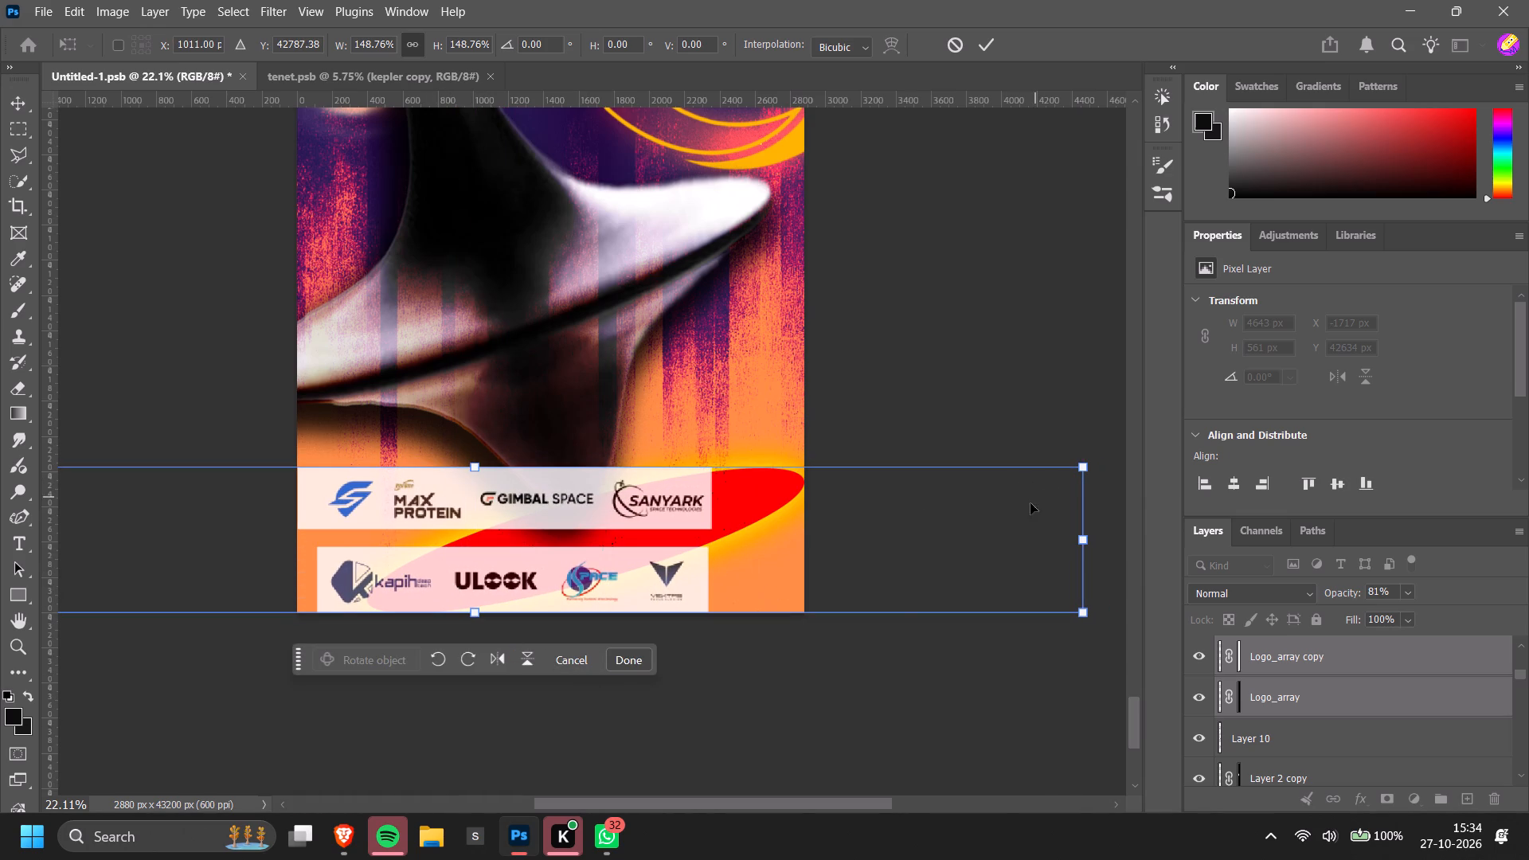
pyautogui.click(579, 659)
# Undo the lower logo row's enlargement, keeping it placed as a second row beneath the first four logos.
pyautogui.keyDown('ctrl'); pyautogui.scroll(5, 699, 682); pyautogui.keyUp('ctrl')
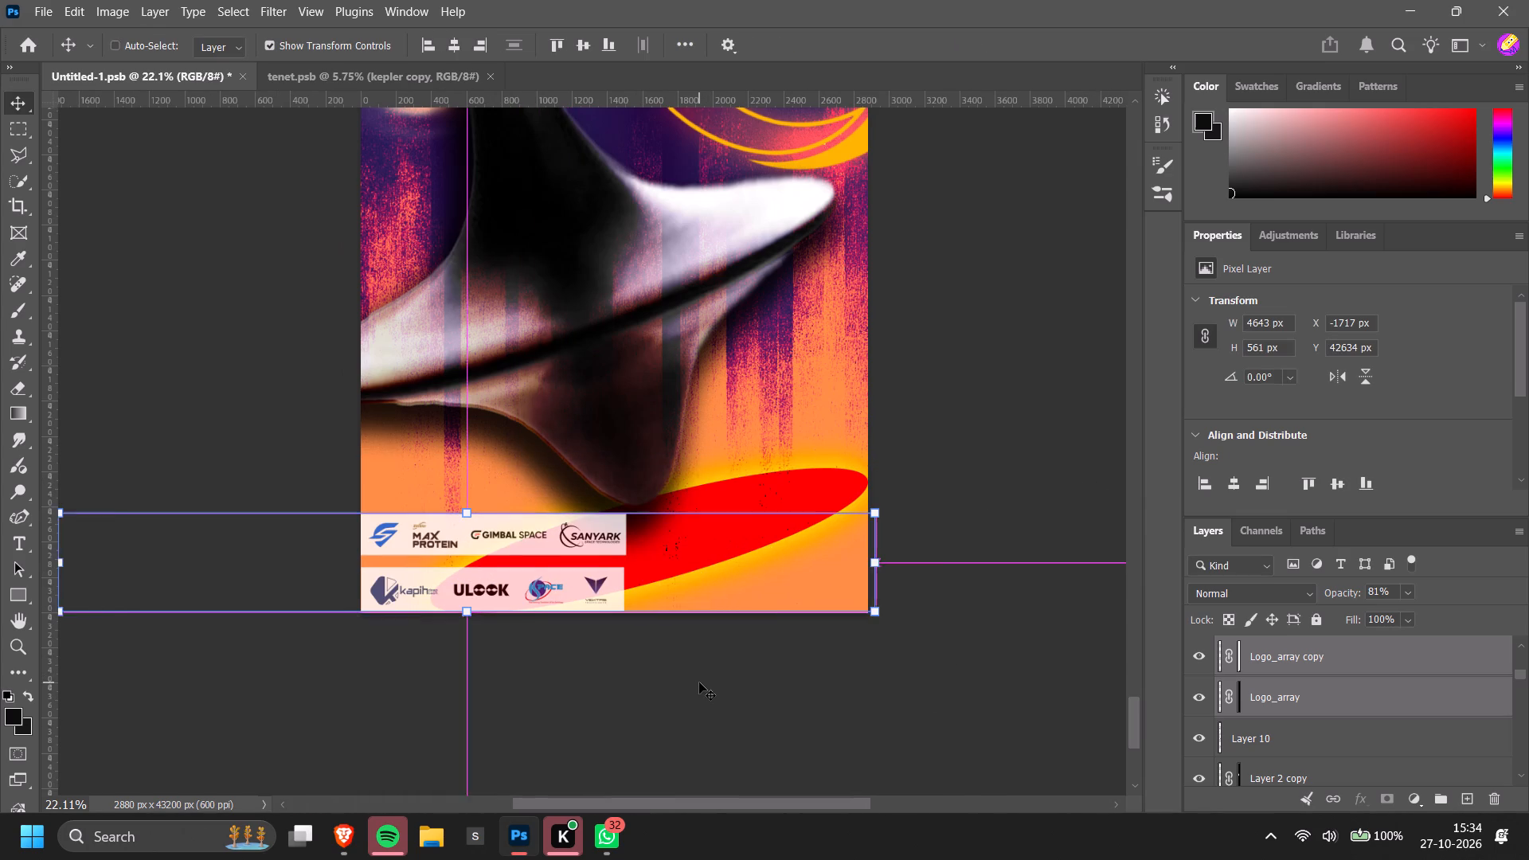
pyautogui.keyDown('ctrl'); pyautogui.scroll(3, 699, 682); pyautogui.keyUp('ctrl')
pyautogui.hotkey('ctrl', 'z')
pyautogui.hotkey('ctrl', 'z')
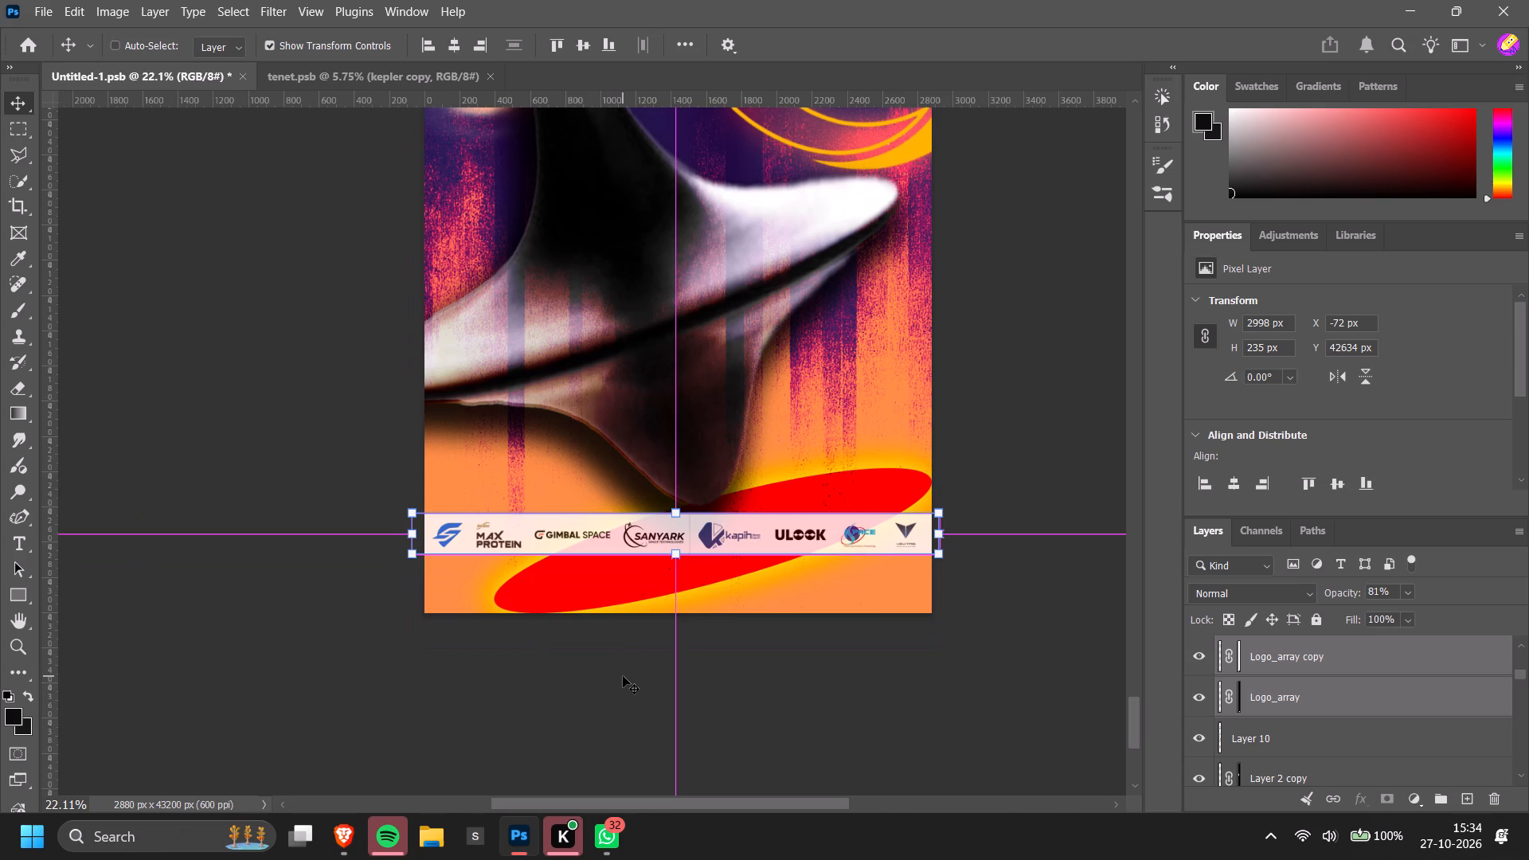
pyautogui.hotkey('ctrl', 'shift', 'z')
# Move both logo rows together inward and slightly up, to about X -1247, Y 42588 px.
pyautogui.moveTo(652, 597); pyautogui.dragTo(663, 584)
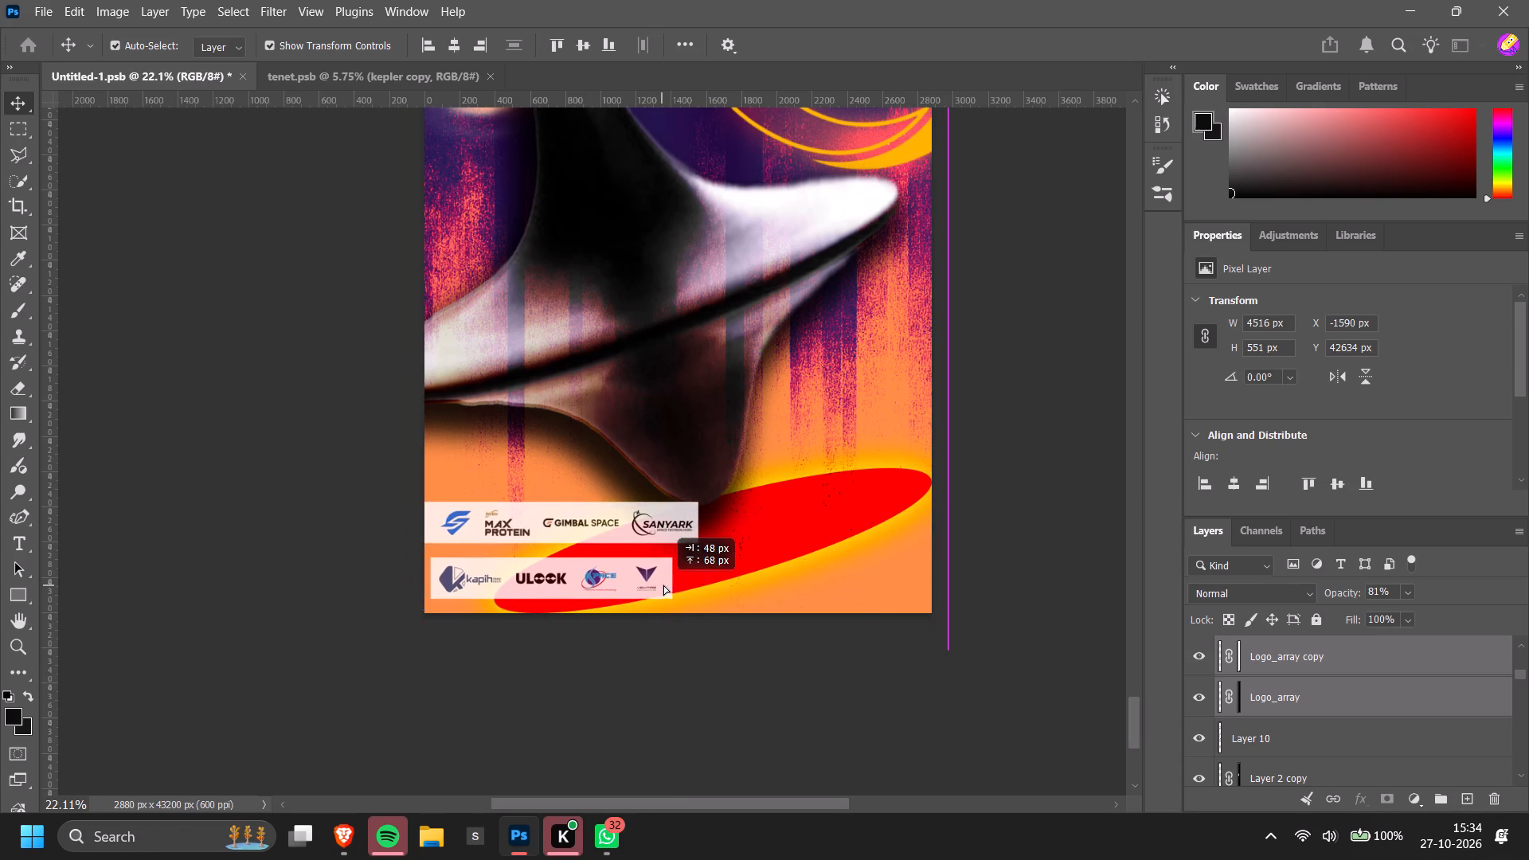
pyautogui.moveTo(663, 584); pyautogui.dragTo(712, 589)
pyautogui.click(668, 600)
pyautogui.click(831, 764)
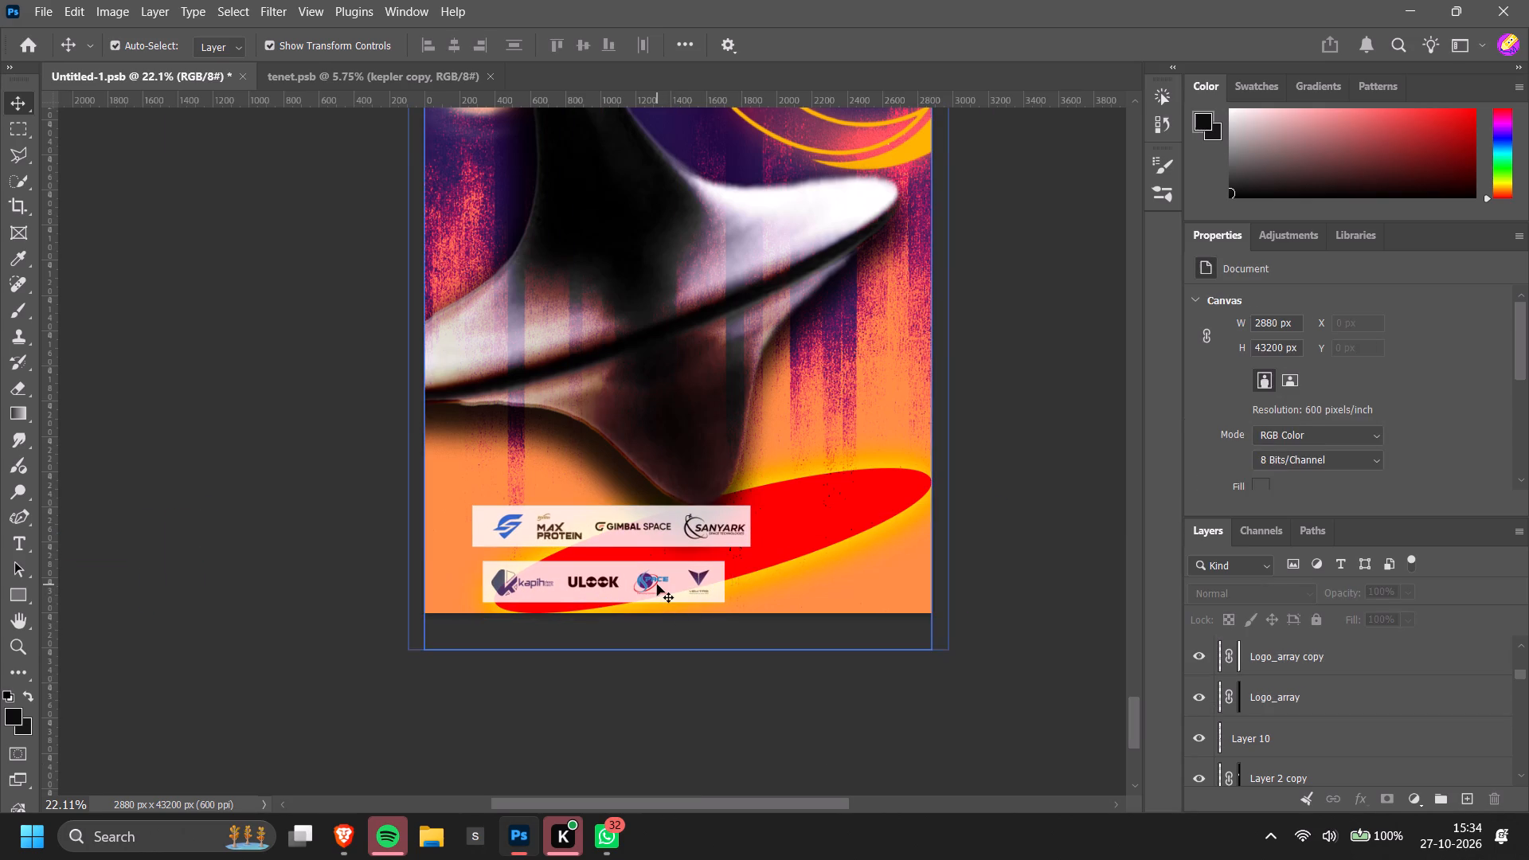
# Shift the lower logo row about 32 px to the right, keeping its height, to centre it under the upper row.
pyautogui.click(657, 584)
pyautogui.moveTo(655, 586); pyautogui.dragTo(663, 579)
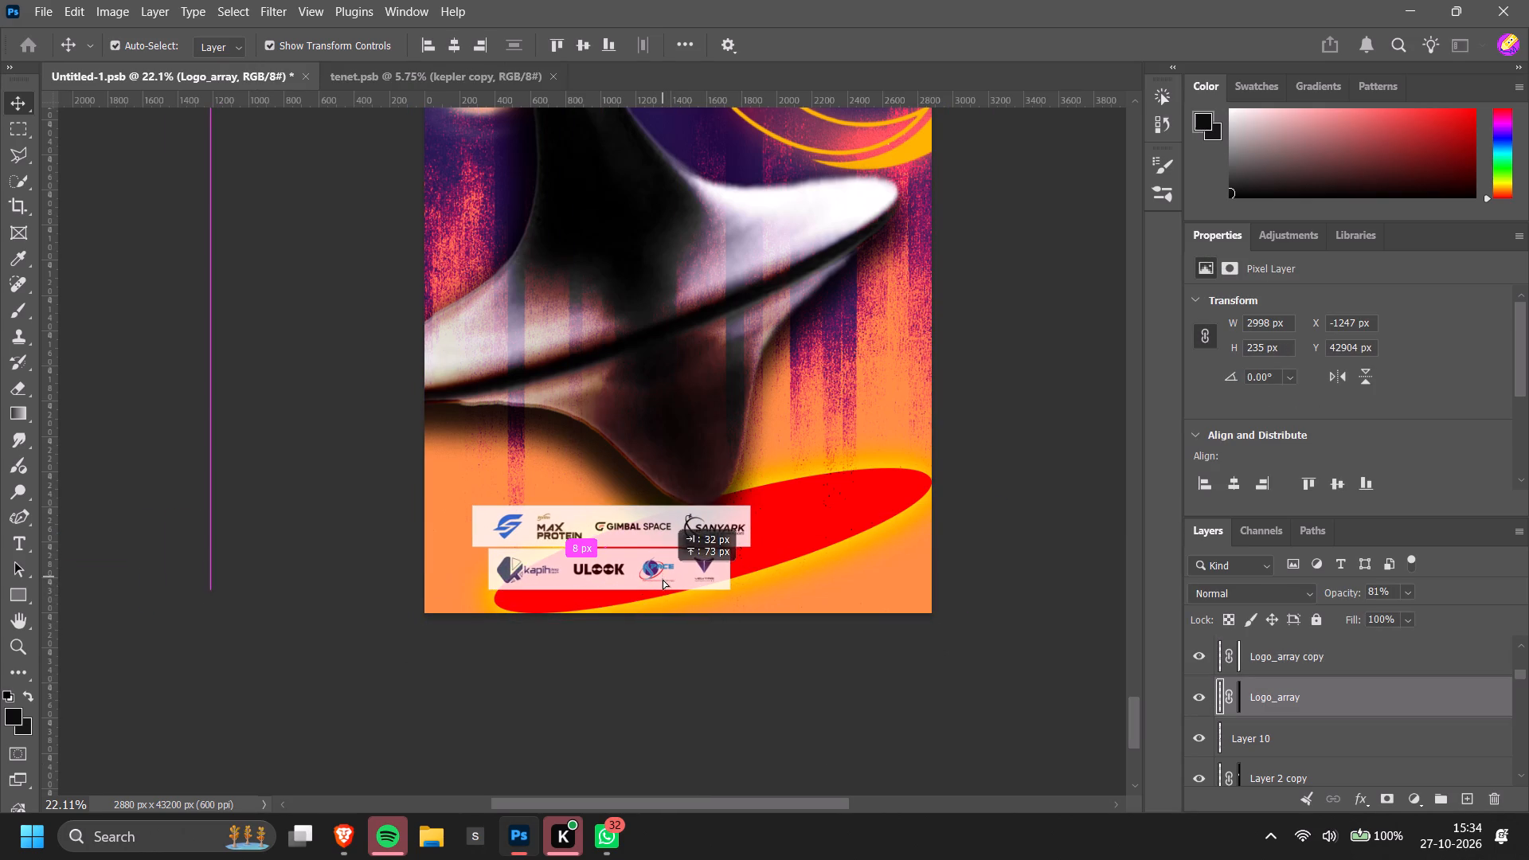
pyautogui.moveTo(663, 579); pyautogui.dragTo(663, 580)
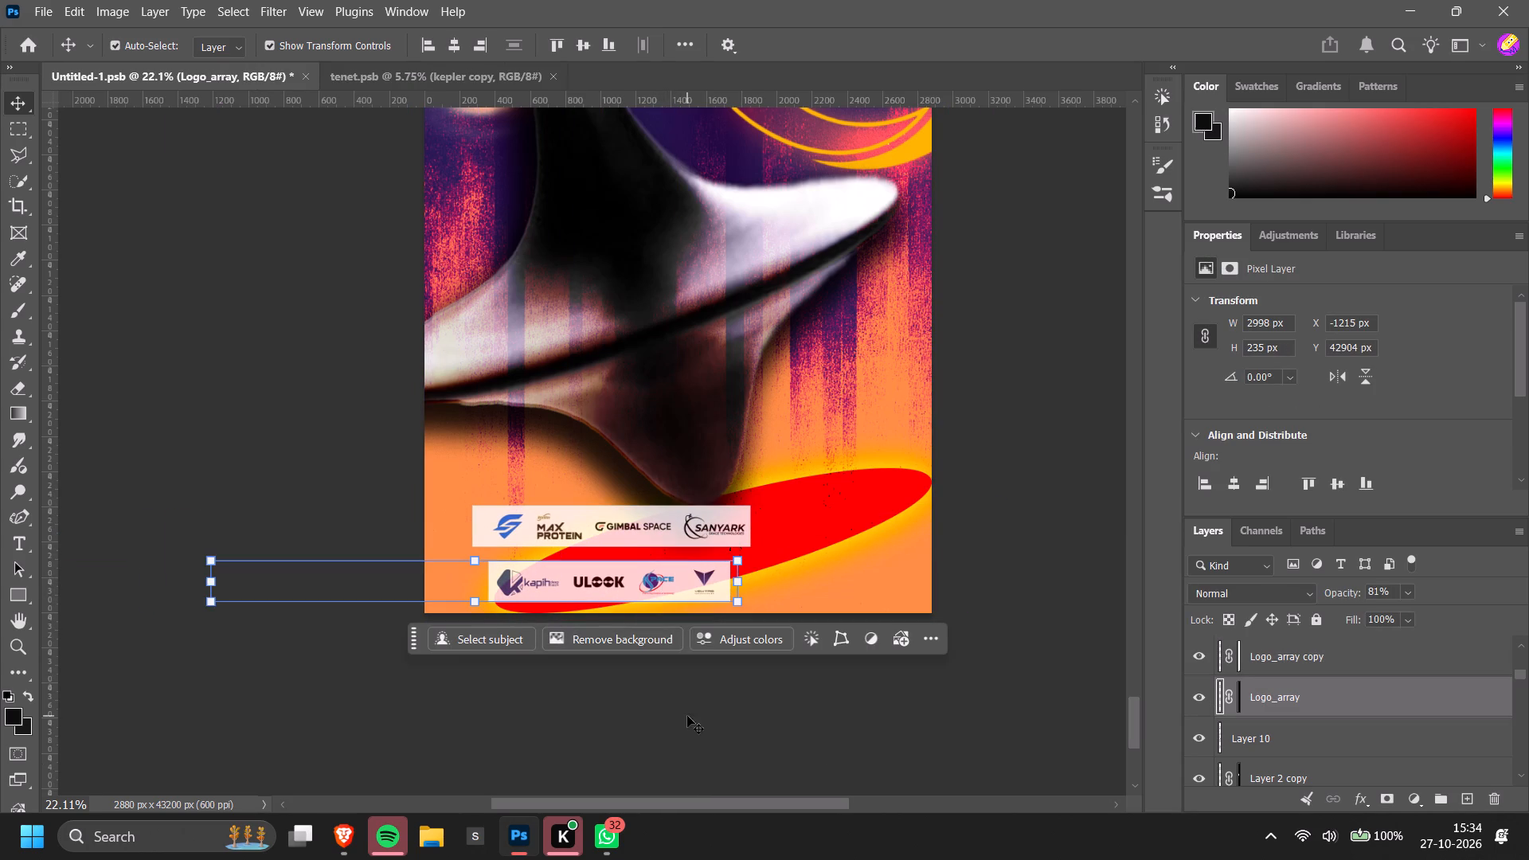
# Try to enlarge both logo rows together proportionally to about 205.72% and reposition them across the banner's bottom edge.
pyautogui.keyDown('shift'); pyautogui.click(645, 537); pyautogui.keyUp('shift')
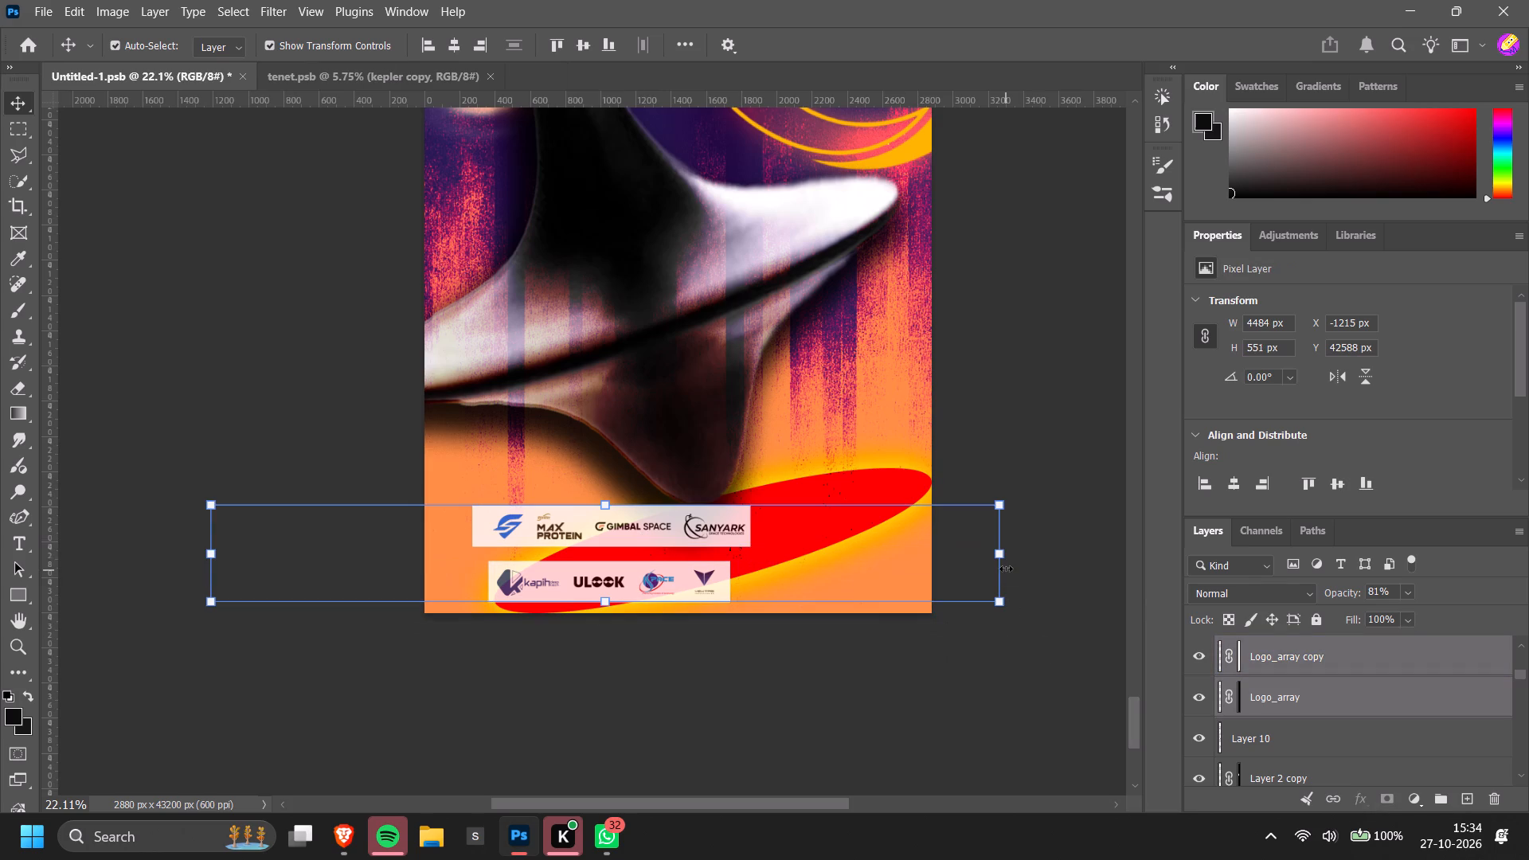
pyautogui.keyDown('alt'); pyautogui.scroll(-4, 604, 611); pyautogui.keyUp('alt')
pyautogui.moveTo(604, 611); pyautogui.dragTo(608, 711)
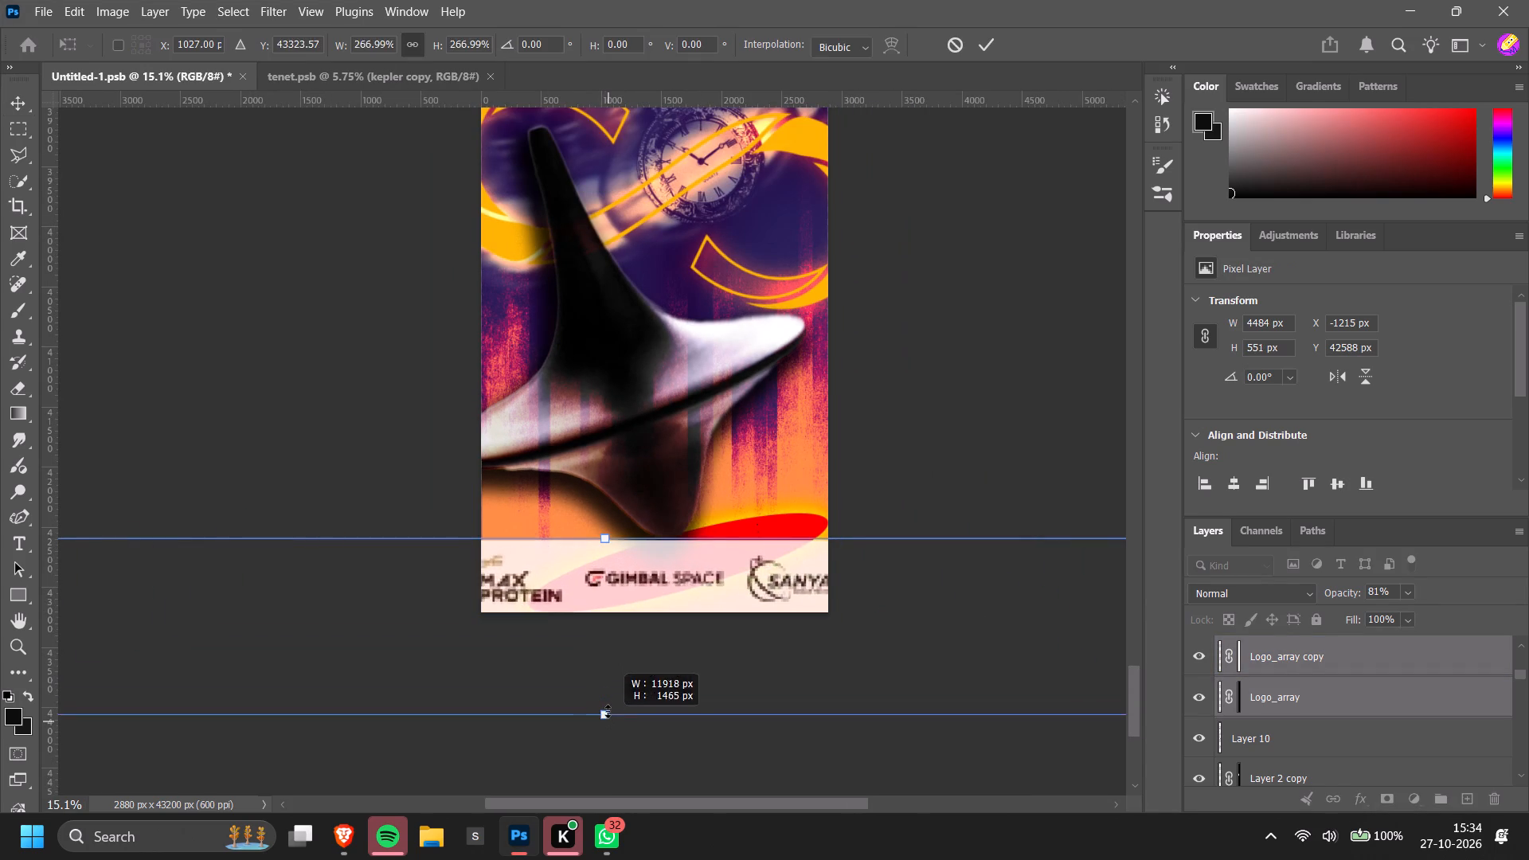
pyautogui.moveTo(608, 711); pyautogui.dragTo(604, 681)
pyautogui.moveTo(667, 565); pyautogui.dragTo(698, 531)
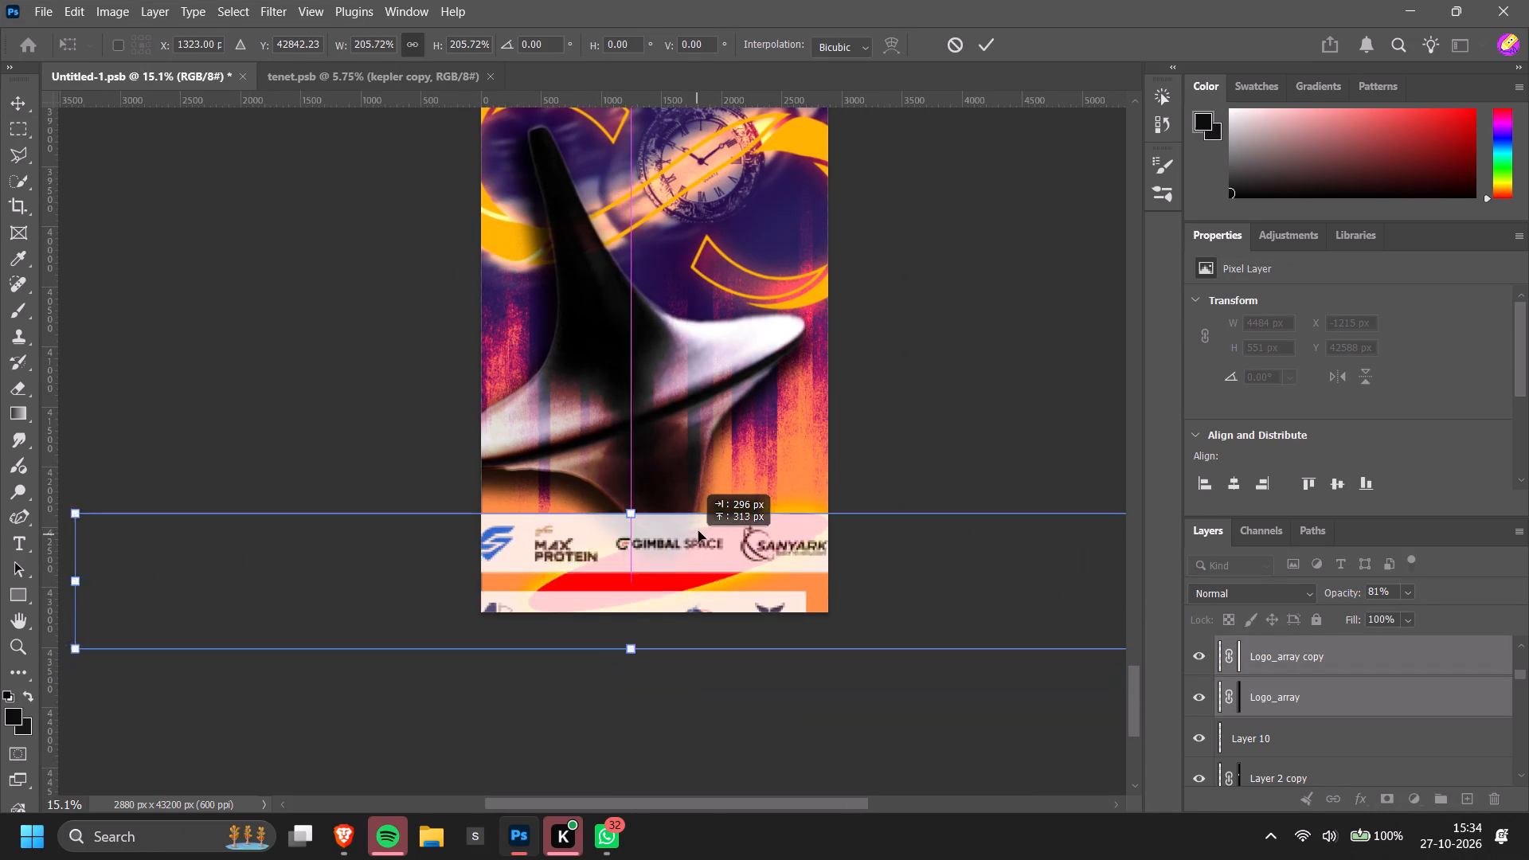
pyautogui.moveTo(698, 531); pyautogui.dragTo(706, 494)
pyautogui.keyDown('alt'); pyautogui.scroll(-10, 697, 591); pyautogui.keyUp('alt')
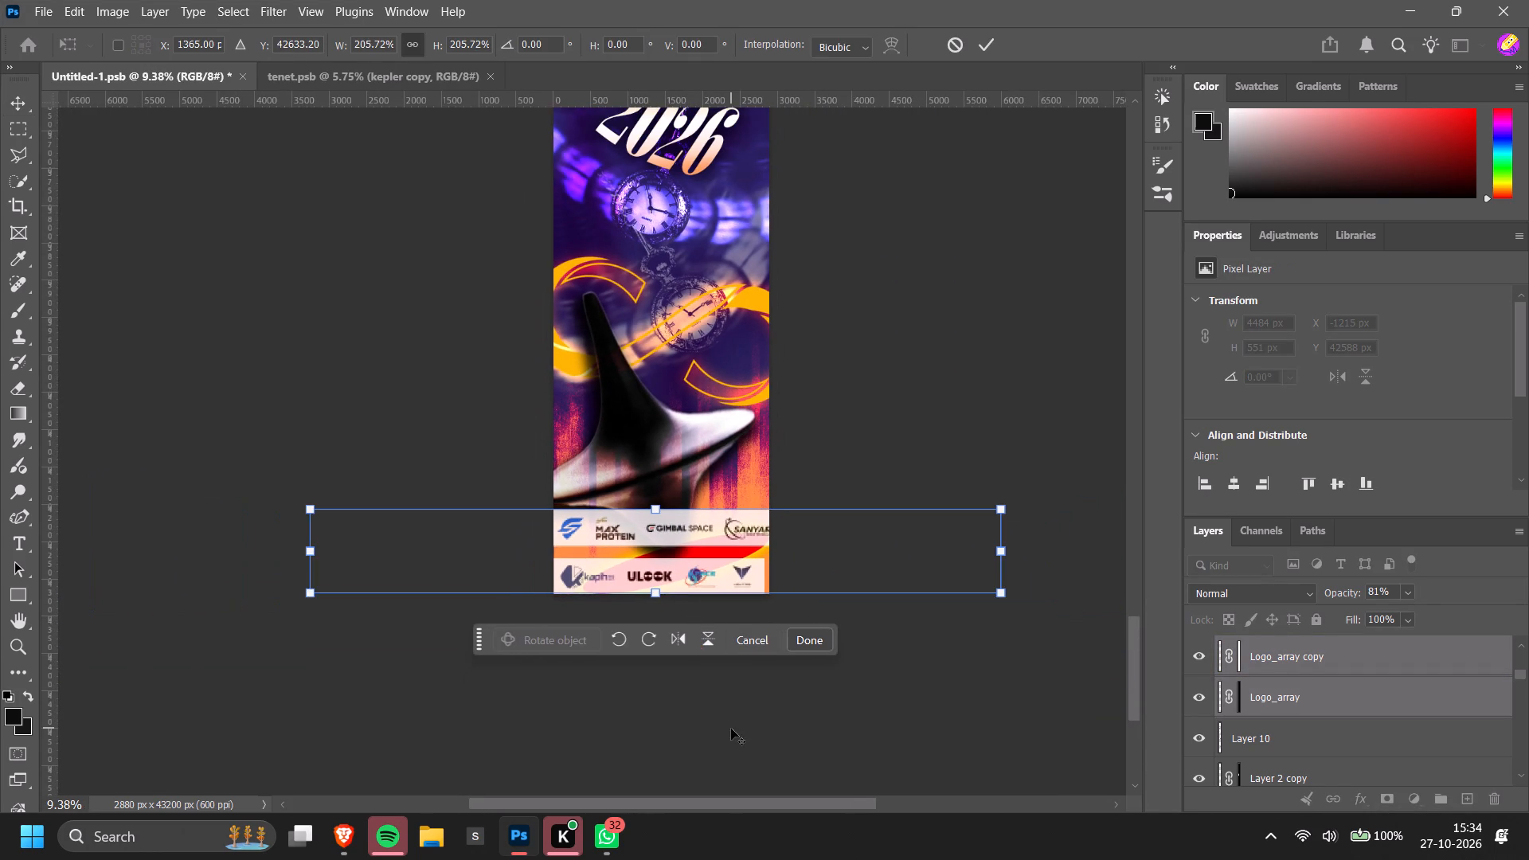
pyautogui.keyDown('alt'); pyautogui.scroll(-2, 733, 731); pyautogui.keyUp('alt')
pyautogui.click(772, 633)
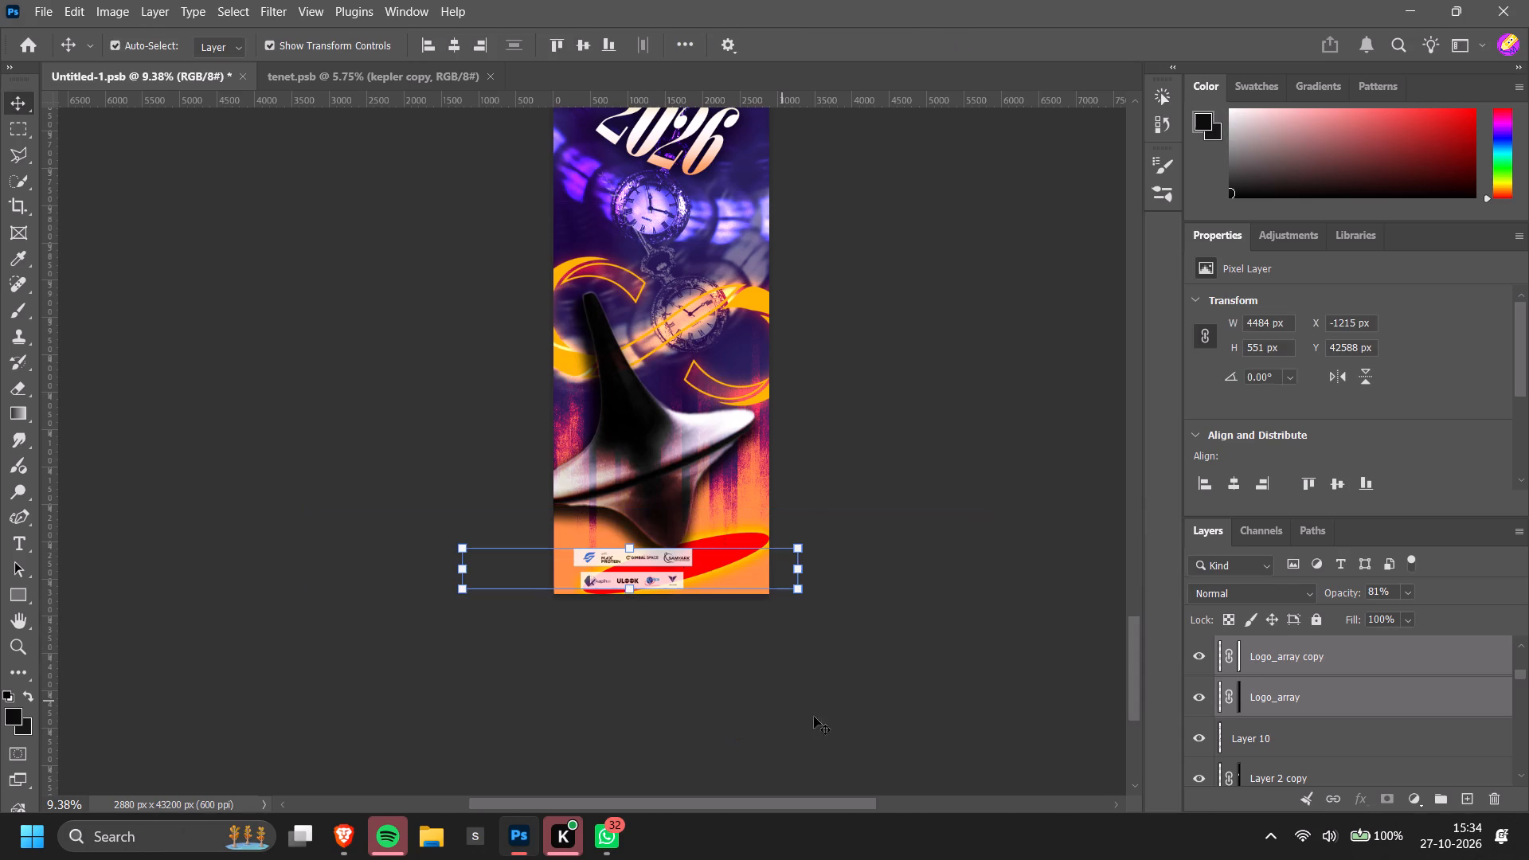
# Undo the two-row logo arrangement back to the single sponsor strip across the footer, and clear the selection.
pyautogui.hotkey('ctrl', 'z')
pyautogui.hotkey('ctrl', 'z')
pyautogui.hotkey('ctrl', 'z')
pyautogui.hotkey('ctrl', 'z')
pyautogui.hotkey('ctrl', 'z')
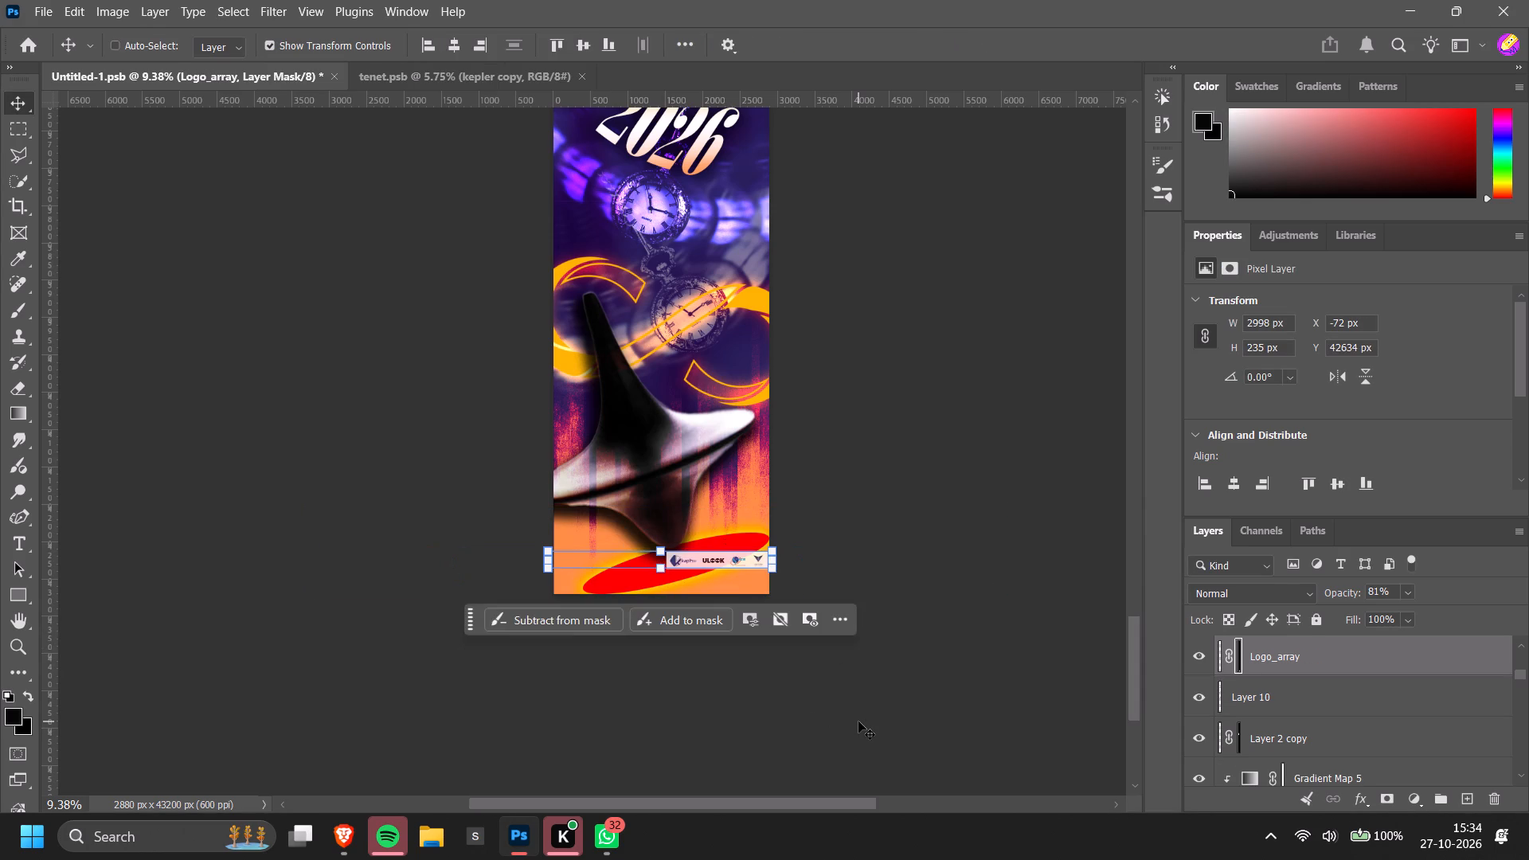
pyautogui.hotkey('ctrl', 'z')
pyautogui.hotkey('ctrl', 'z')
pyautogui.hotkey('ctrl', 'shift', 'z')
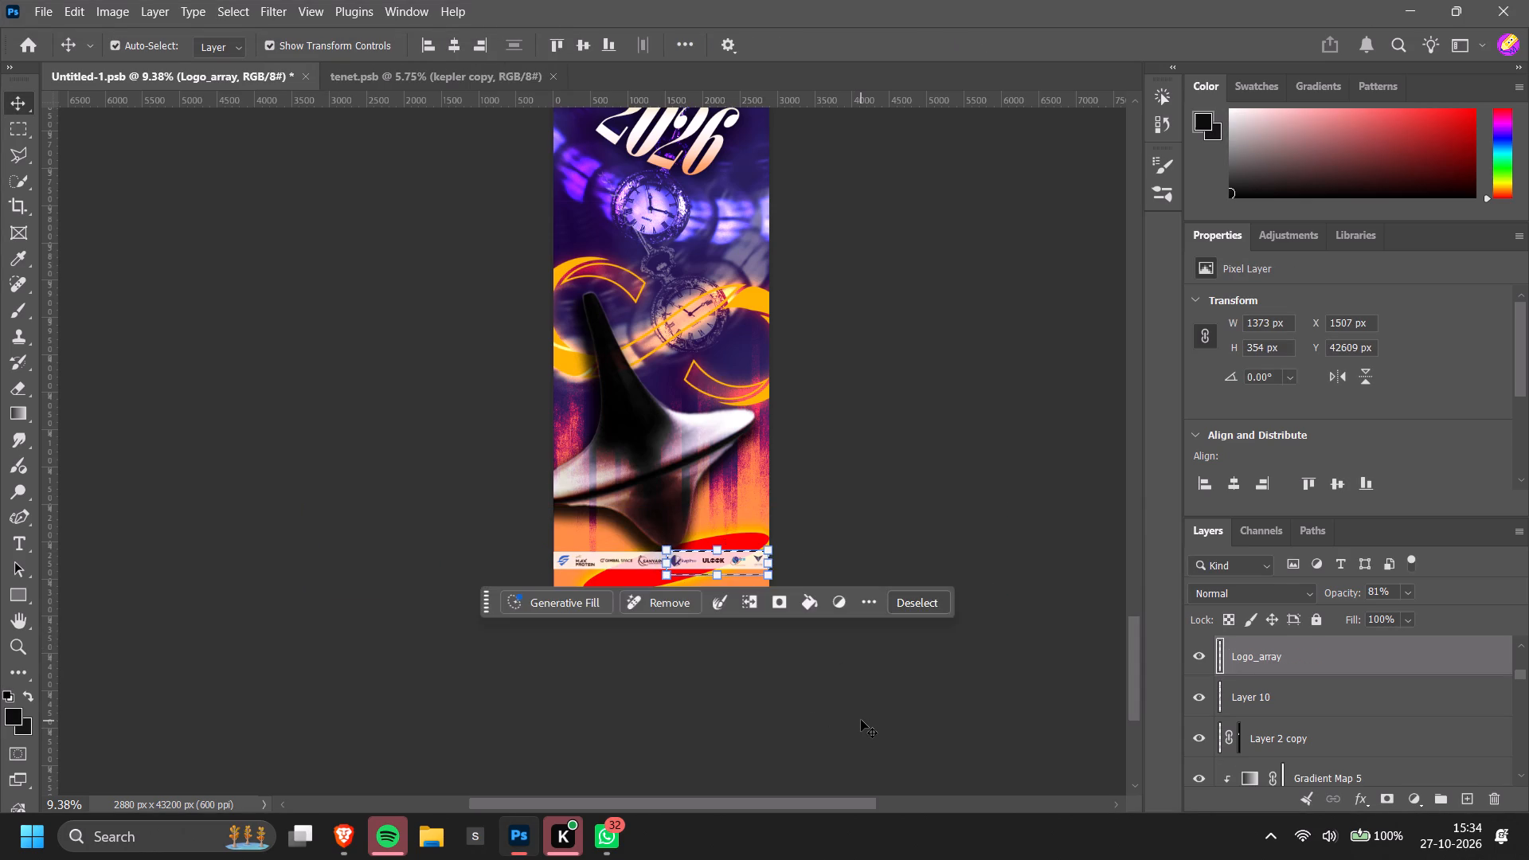
pyautogui.click(861, 720)
pyautogui.click(929, 602)
# Examine the whole banner from the footer up to the vertical title lettering and header.
pyautogui.scroll(4, 914, 654)
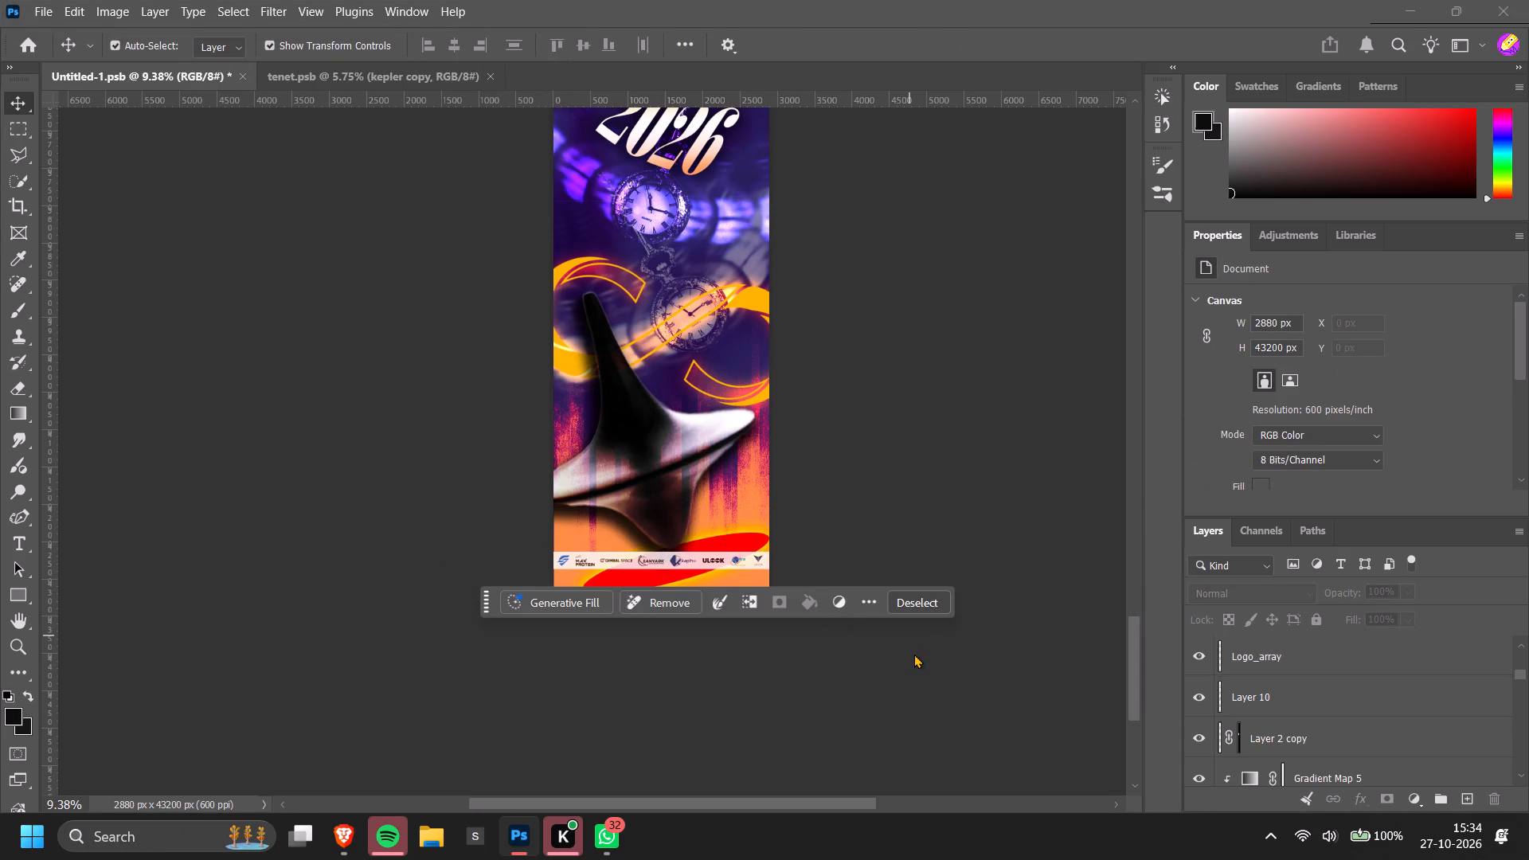
pyautogui.scroll(2, 914, 654)
pyautogui.keyDown('alt'); pyautogui.scroll(-6, 916, 655); pyautogui.keyUp('alt')
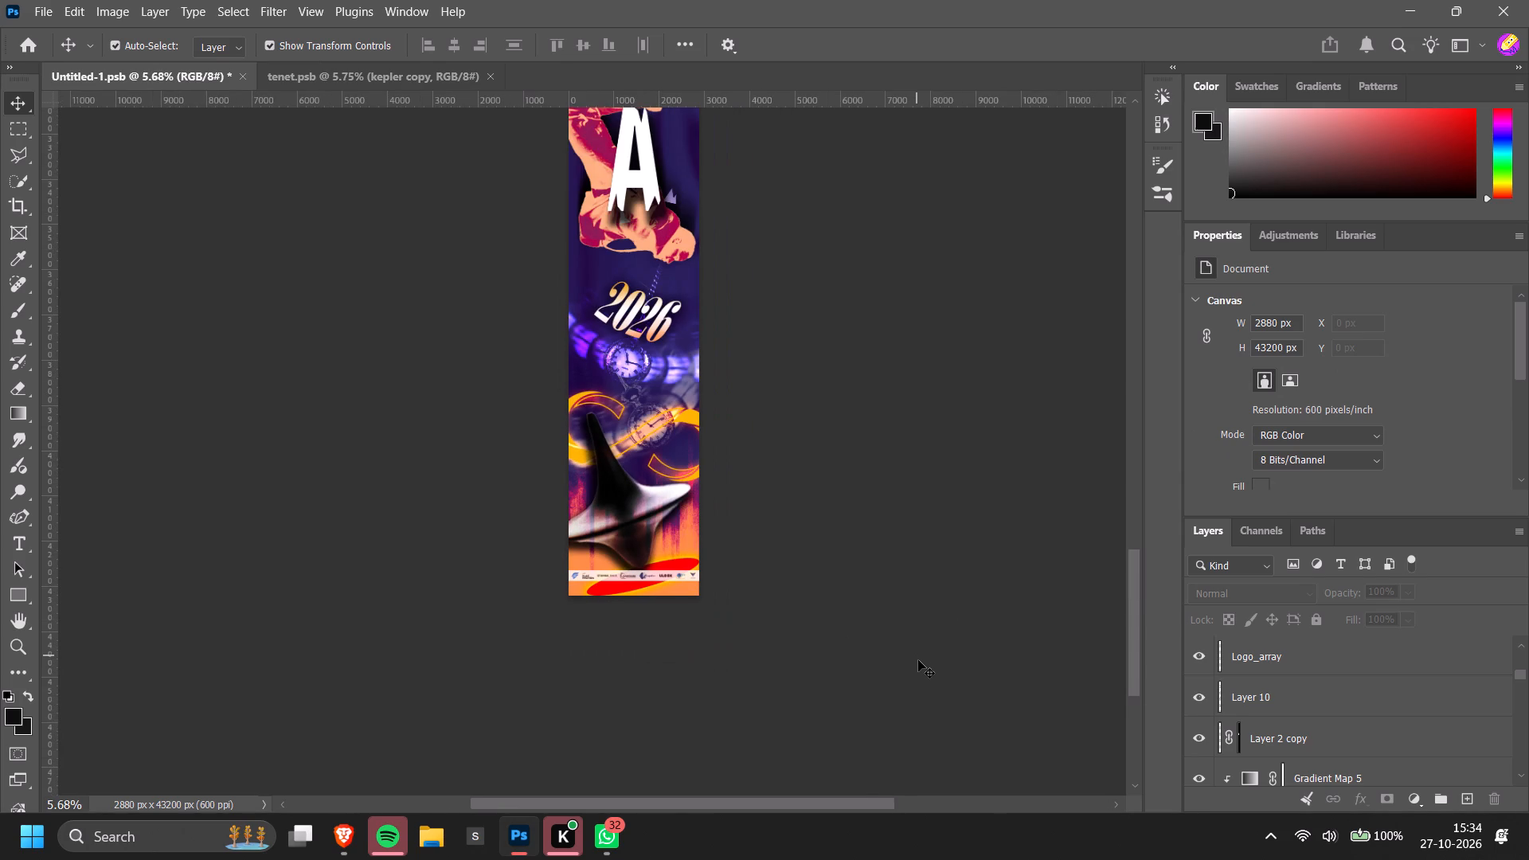
pyautogui.scroll(6, 864, 644)
pyautogui.keyDown('alt'); pyautogui.scroll(-3, 857, 631); pyautogui.keyUp('alt')
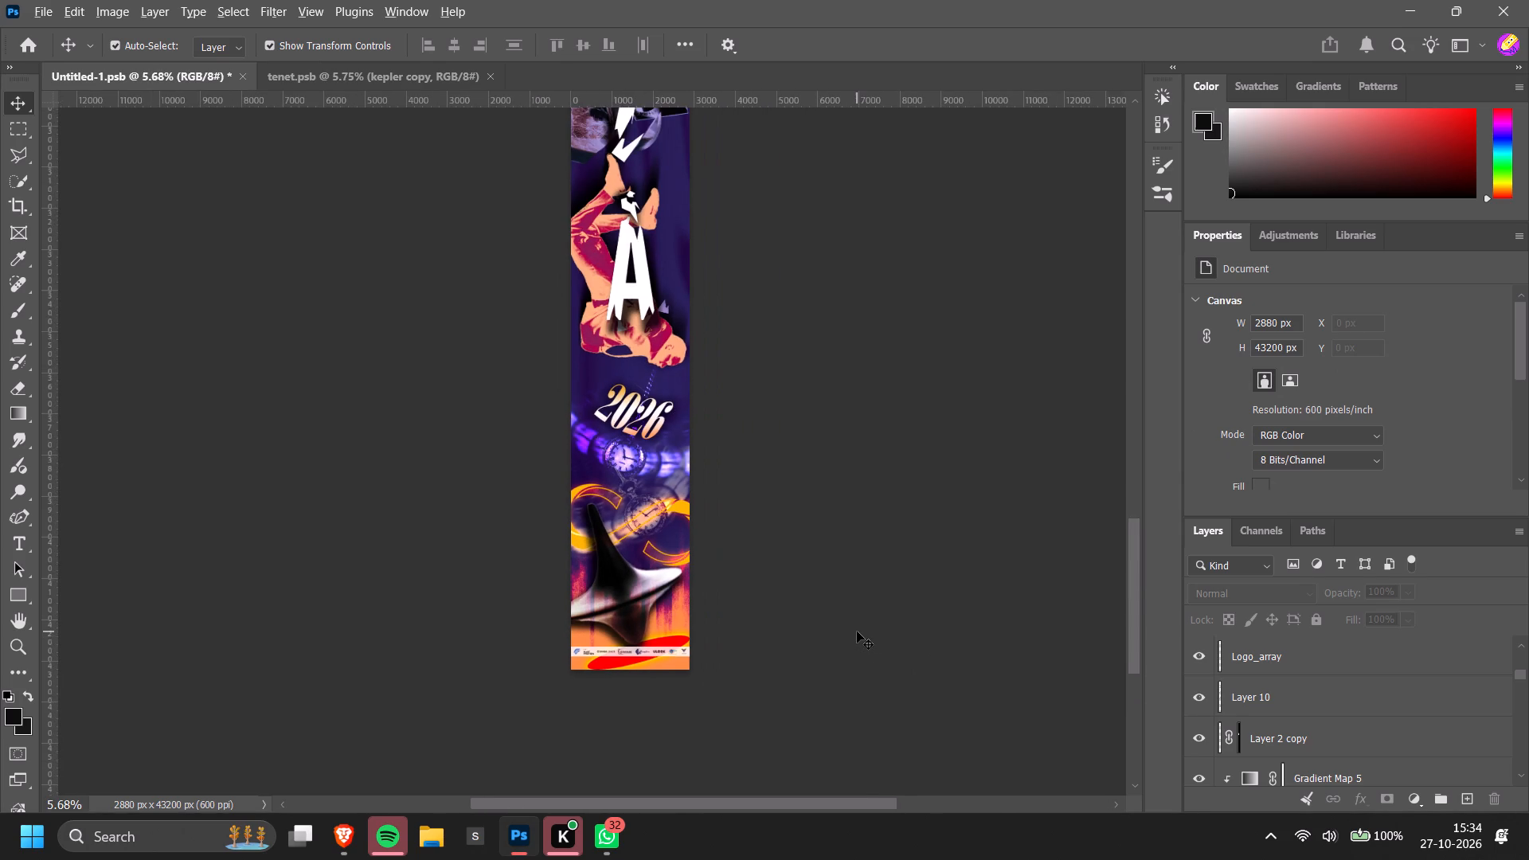
pyautogui.scroll(8, 854, 639)
pyautogui.keyDown('alt'); pyautogui.scroll(-4, 854, 639); pyautogui.keyUp('alt')
pyautogui.scroll(10, 854, 639)
pyautogui.keyDown('alt'); pyautogui.scroll(-3, 856, 635); pyautogui.keyUp('alt')
pyautogui.scroll(20, 842, 636)
pyautogui.scroll(1, 842, 636)
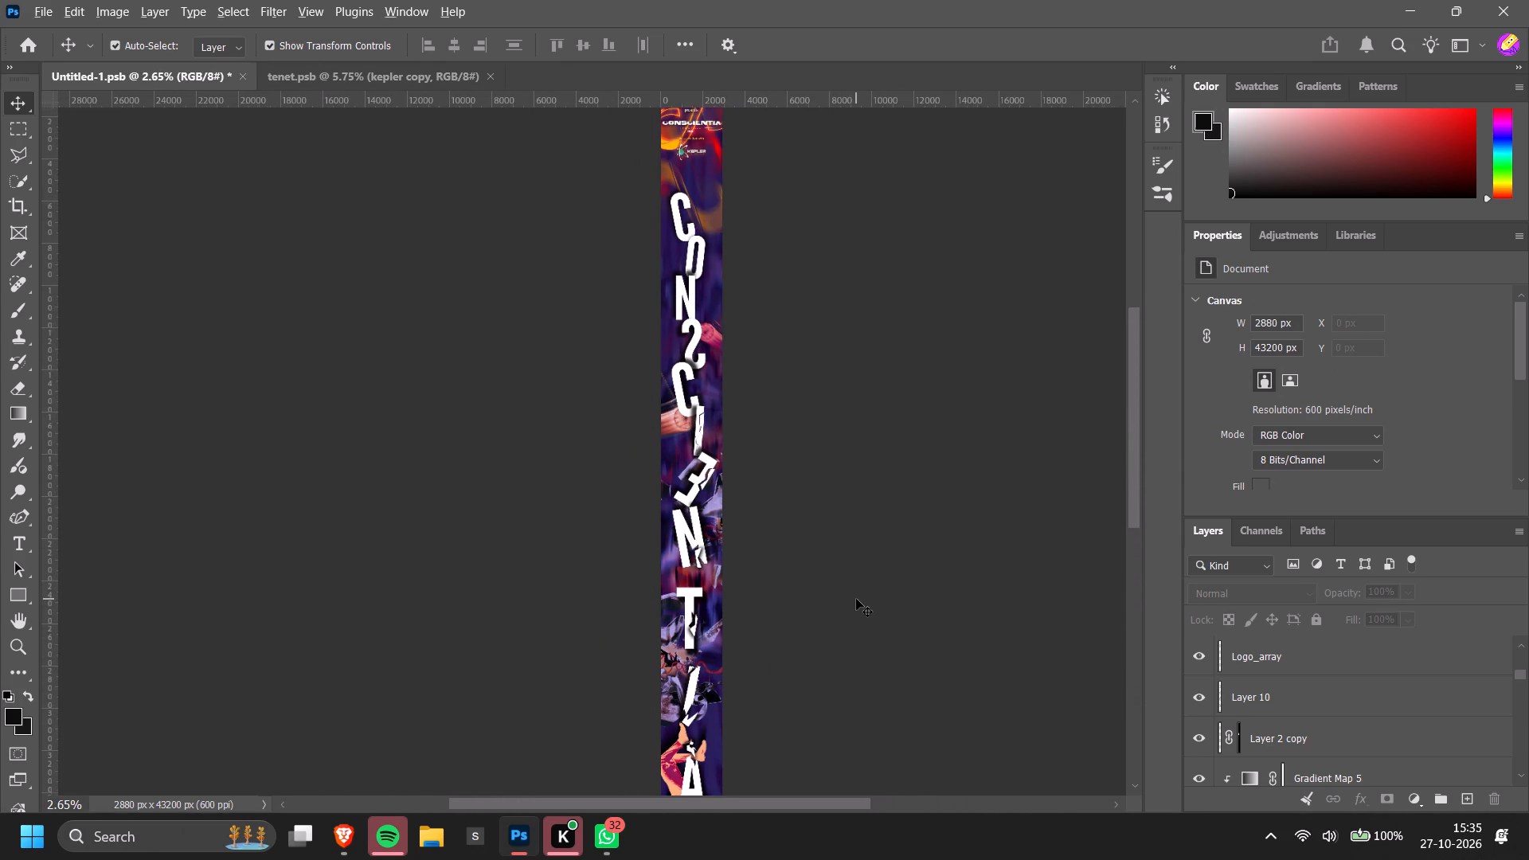
pyautogui.keyDown('alt'); pyautogui.scroll(-1, 856, 599); pyautogui.keyUp('alt')
pyautogui.keyDown('alt'); pyautogui.scroll(8, 690, 222); pyautogui.keyUp('alt')
# Rotate the vertical title lettering on Layer 10 by about 0.43° and check its alignment along the banner's full height.
pyautogui.click(671, 240)
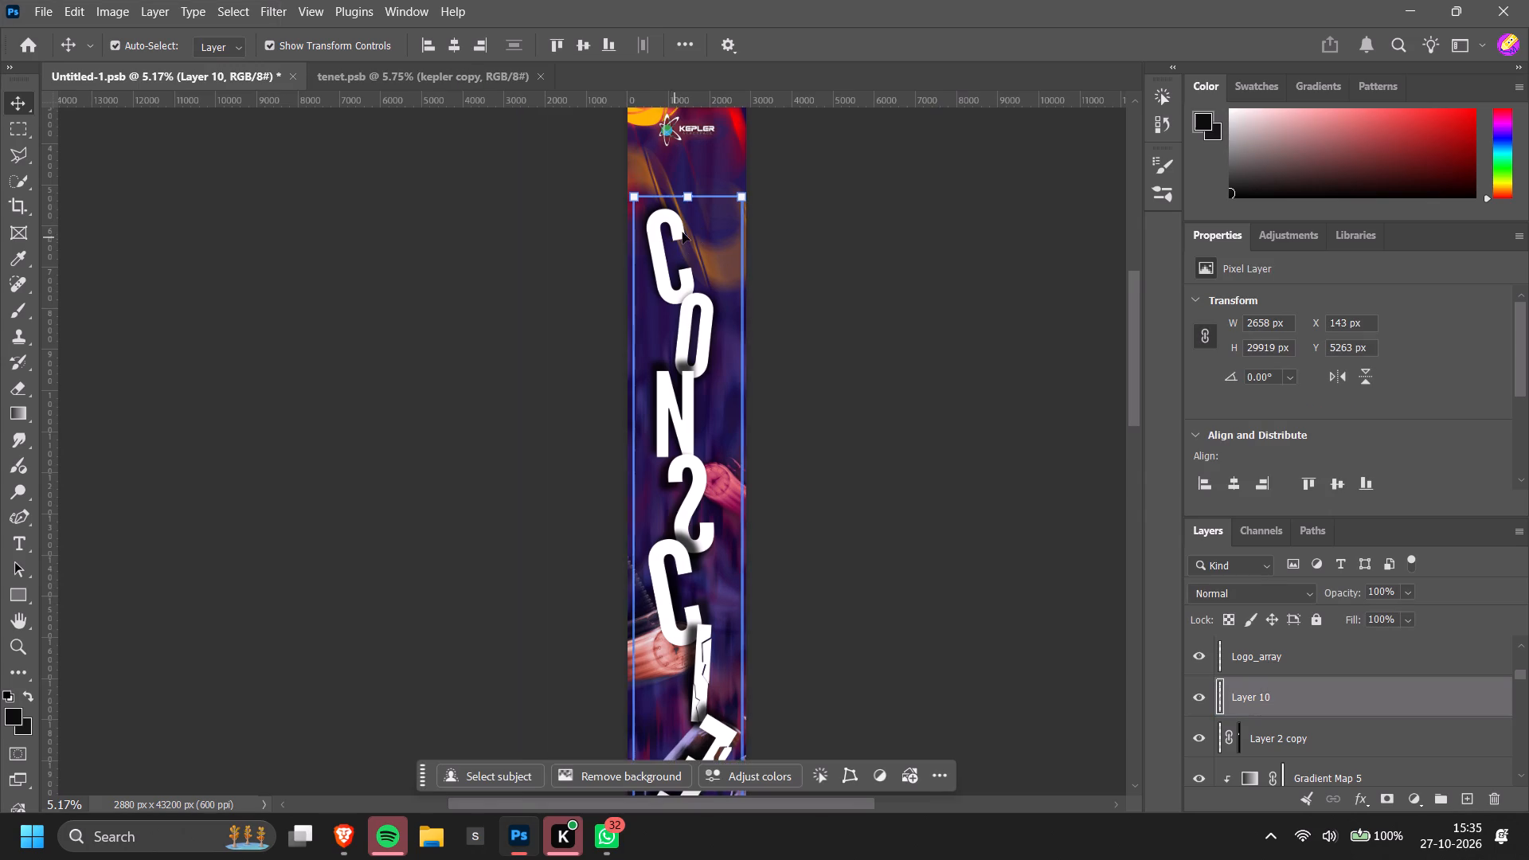
pyautogui.click(756, 182)
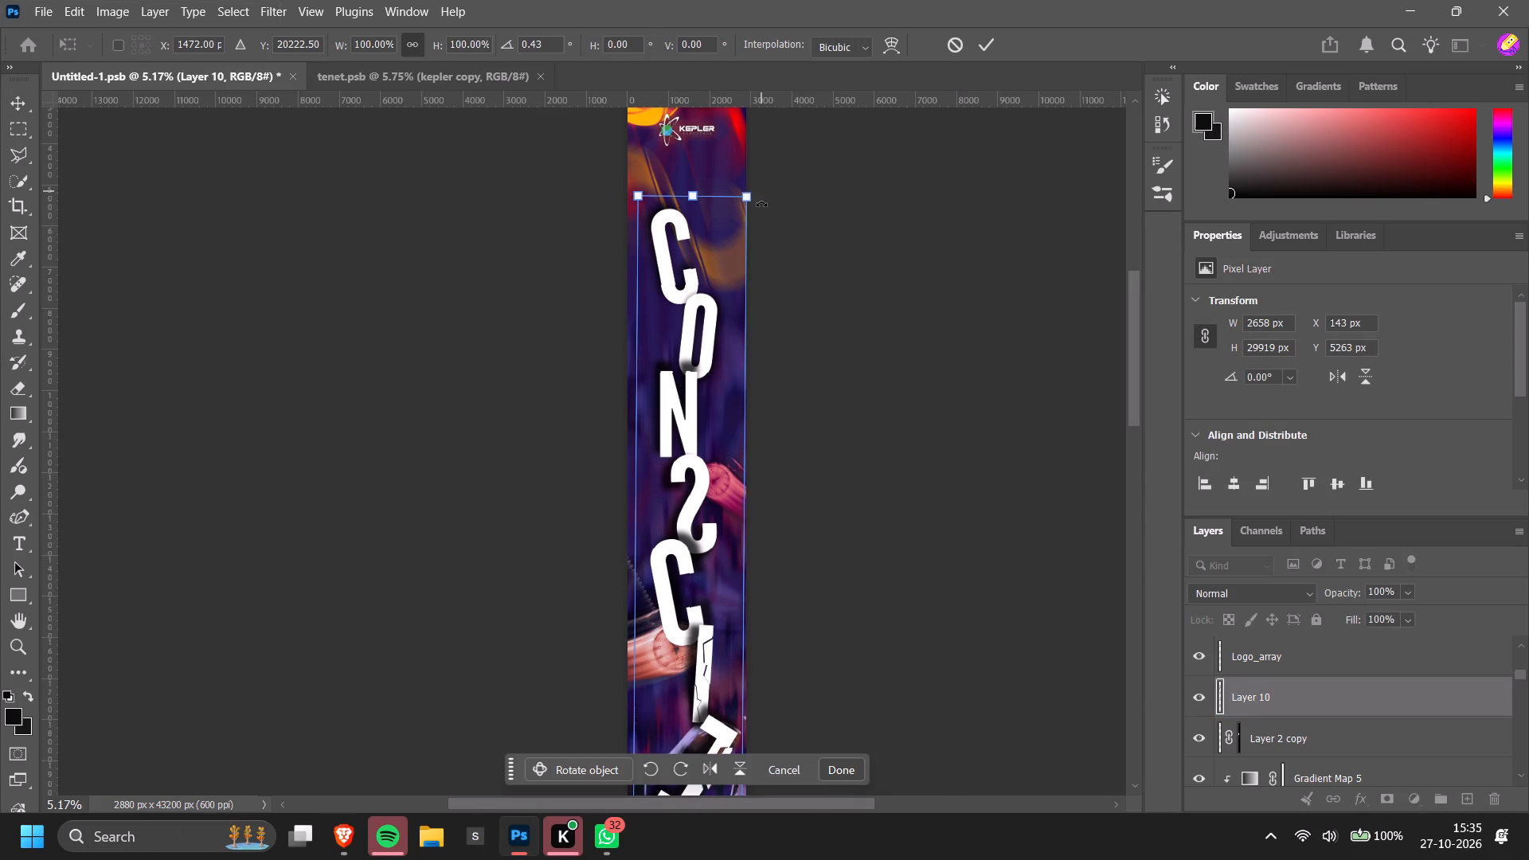
pyautogui.scroll(-2, 895, 472)
pyautogui.scroll(-20, 898, 483)
pyautogui.scroll(-7, 898, 483)
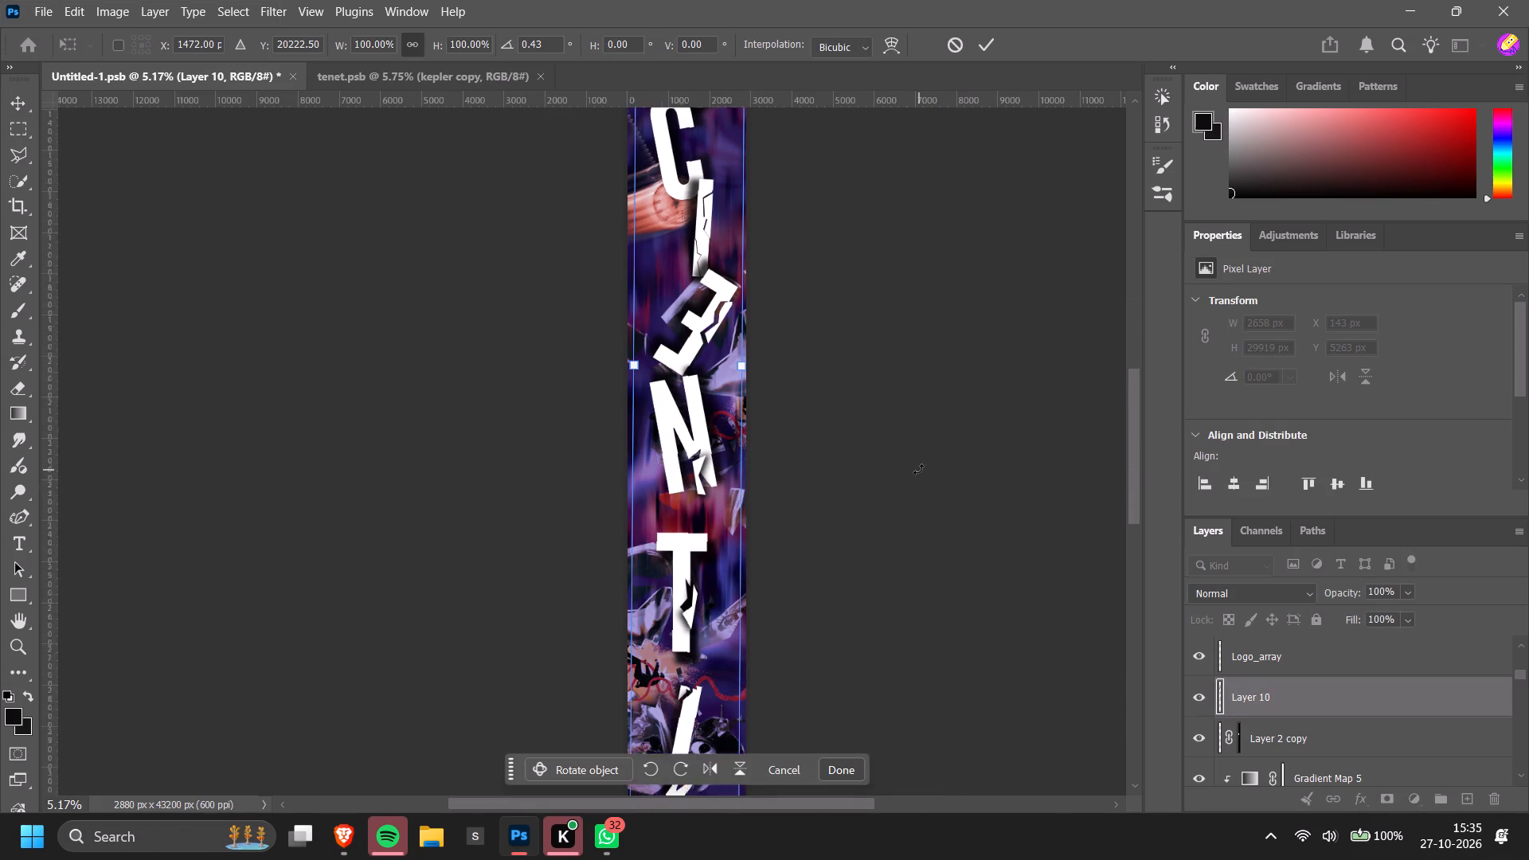
pyautogui.scroll(-18, 918, 469)
pyautogui.scroll(1, 898, 578)
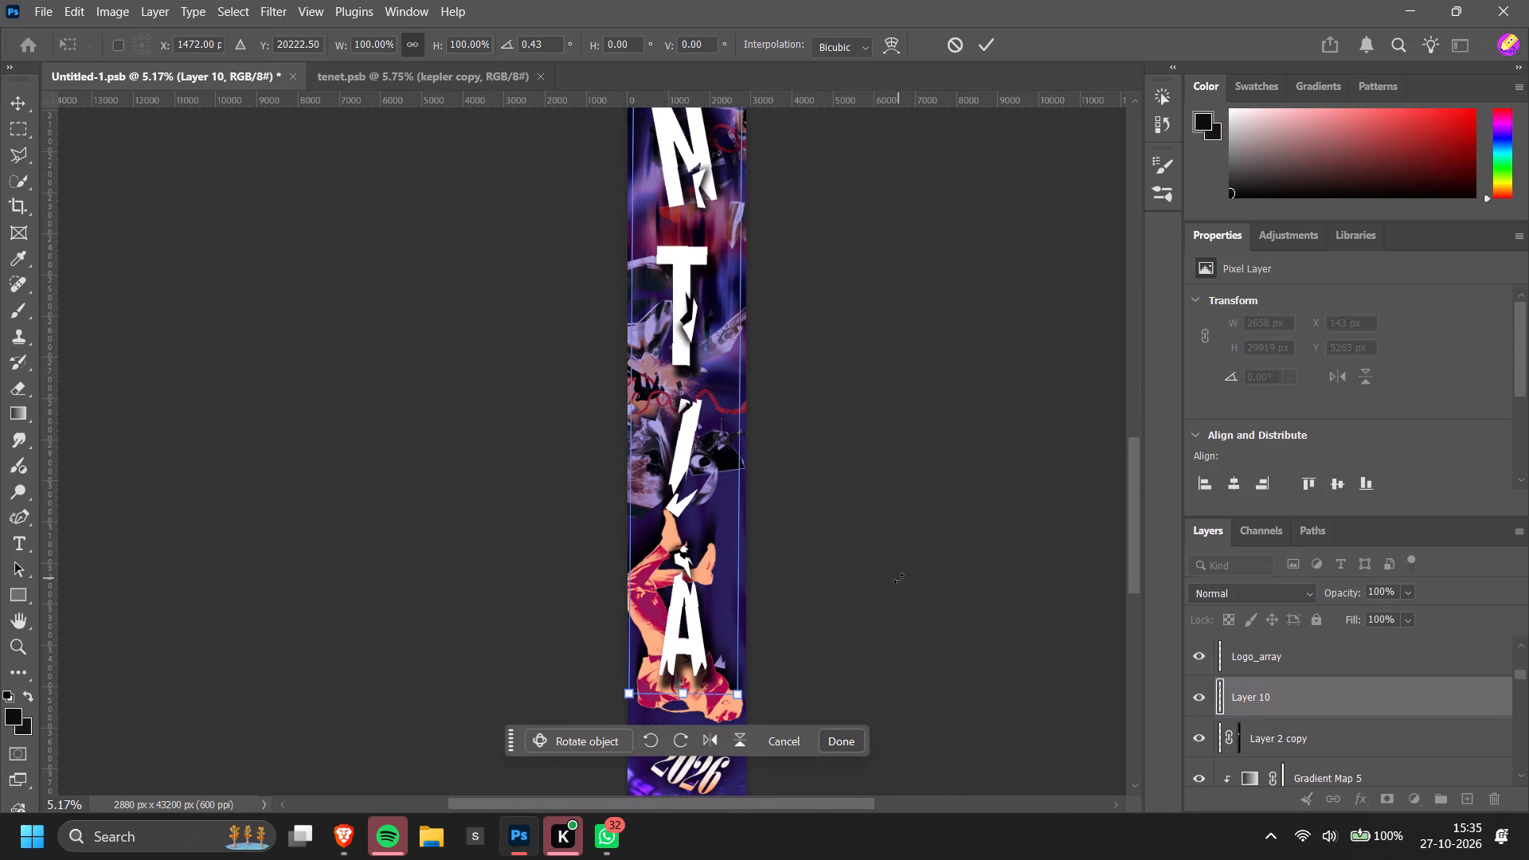
pyautogui.scroll(20, 898, 578)
pyautogui.scroll(10, 898, 578)
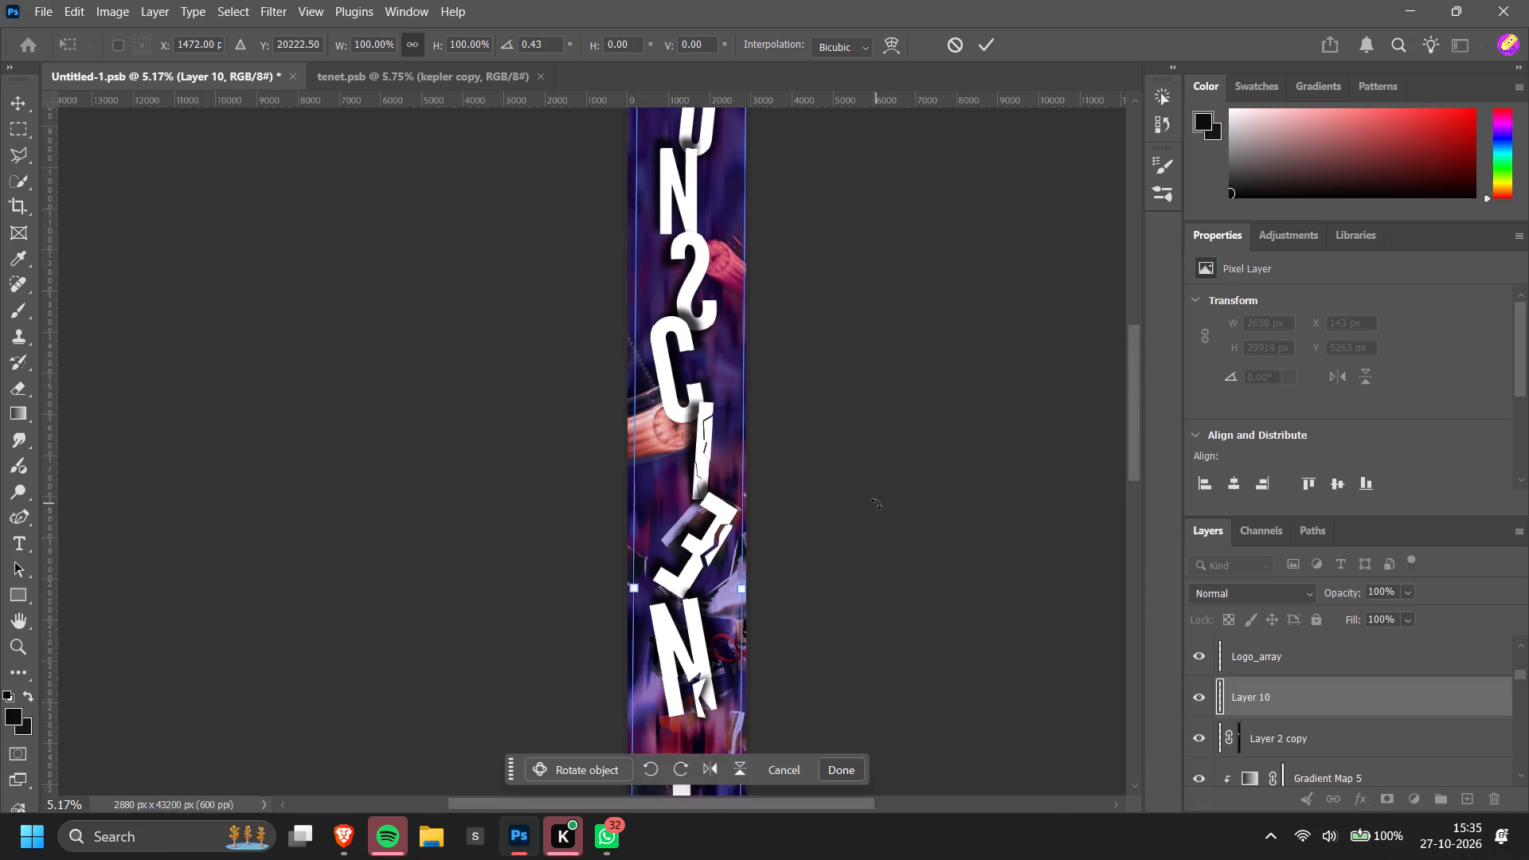
pyautogui.scroll(15, 876, 503)
pyautogui.scroll(1, 757, 201)
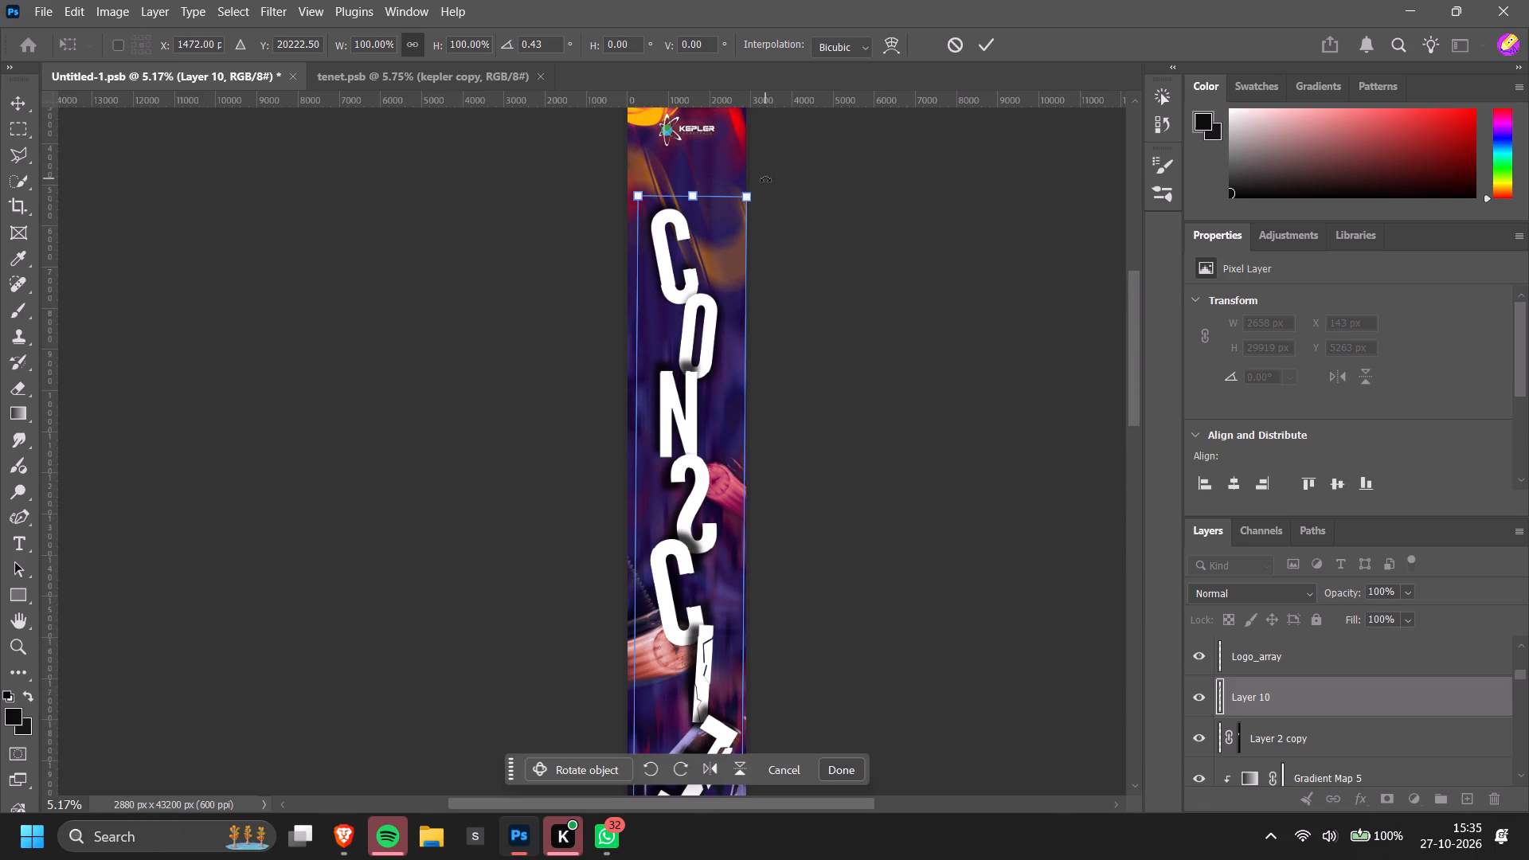
pyautogui.click(835, 759)
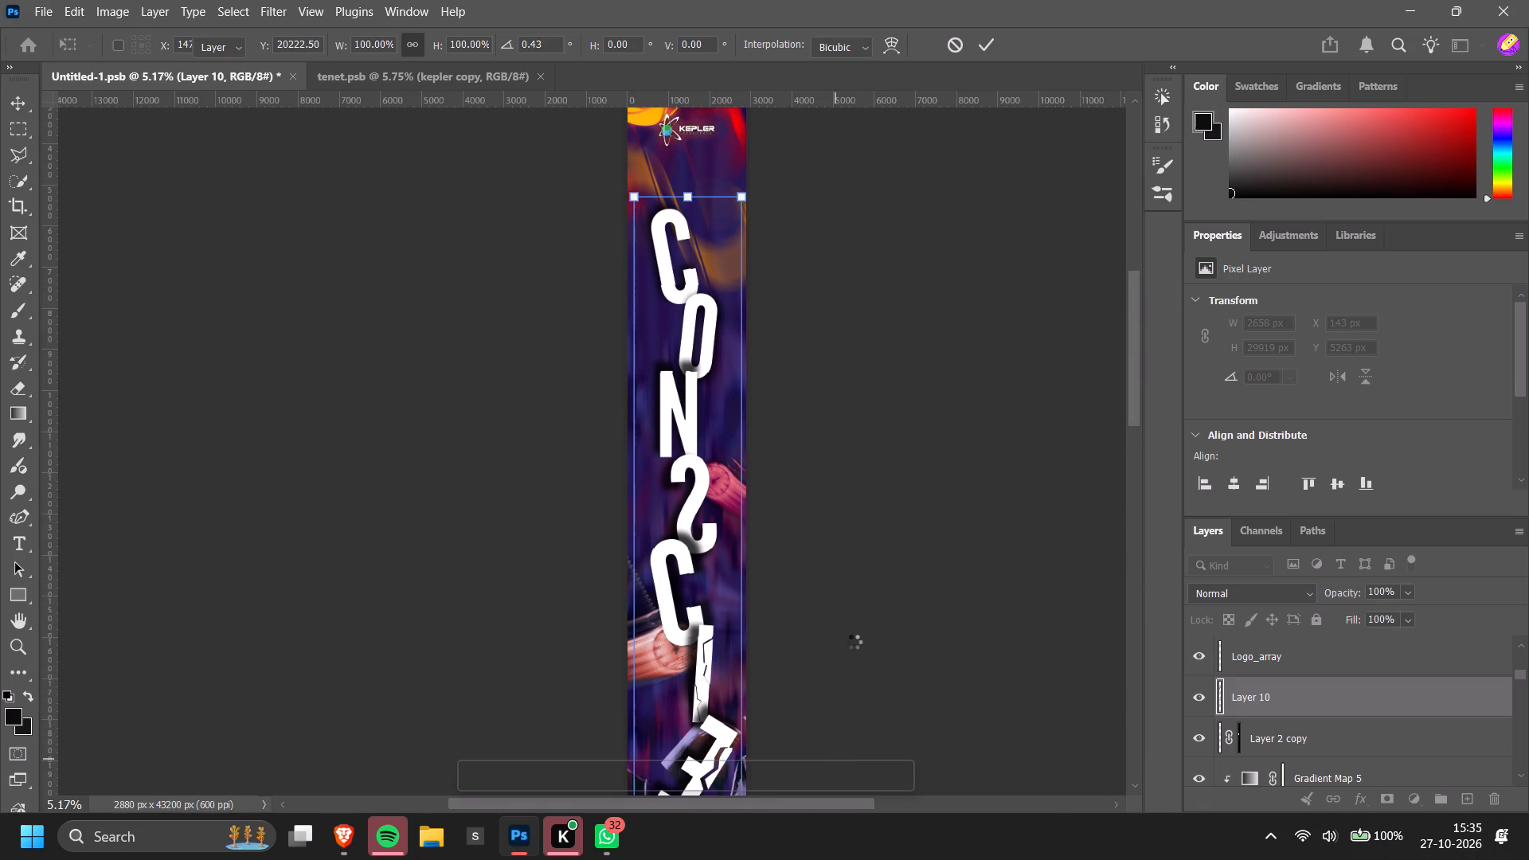
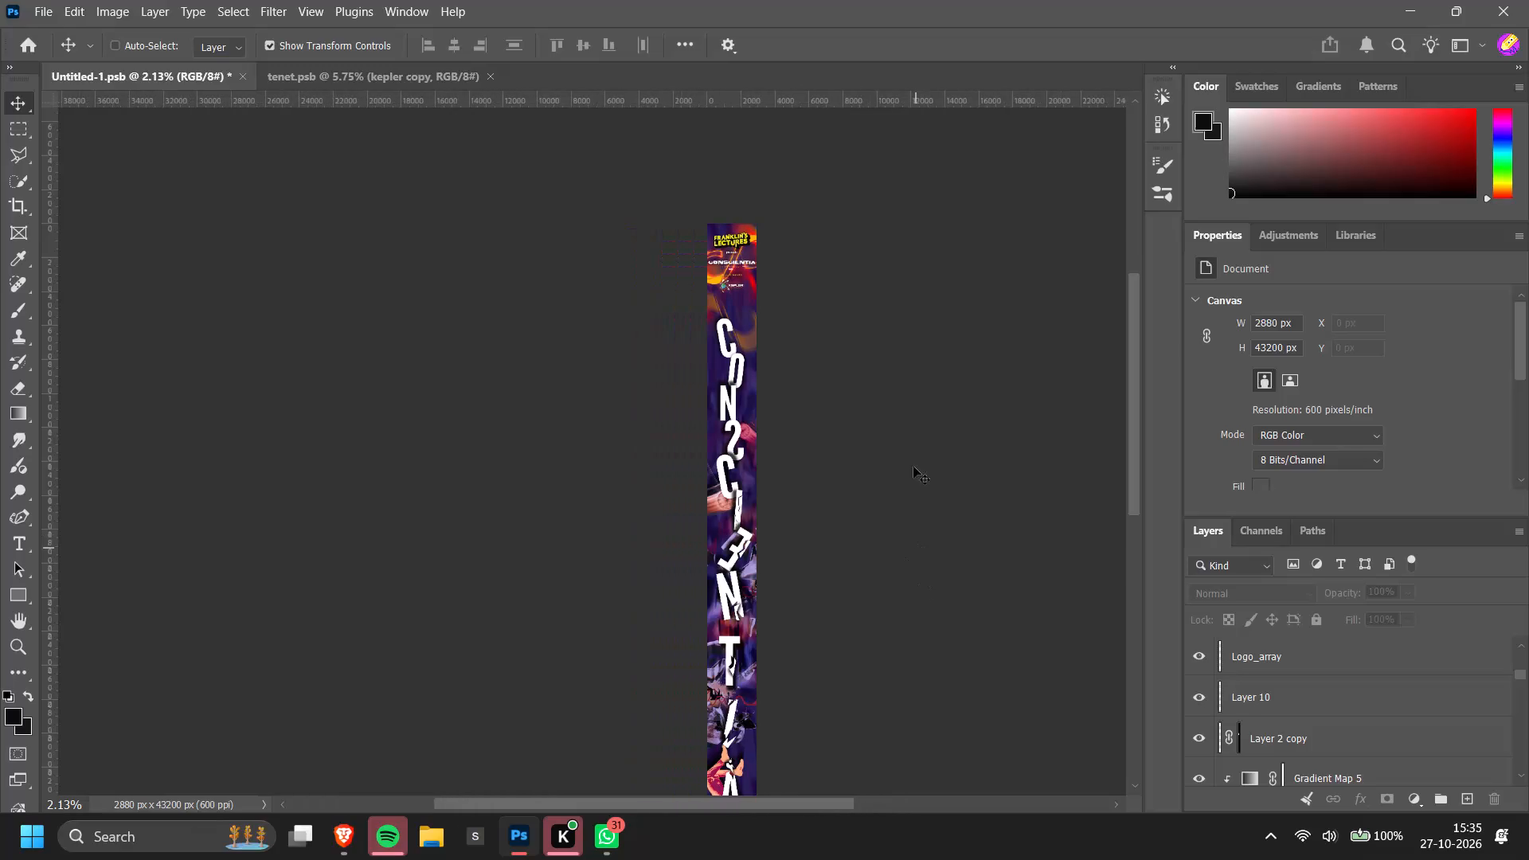
# Move the Franklin's Lectures logo in the header down slightly, to about X 375 px, Y 563 px.
pyautogui.keyDown('alt'); pyautogui.scroll(3, 827, 188); pyautogui.keyUp('alt')
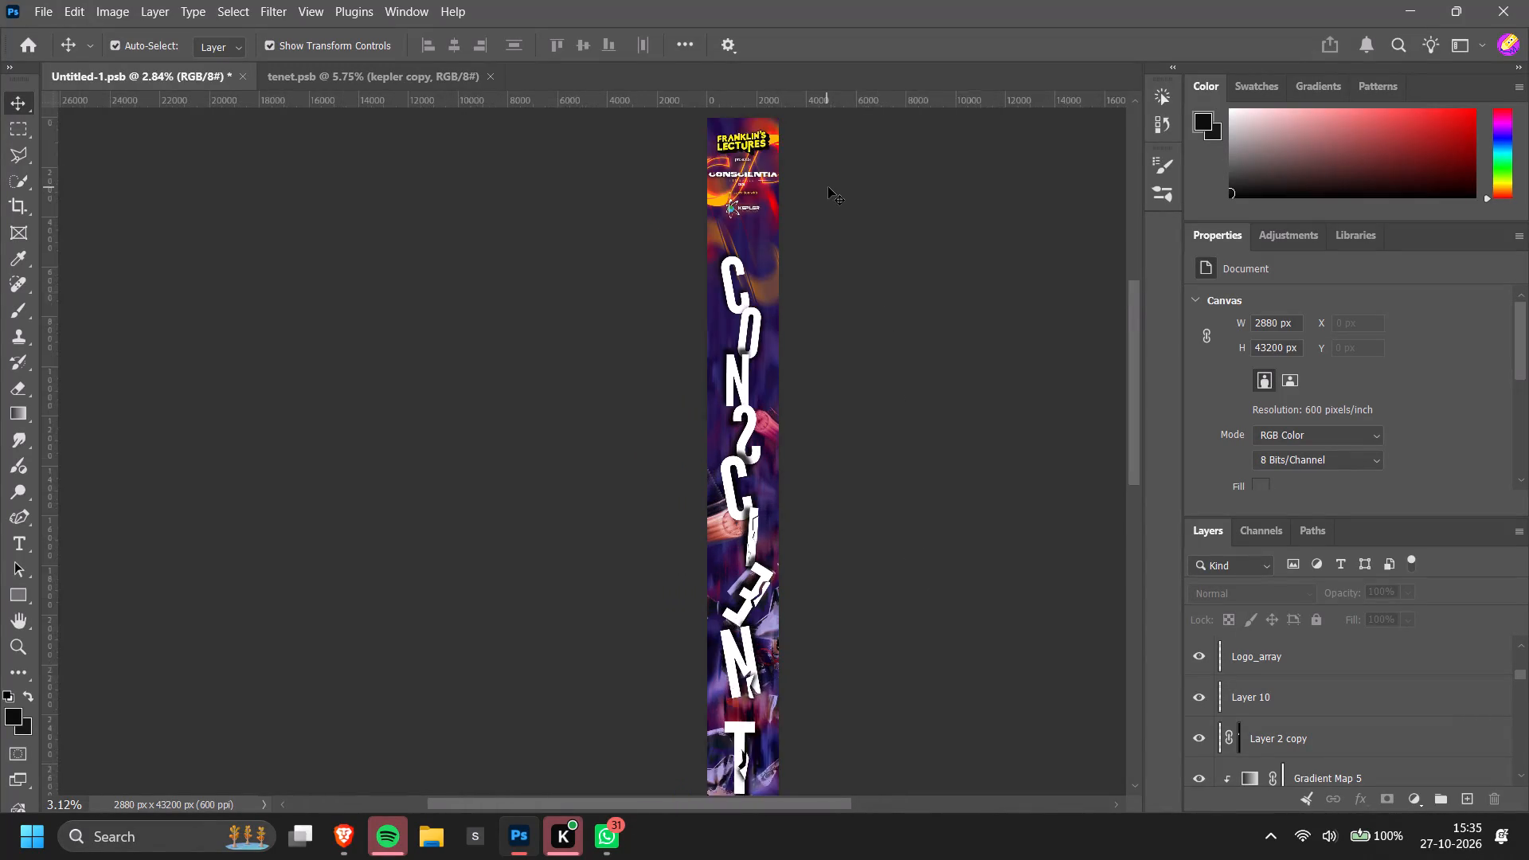
pyautogui.keyDown('alt'); pyautogui.scroll(12, 828, 187); pyautogui.keyUp('alt')
pyautogui.keyDown('alt'); pyautogui.scroll(14, 718, 201); pyautogui.keyUp('alt')
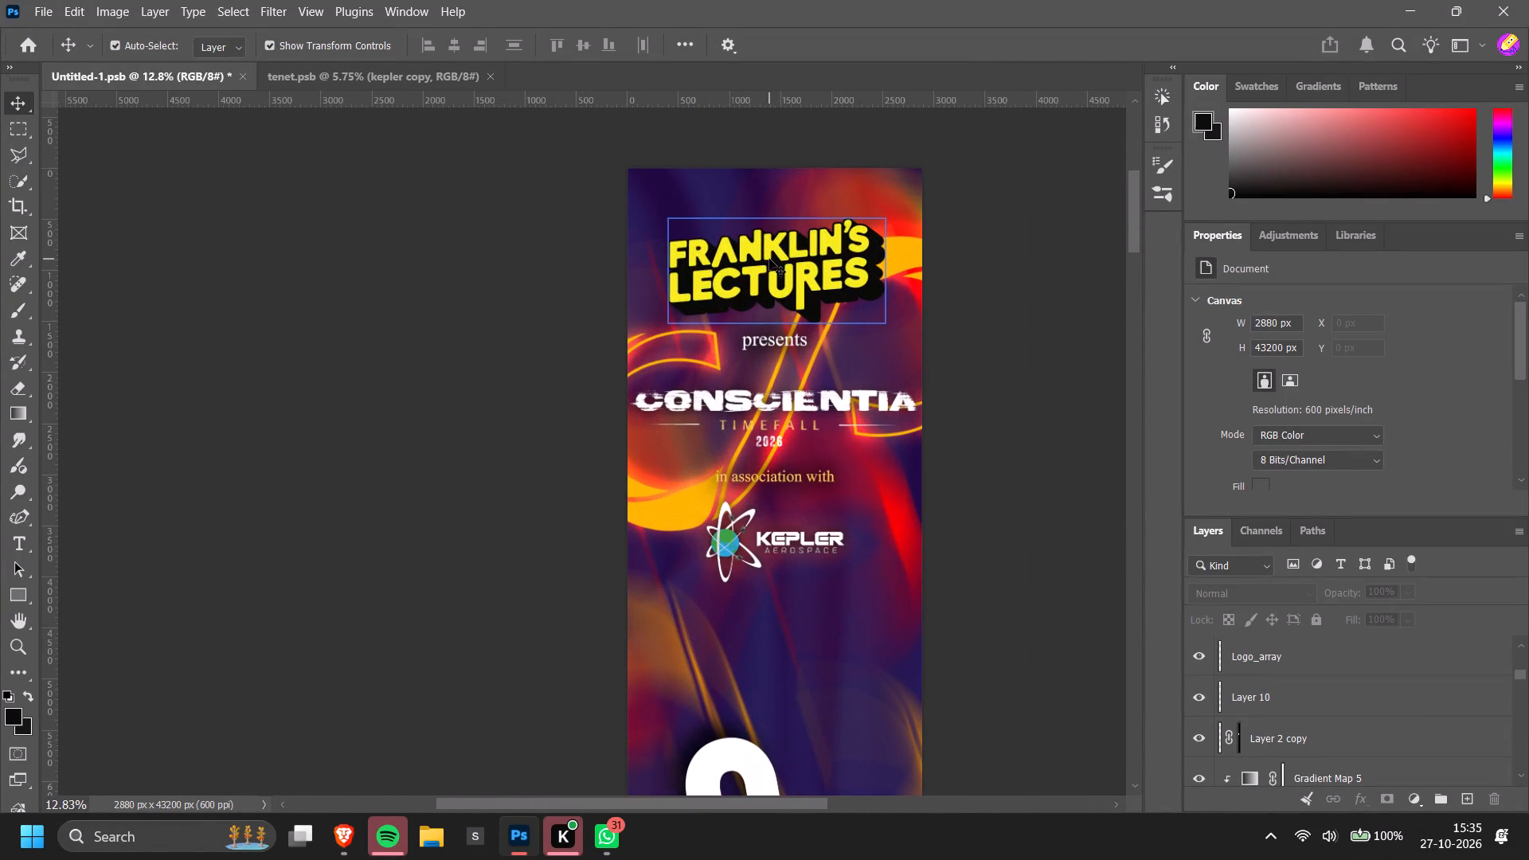
pyautogui.moveTo(769, 259); pyautogui.dragTo(767, 266)
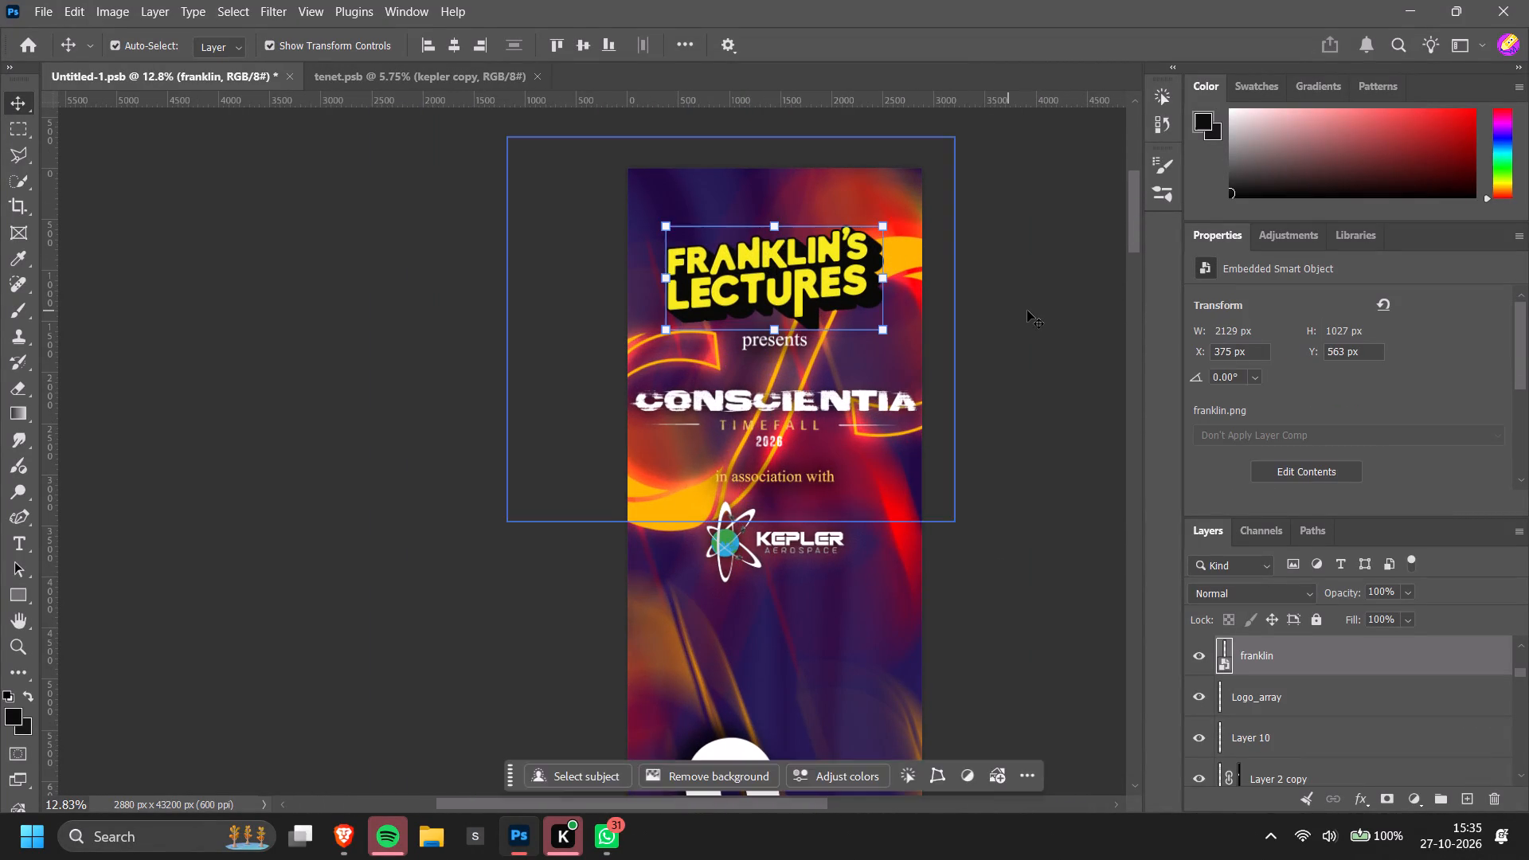
pyautogui.click(1027, 311)
# Move the Kepler Aerospace logo down to about Y 3359 px and centre it horizontally on the banner.
pyautogui.keyDown('alt'); pyautogui.scroll(-9, 1027, 311); pyautogui.keyUp('alt')
pyautogui.keyDown('ctrl'); pyautogui.scroll(8, 1007, 347); pyautogui.keyUp('ctrl')
pyautogui.scroll(-2, 1011, 336)
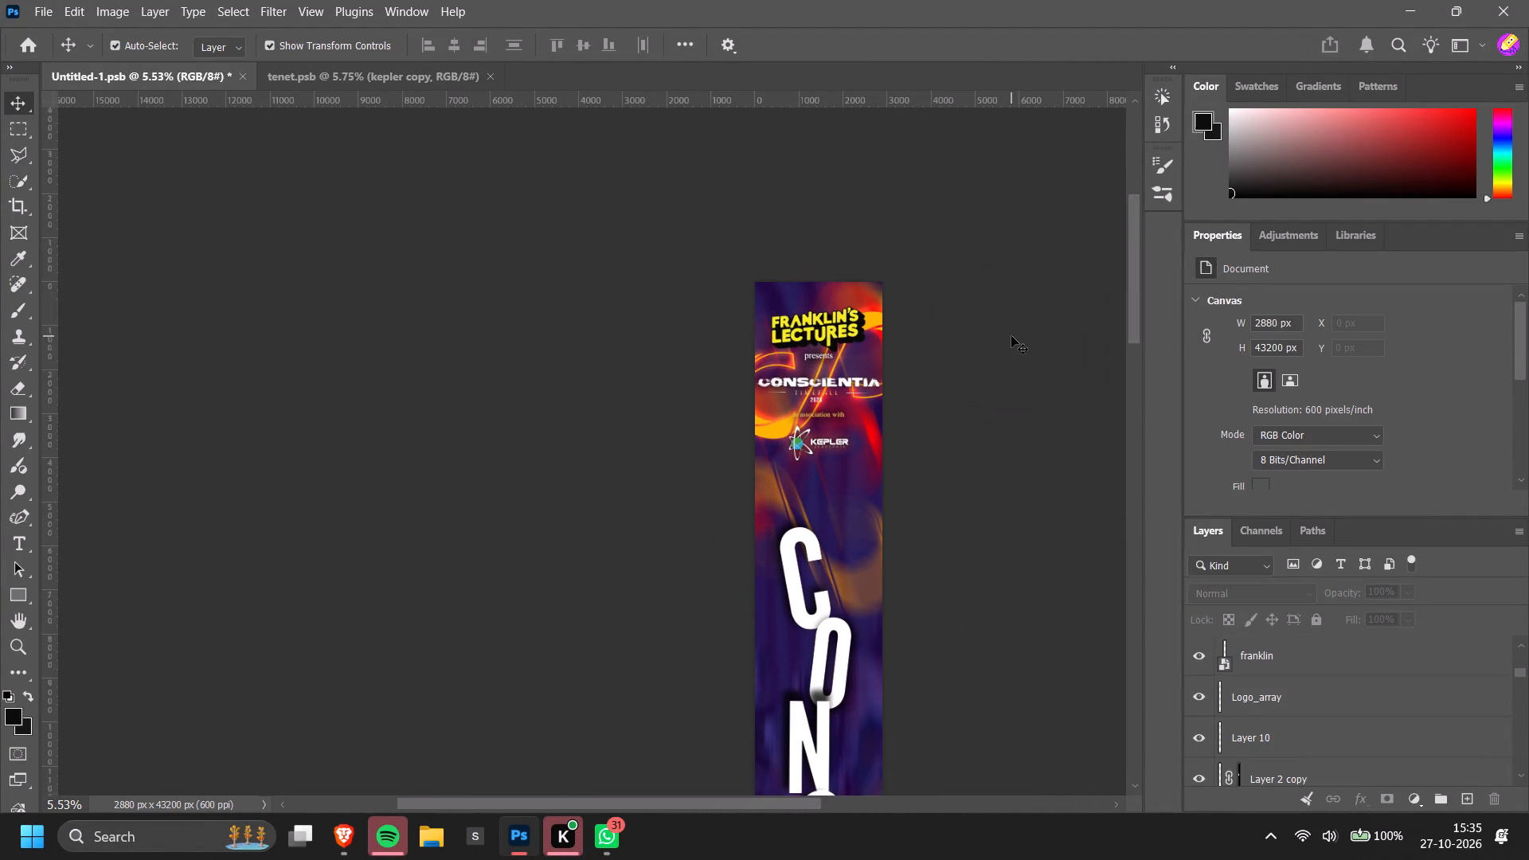
pyautogui.scroll(-5, 1011, 336)
pyautogui.keyDown('ctrl'); pyautogui.scroll(4, 1013, 331); pyautogui.keyUp('ctrl')
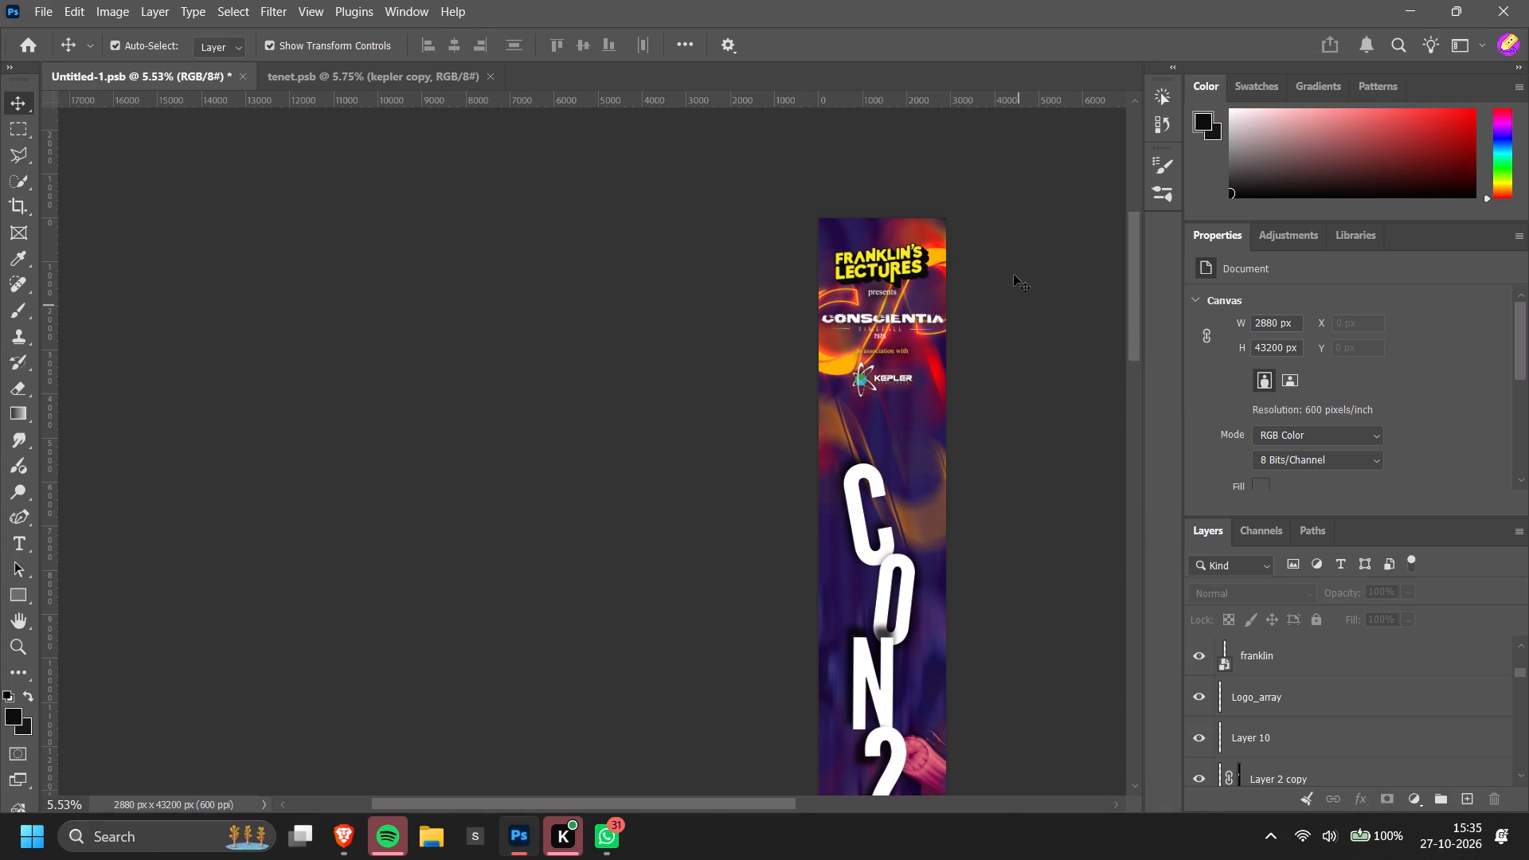
pyautogui.scroll(4, 1014, 275)
pyautogui.keyDown('alt'); pyautogui.scroll(6, 1007, 410); pyautogui.keyUp('alt')
pyautogui.moveTo(917, 446); pyautogui.dragTo(917, 463)
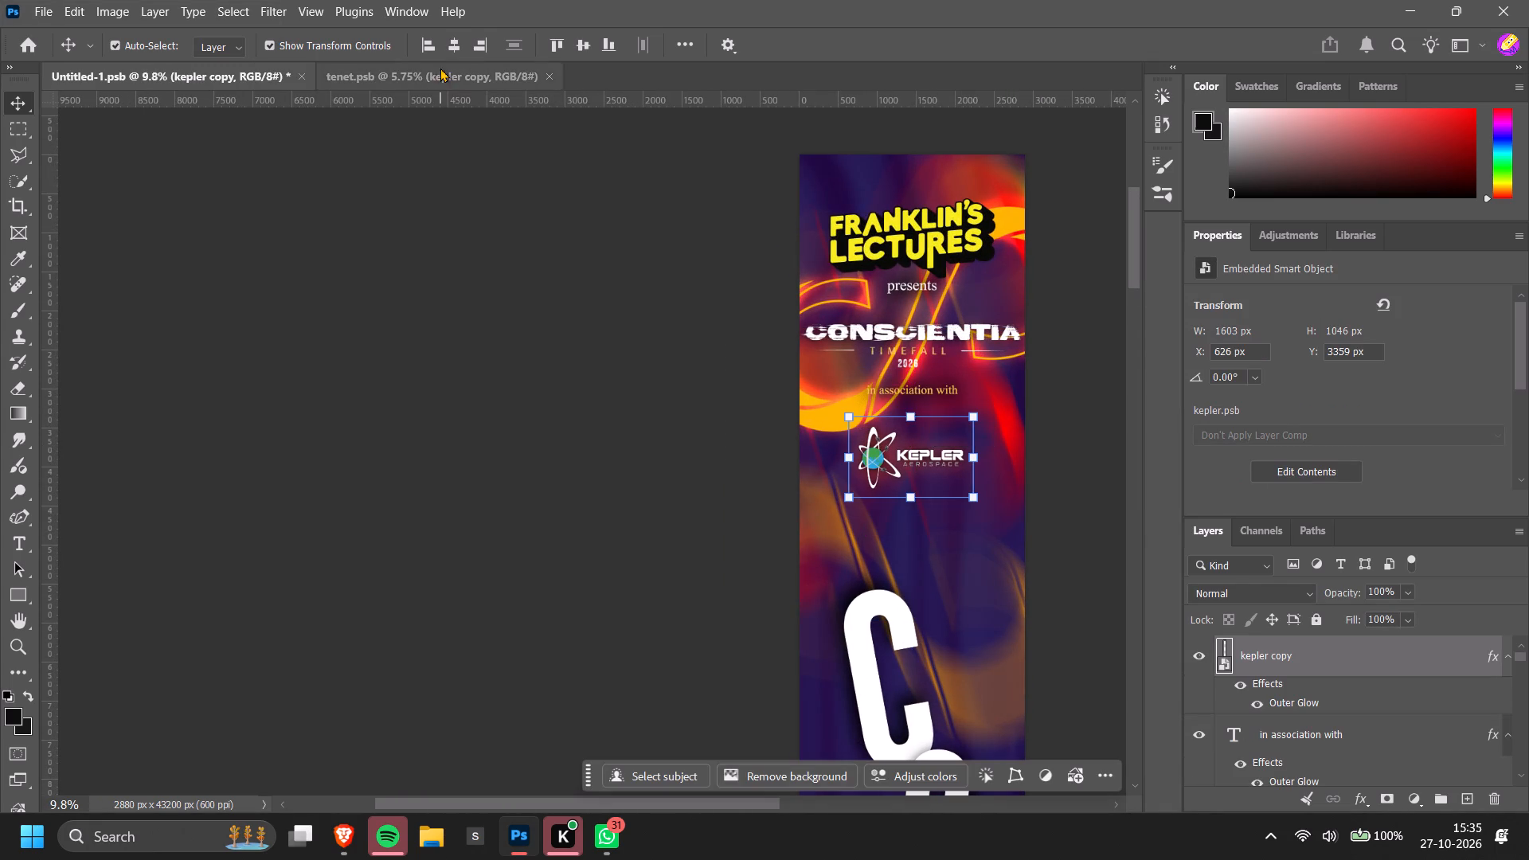
pyautogui.click(459, 52)
pyautogui.click(495, 380)
# Move the Consci_Logo copy artwork behind the header down to about Y 893 px.
pyautogui.keyDown('ctrl'); pyautogui.scroll(-7, 495, 380); pyautogui.keyUp('ctrl')
pyautogui.keyDown('ctrl'); pyautogui.scroll(-4, 893, 346); pyautogui.keyUp('ctrl')
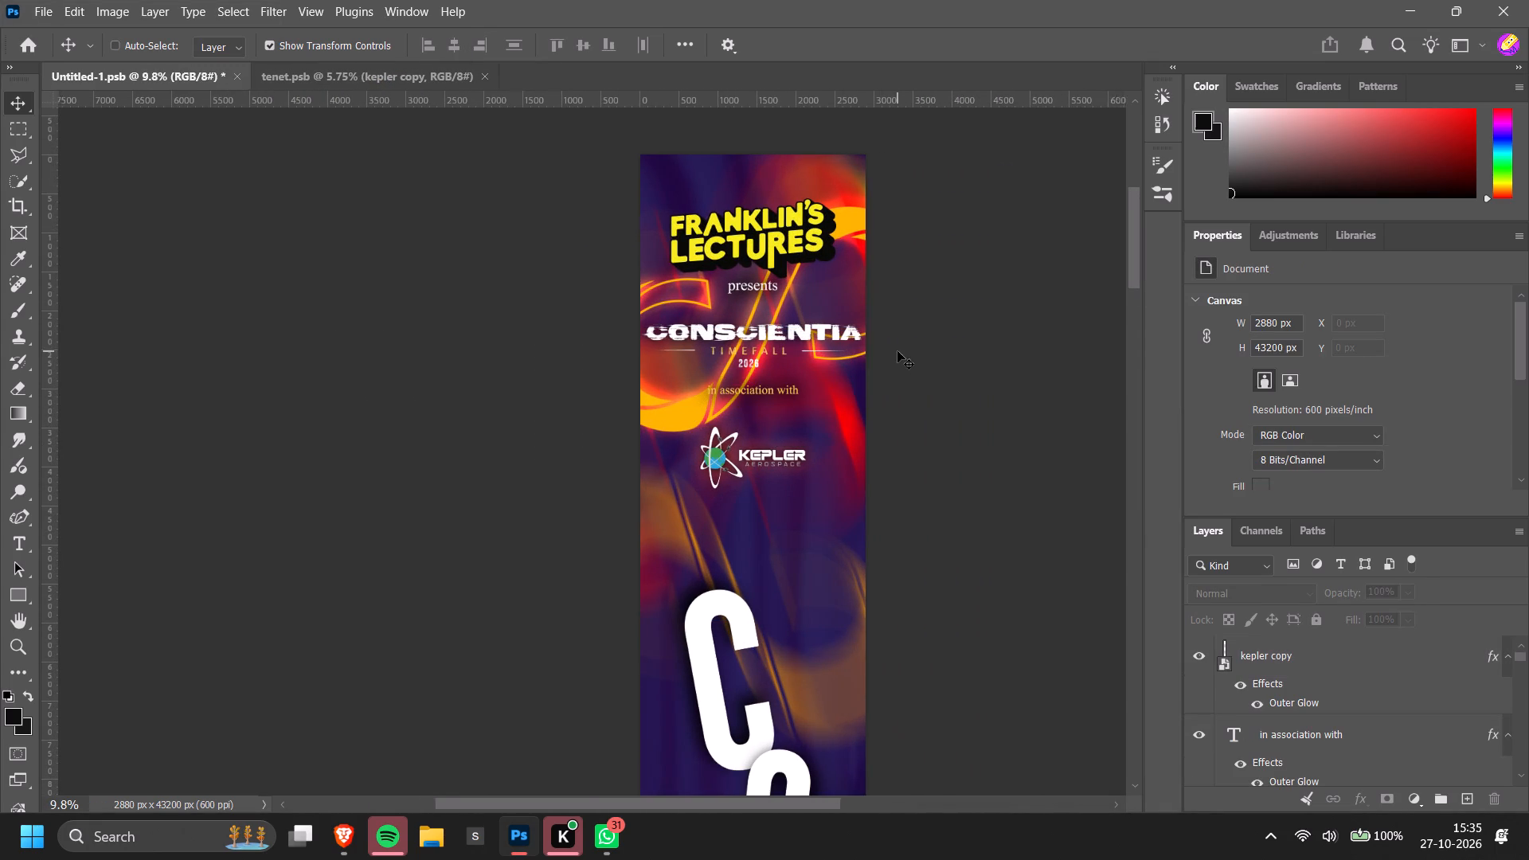
pyautogui.keyDown('ctrl'); pyautogui.scroll(-1, 897, 351); pyautogui.keyUp('ctrl')
pyautogui.scroll(12, 905, 358)
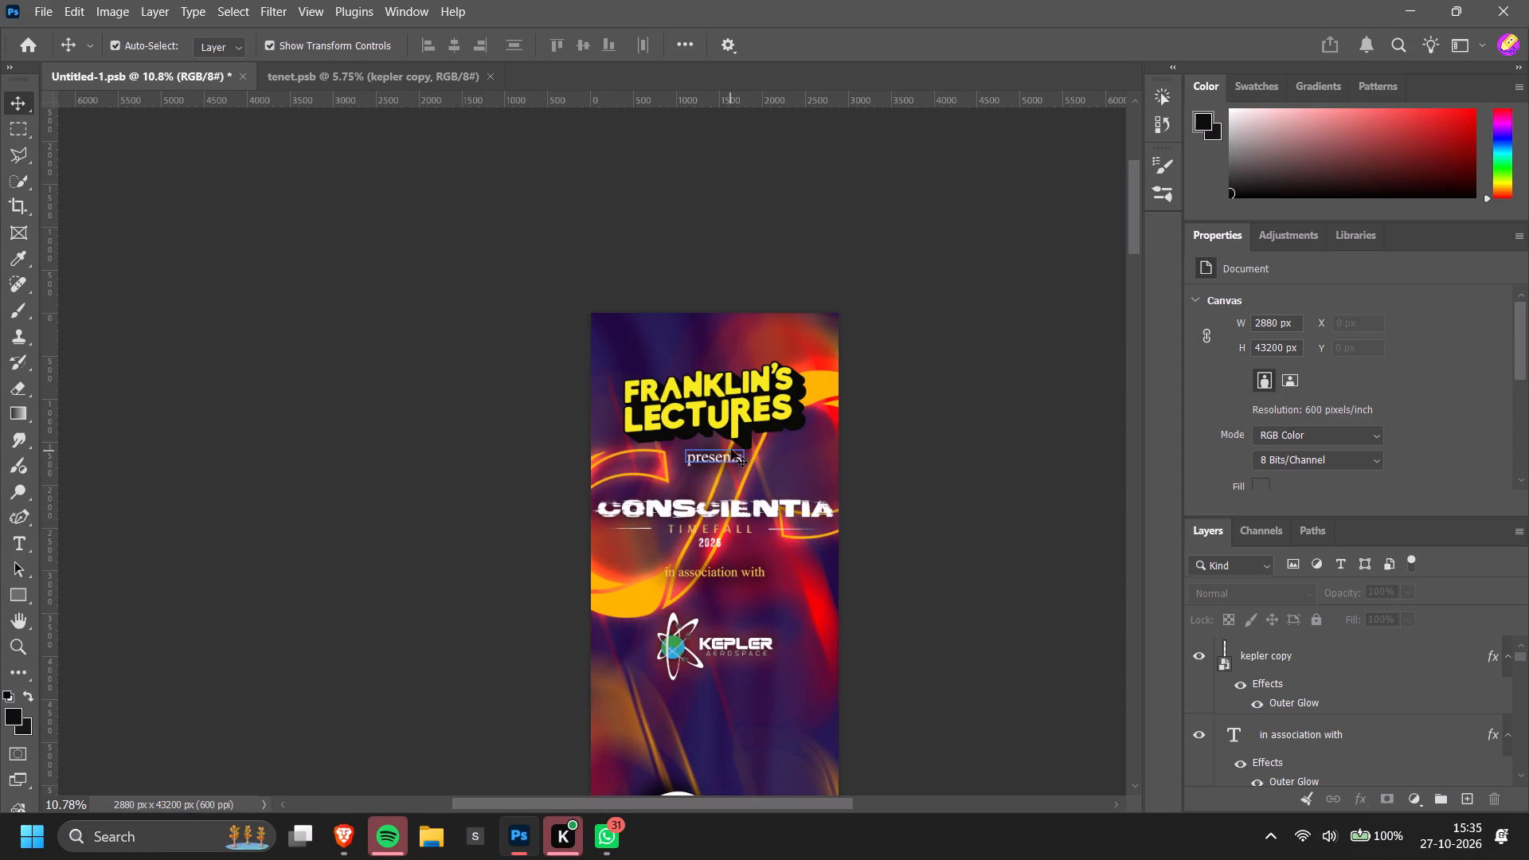
pyautogui.moveTo(835, 389); pyautogui.dragTo(835, 410)
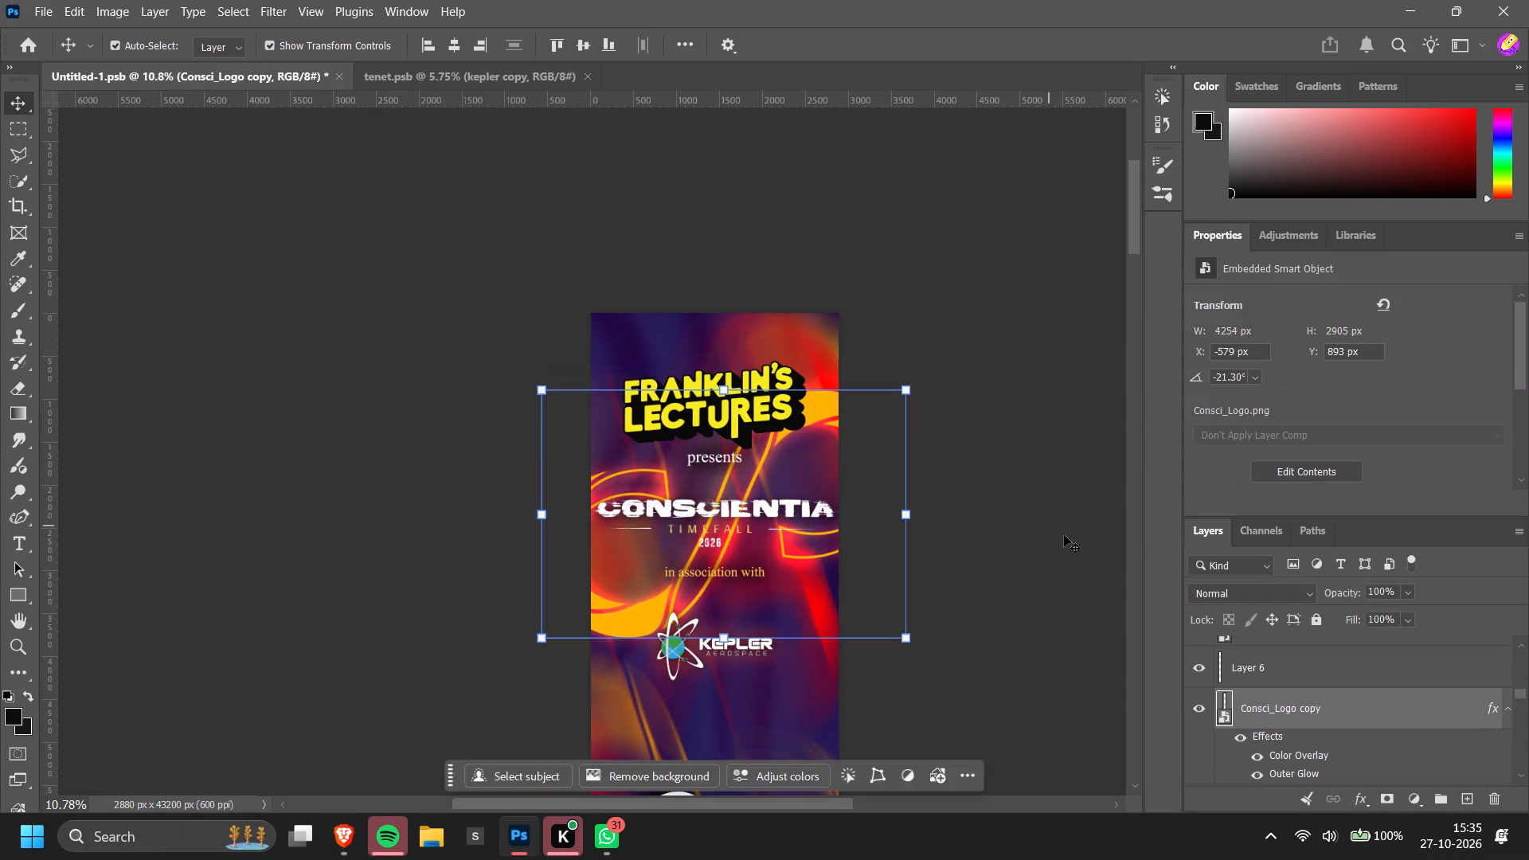
pyautogui.click(1067, 543)
# Move the Conscientia Timefall logo down to about Y 2288 px in the header.
pyautogui.scroll(-4, 1060, 562)
pyautogui.moveTo(786, 442); pyautogui.dragTo(788, 448)
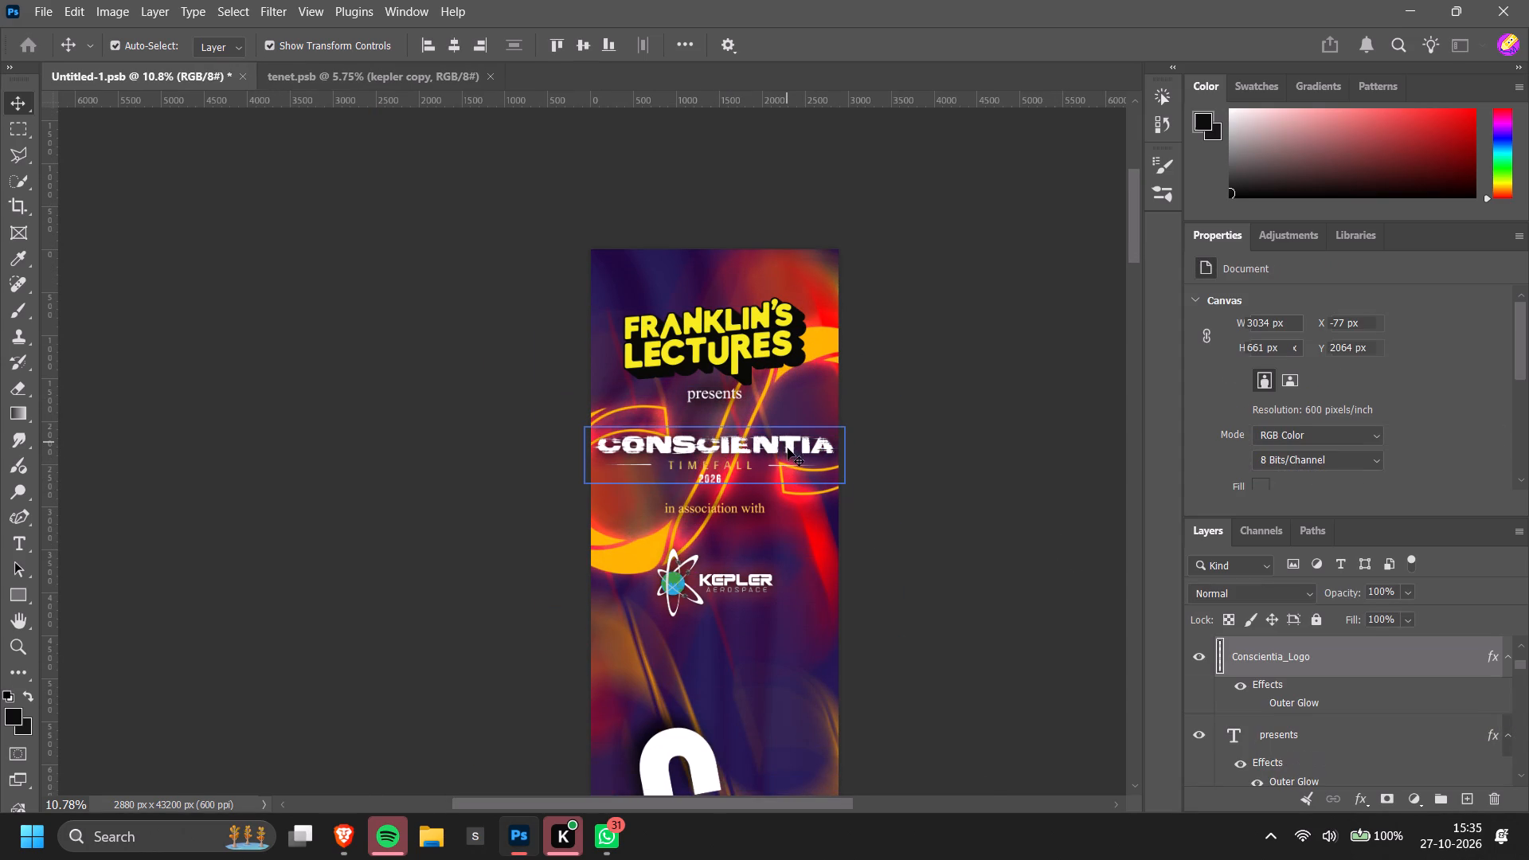
pyautogui.moveTo(788, 448); pyautogui.dragTo(788, 459)
pyautogui.click(944, 537)
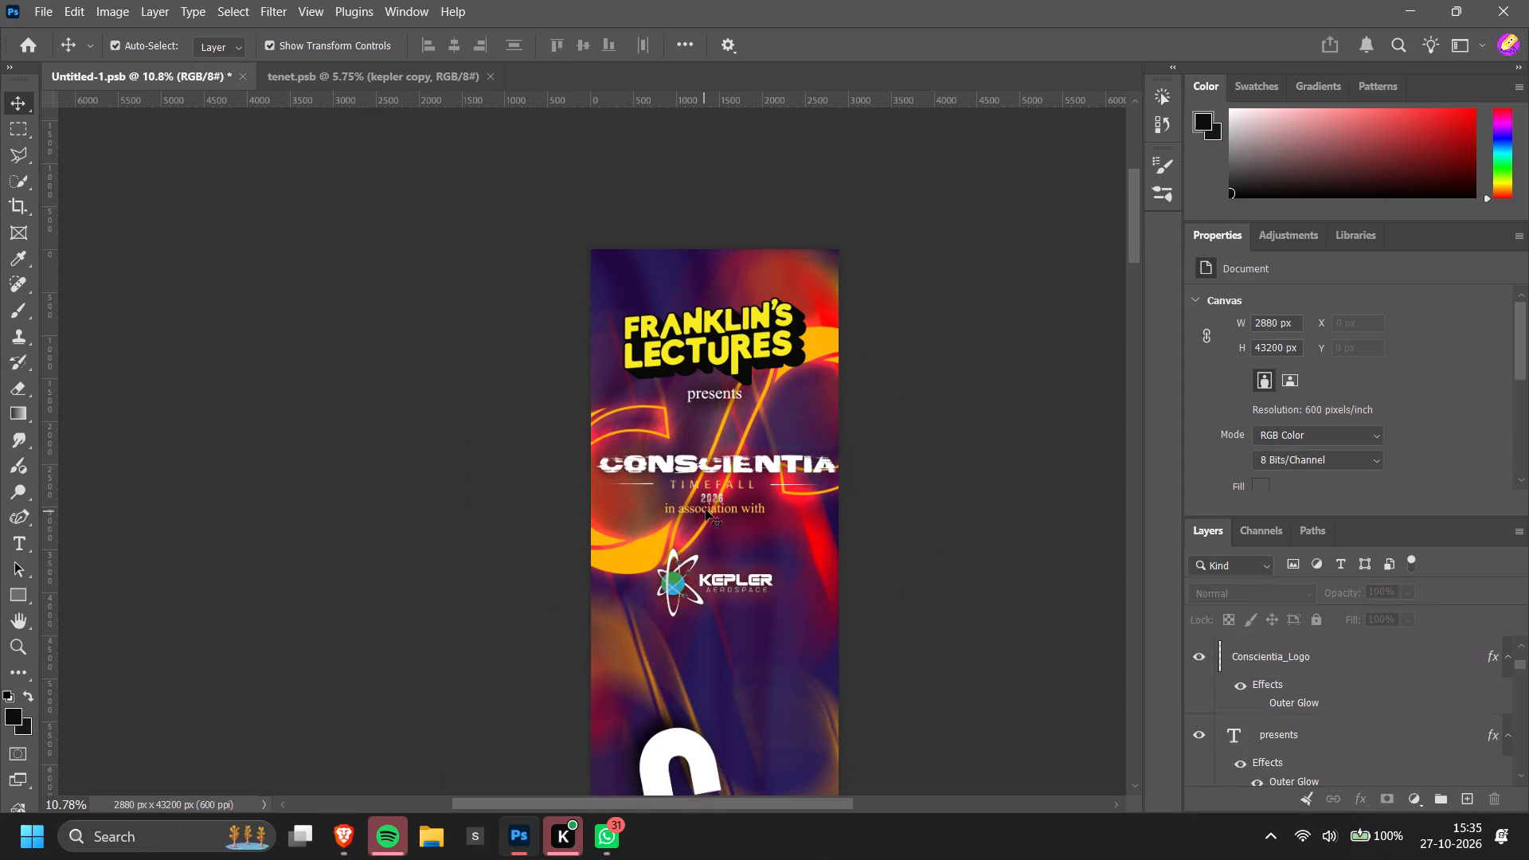
# Move the "in association with" text down so it clears the 2026 line of the Conscientia logo.
pyautogui.click(724, 503)
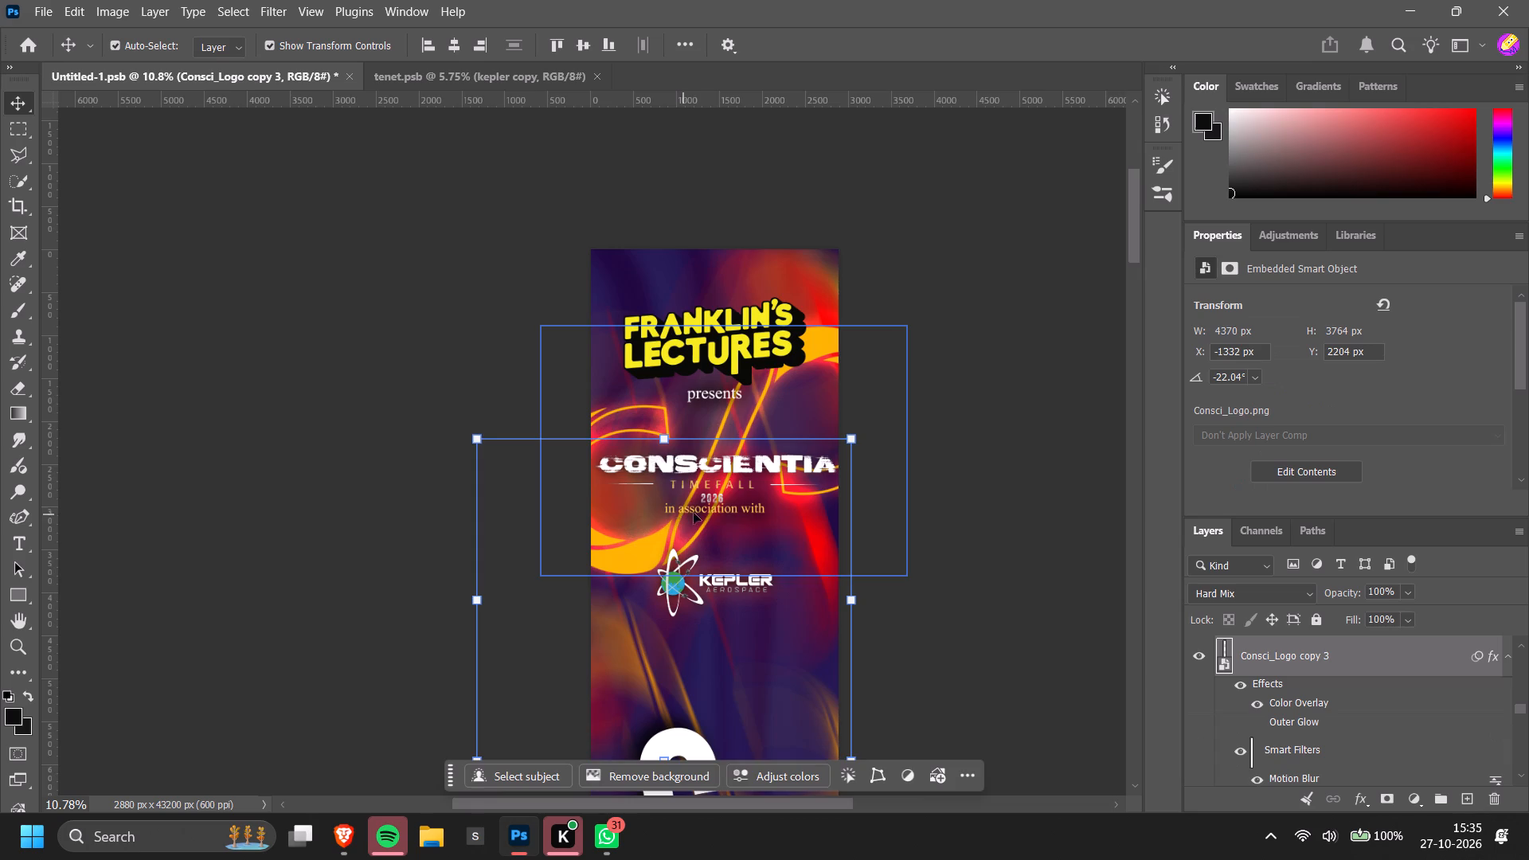
pyautogui.moveTo(706, 510); pyautogui.dragTo(706, 527)
pyautogui.click(1039, 557)
# Move the Franklin's Lectures logo and the "presents" text down together, closer to the Conscientia logo.
pyautogui.scroll(2, 1039, 557)
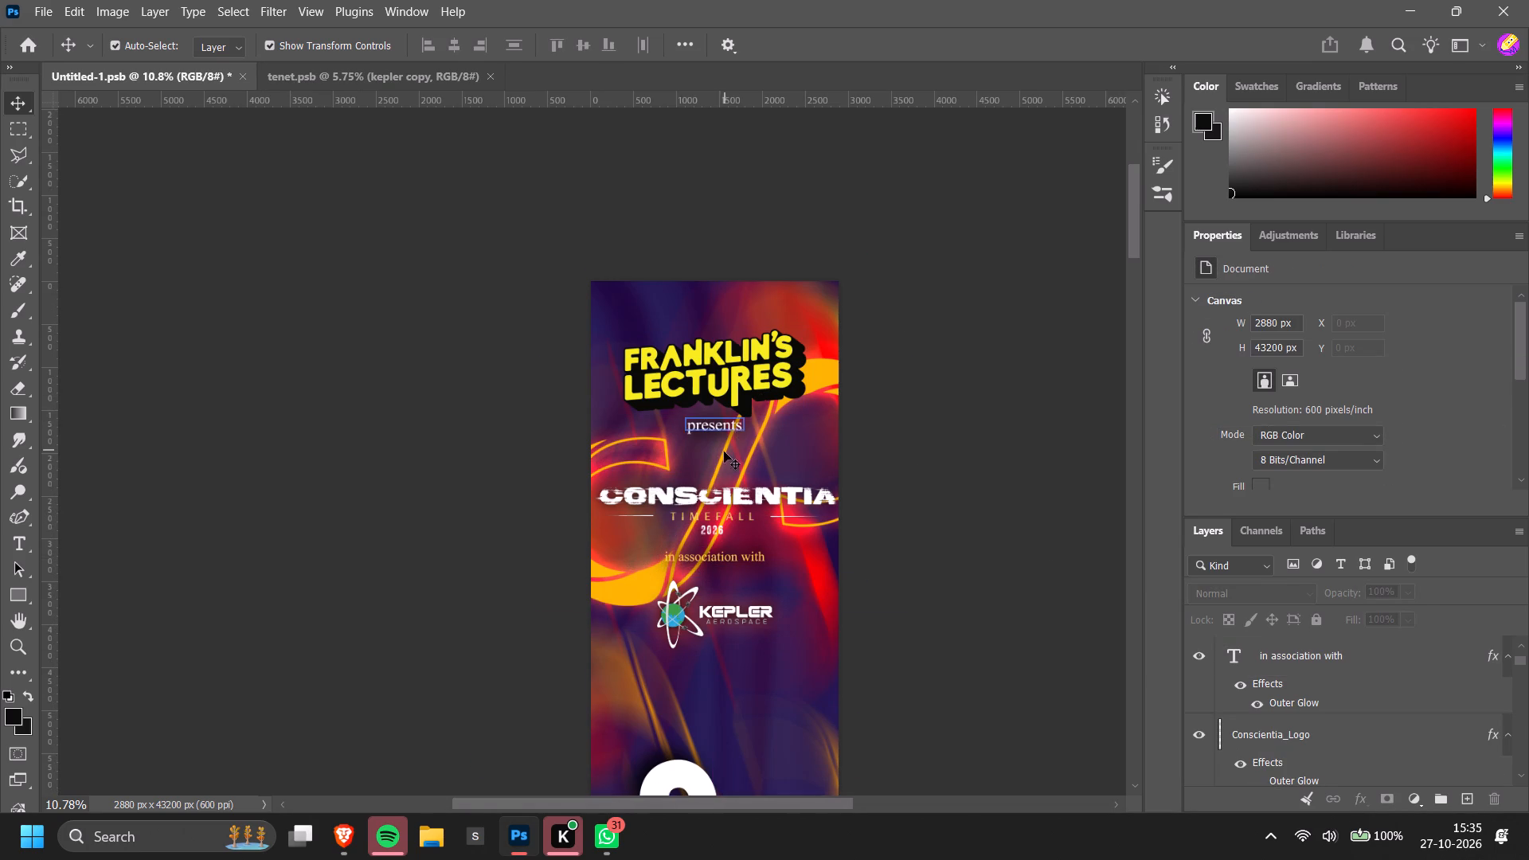
pyautogui.click(726, 432)
pyautogui.keyDown('shift'); pyautogui.click(753, 365); pyautogui.keyUp('shift')
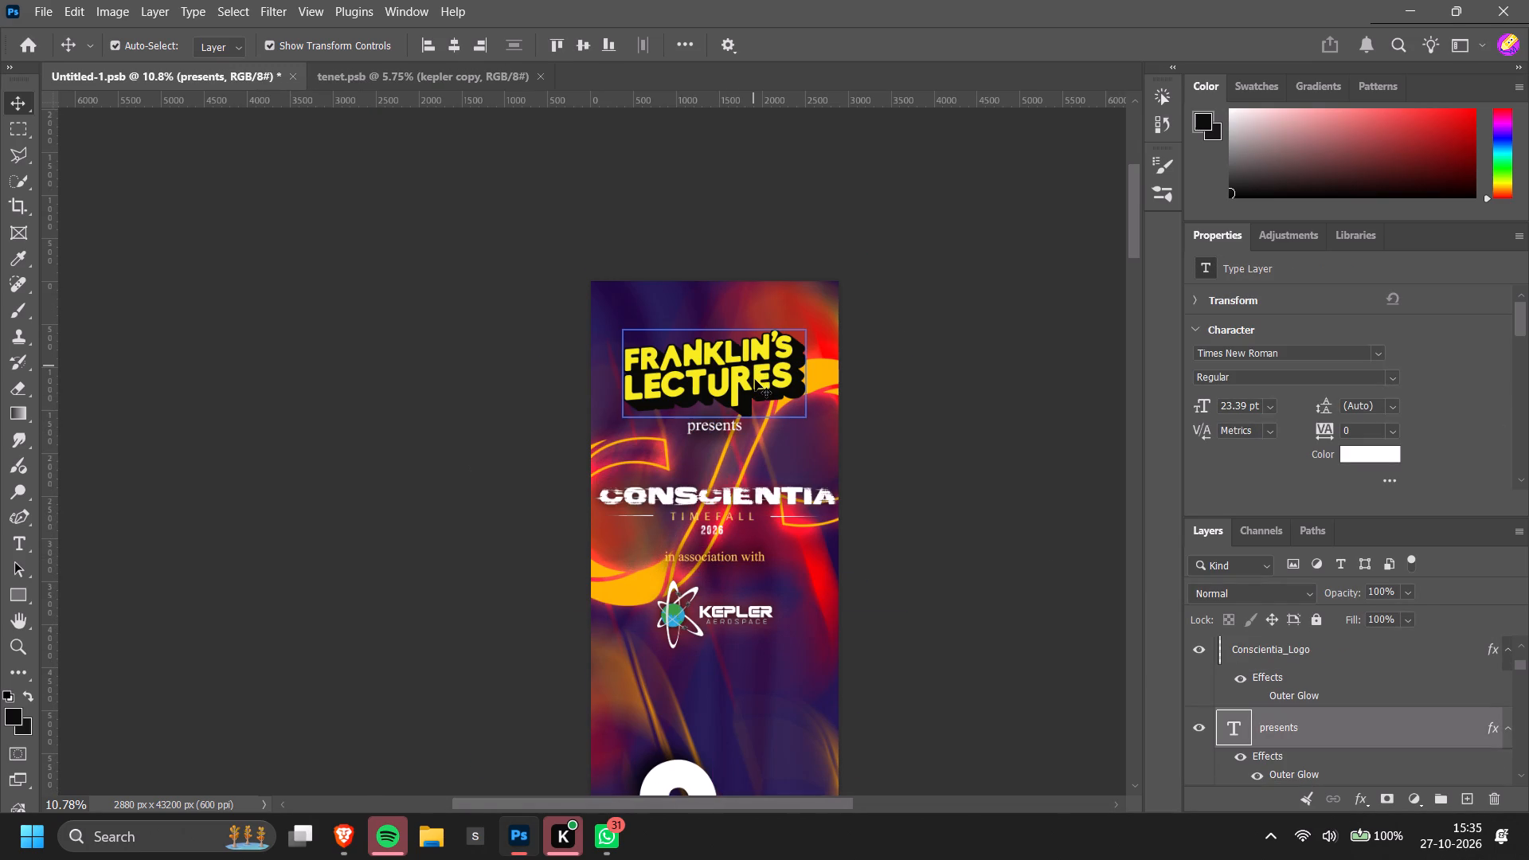
pyautogui.moveTo(757, 384); pyautogui.dragTo(757, 405)
pyautogui.click(967, 453)
# Centre the Conscientia logo, "in association with" text, Kepler logo and "presents" text horizontally on the banner.
pyautogui.keyDown('ctrl'); pyautogui.scroll(7, 967, 453); pyautogui.keyUp('ctrl')
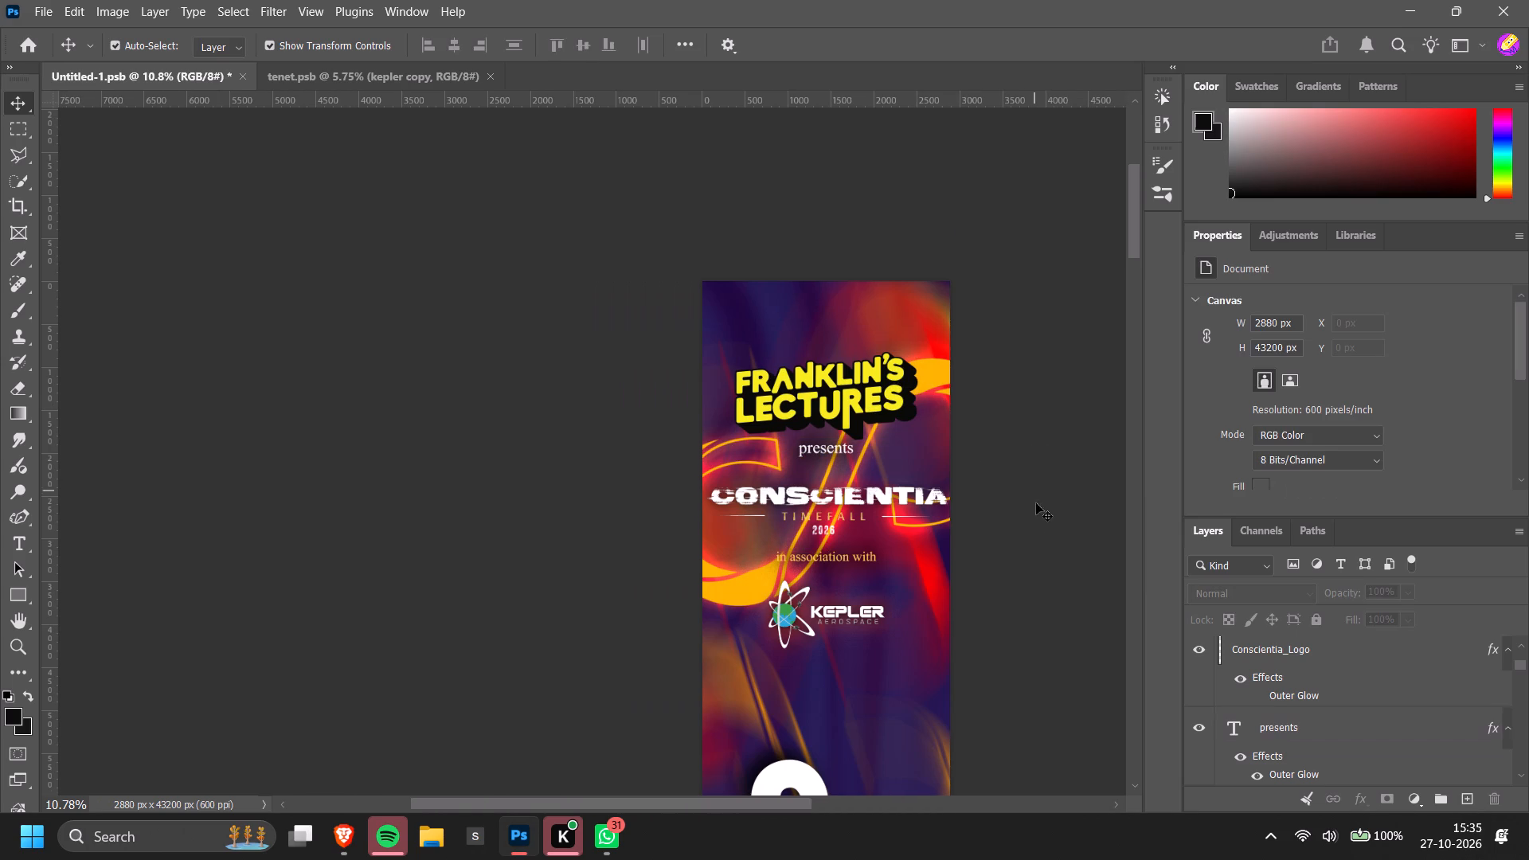
pyautogui.scroll(-5, 1036, 513)
pyautogui.click(925, 423)
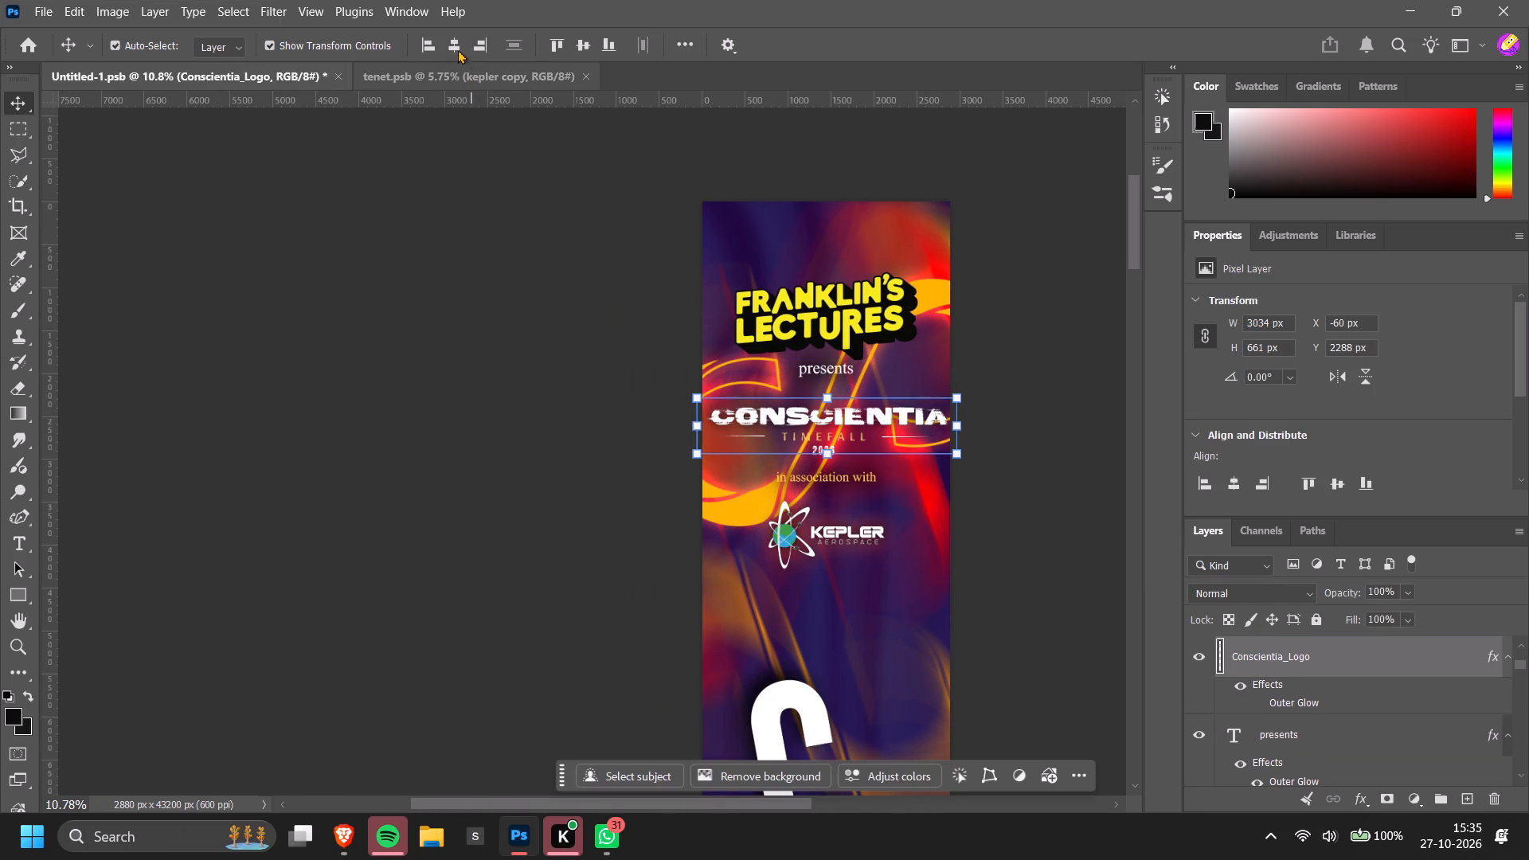
pyautogui.click(456, 42)
pyautogui.click(829, 481)
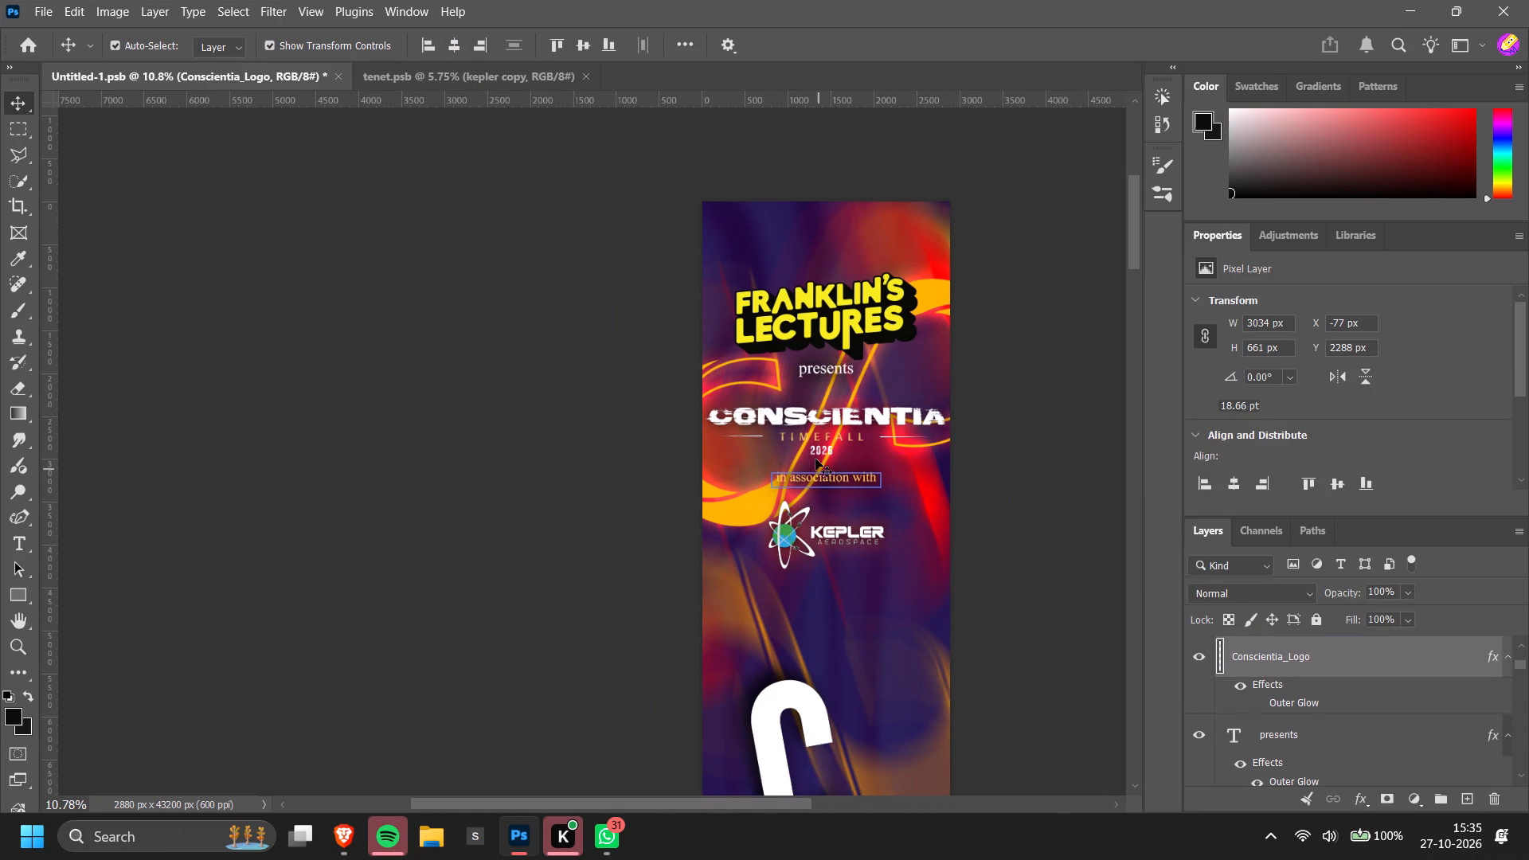
pyautogui.click(459, 41)
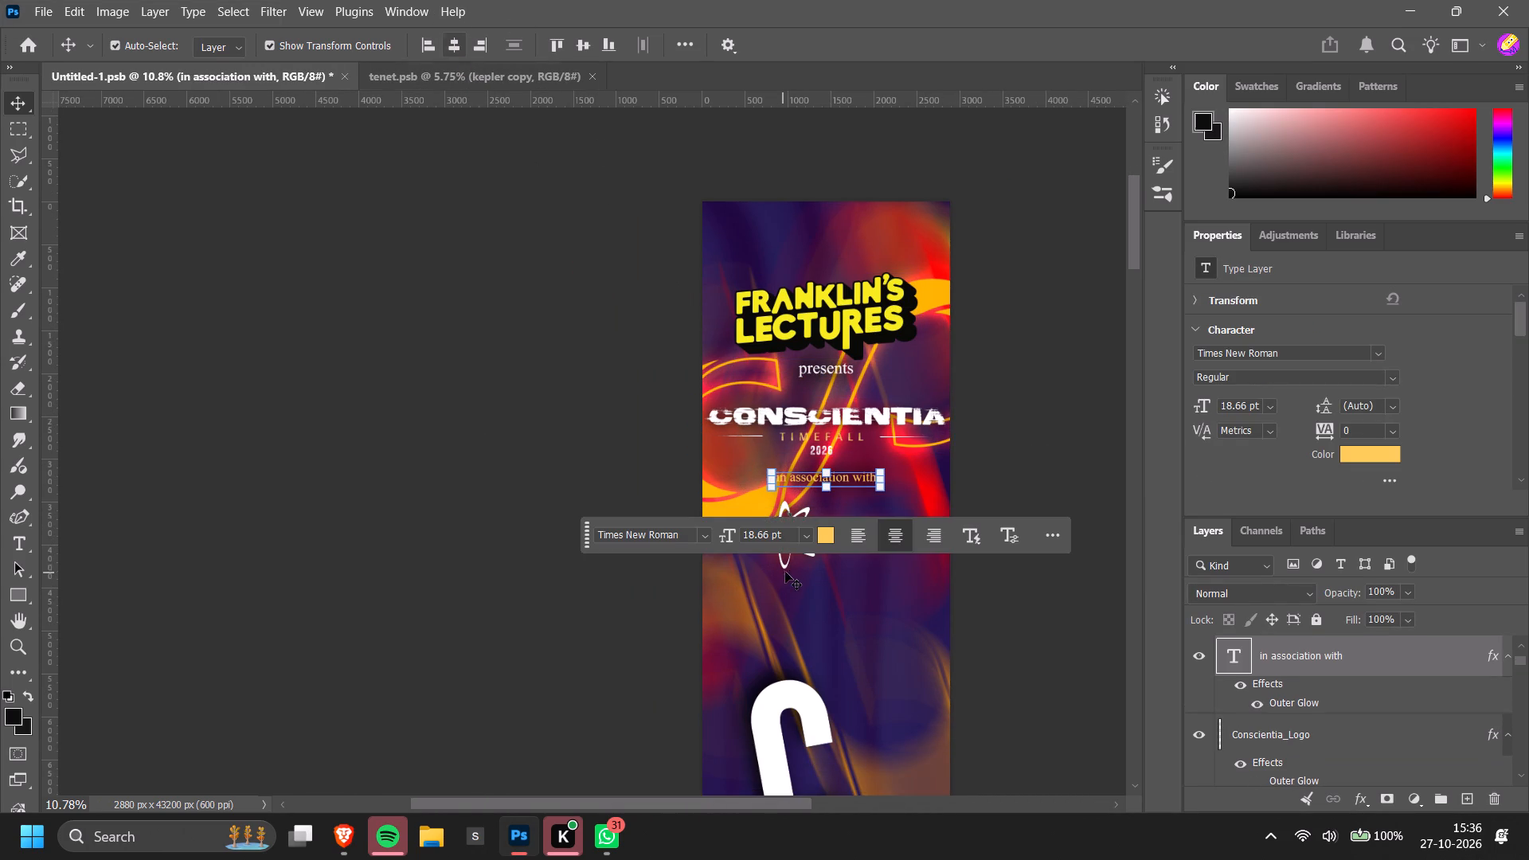
pyautogui.click(785, 566)
pyautogui.click(456, 45)
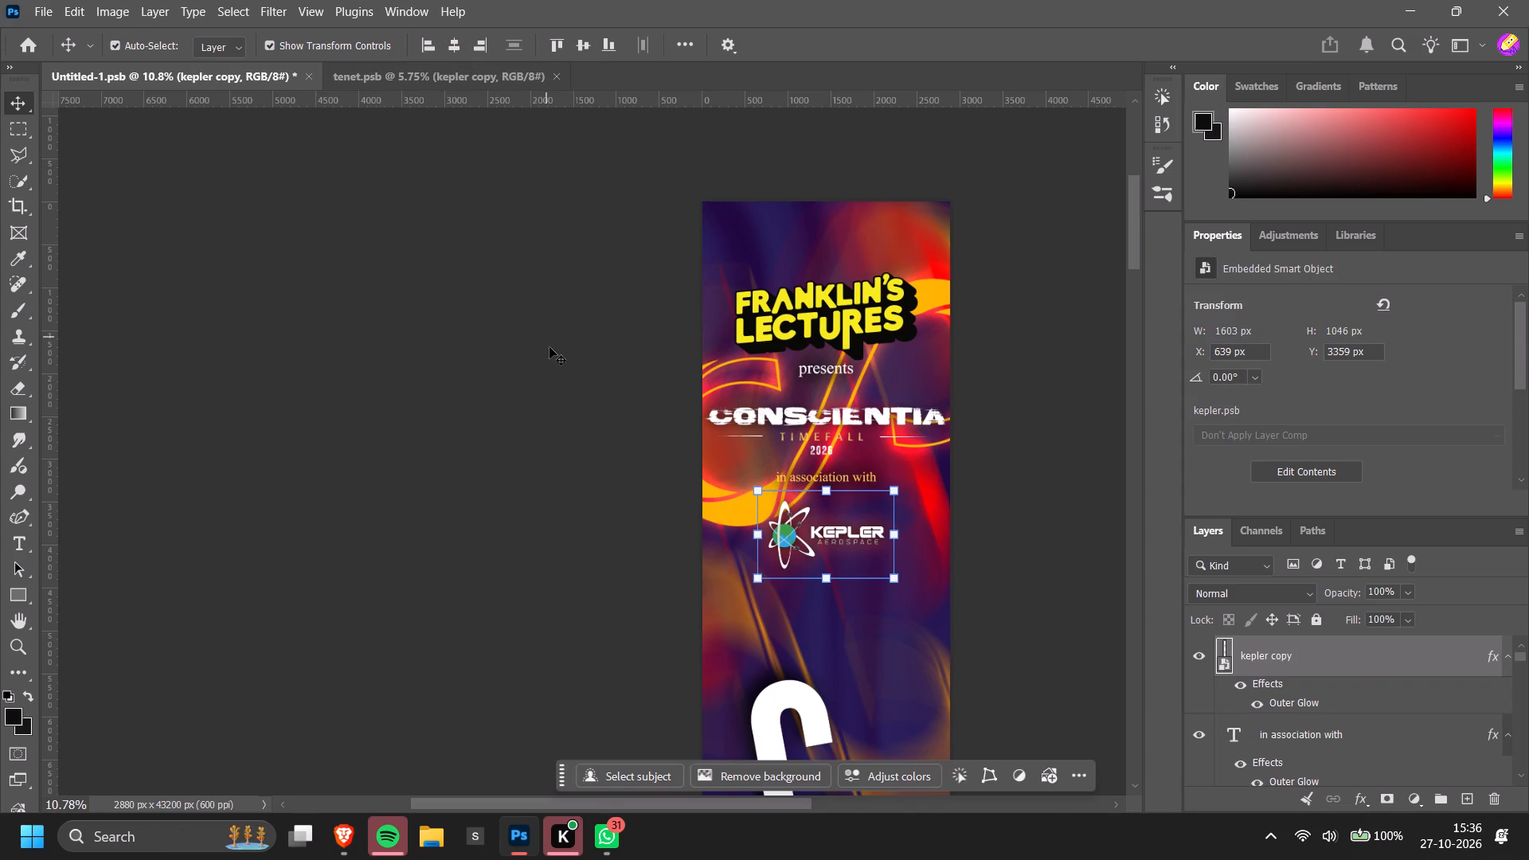
pyautogui.click(845, 312)
pyautogui.click(1044, 448)
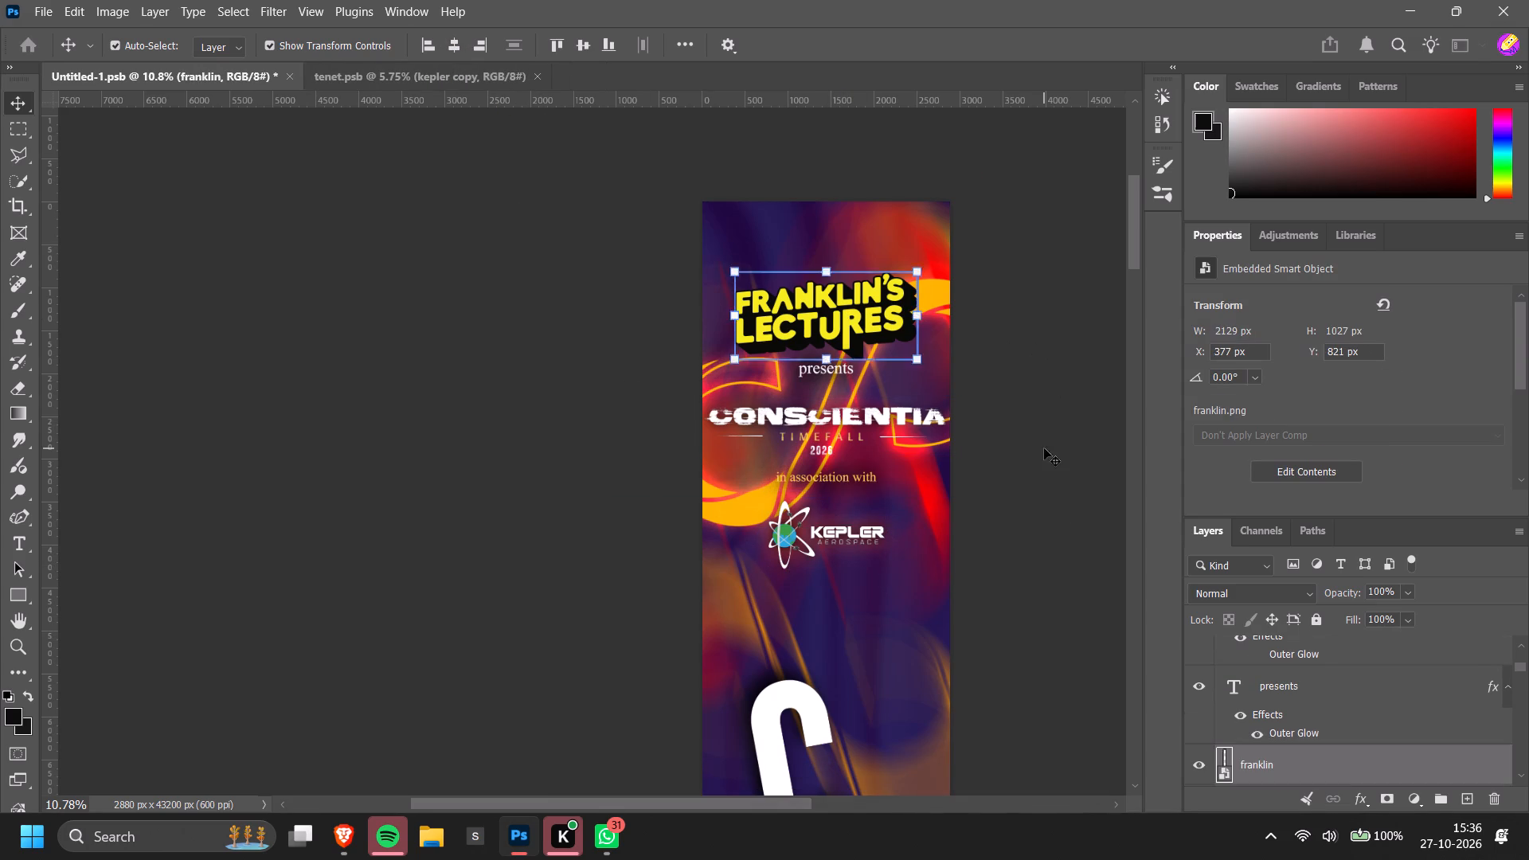
pyautogui.click(843, 373)
pyautogui.click(460, 47)
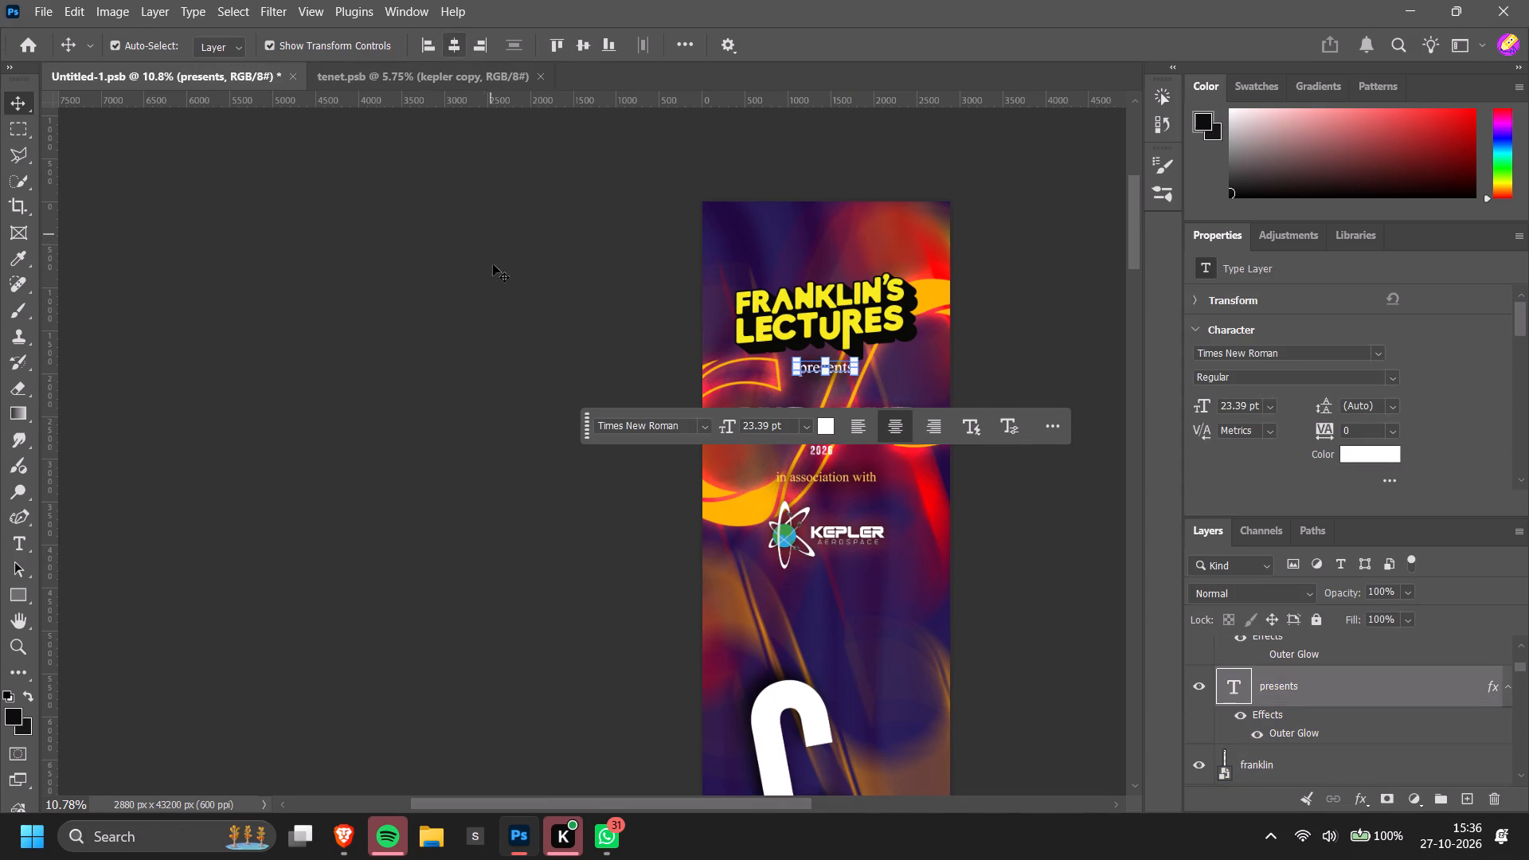
pyautogui.click(484, 374)
# Nudge the Franklin's Lectures logo slightly to the right above the "presents" text.
pyautogui.keyDown('ctrl'); pyautogui.scroll(-3, 487, 378); pyautogui.keyUp('ctrl')
pyautogui.keyDown('alt'); pyautogui.scroll(-8, 491, 412); pyautogui.keyUp('alt')
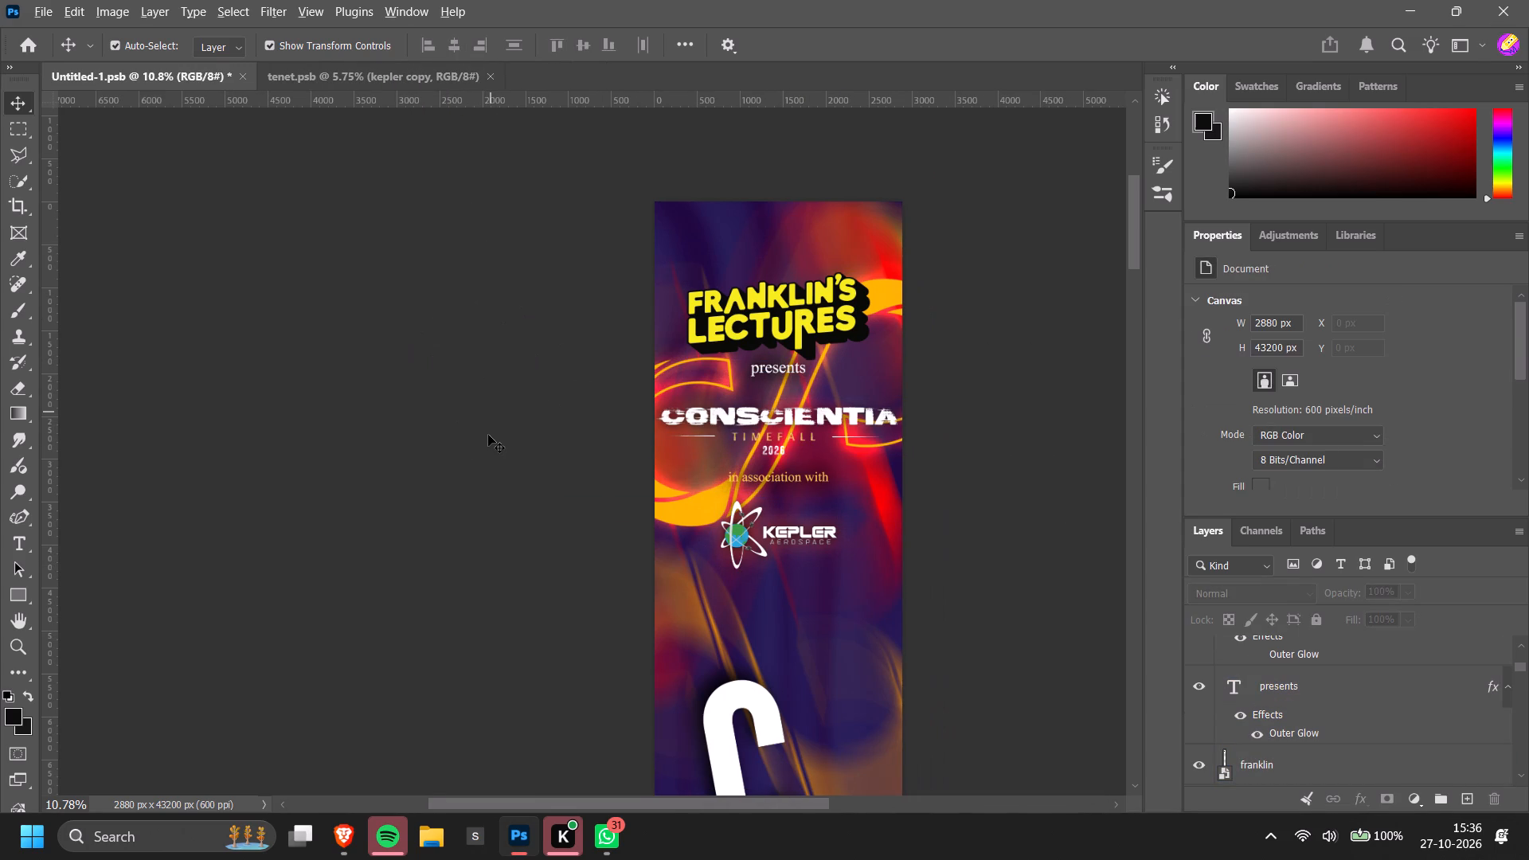
pyautogui.scroll(-5, 488, 436)
pyautogui.keyDown('ctrl'); pyautogui.scroll(3, 488, 438); pyautogui.keyUp('ctrl')
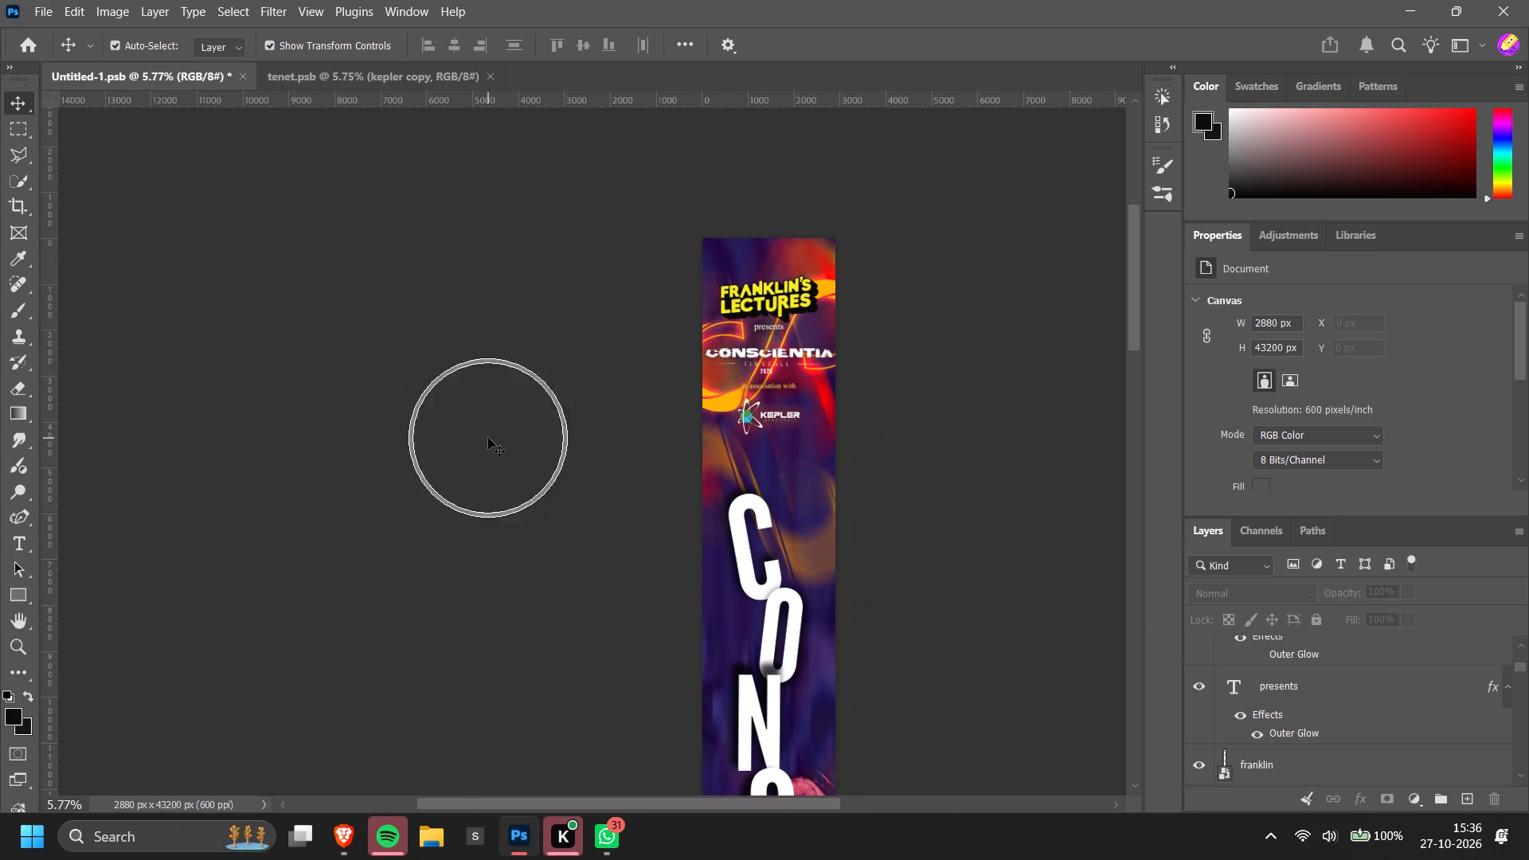
pyautogui.keyDown('alt'); pyautogui.scroll(14, 817, 127); pyautogui.keyUp('alt')
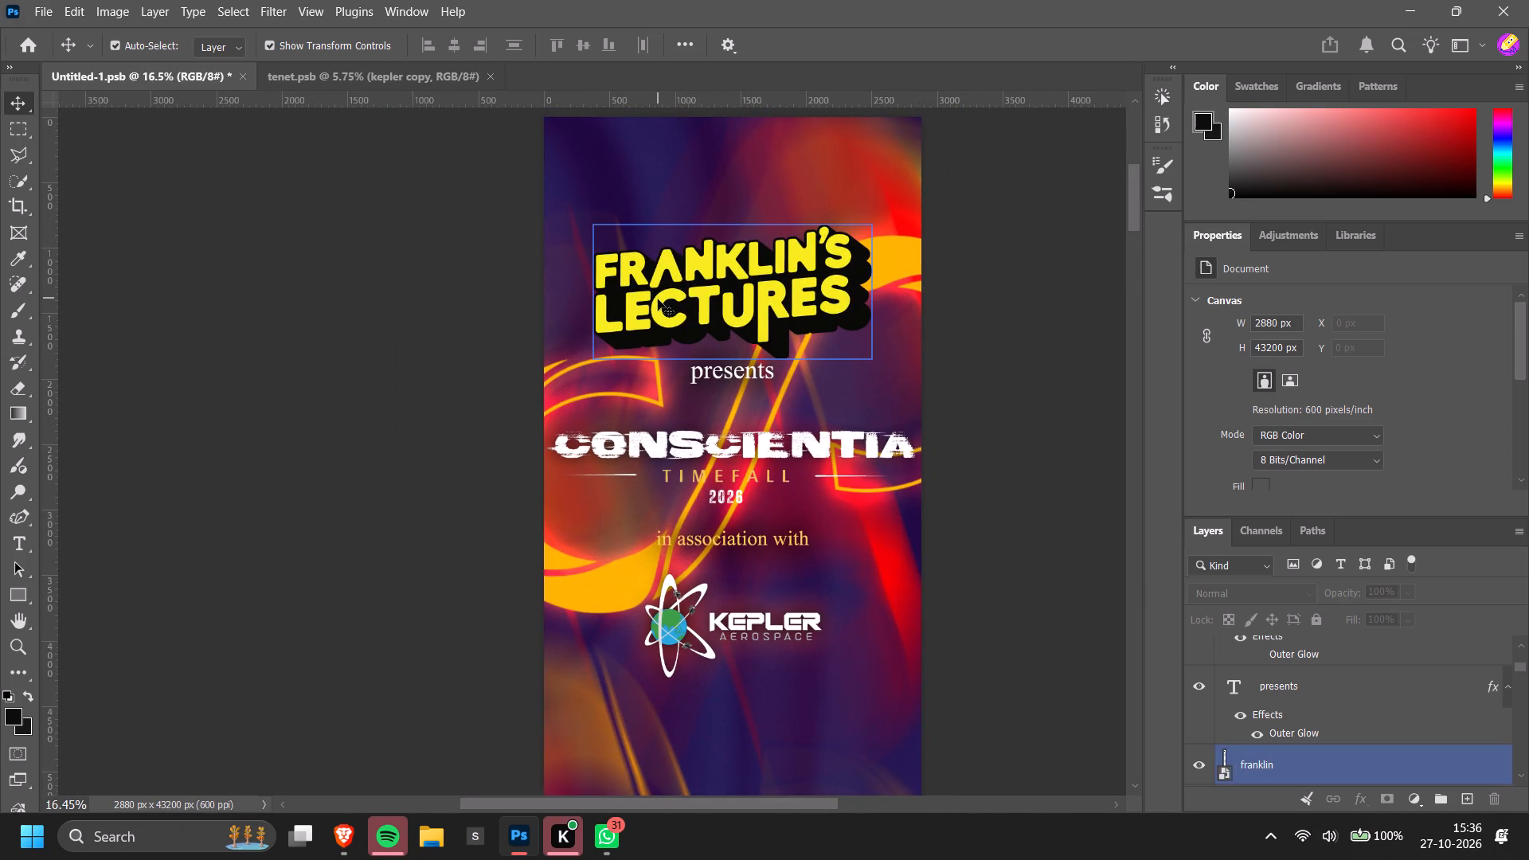
pyautogui.click(658, 299)
pyautogui.click(371, 307)
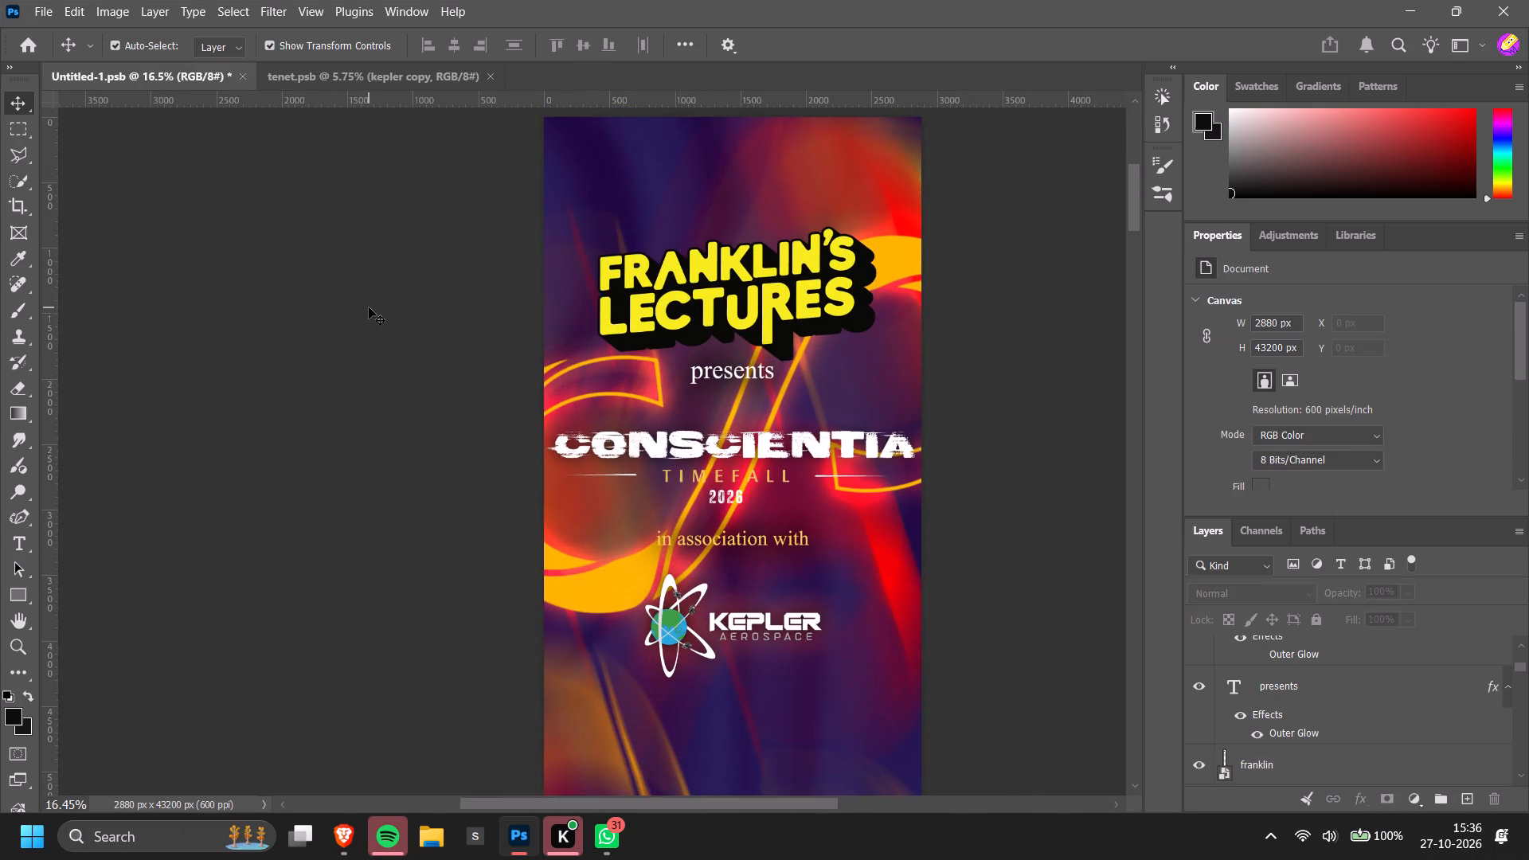
# Recolour the "presents" text to amber #ffb400, sampled from the outline of the background artwork.
pyautogui.keyDown('alt'); pyautogui.scroll(-14, 369, 307); pyautogui.keyUp('alt')
pyautogui.keyDown('ctrl'); pyautogui.scroll(5, 394, 350); pyautogui.keyUp('ctrl')
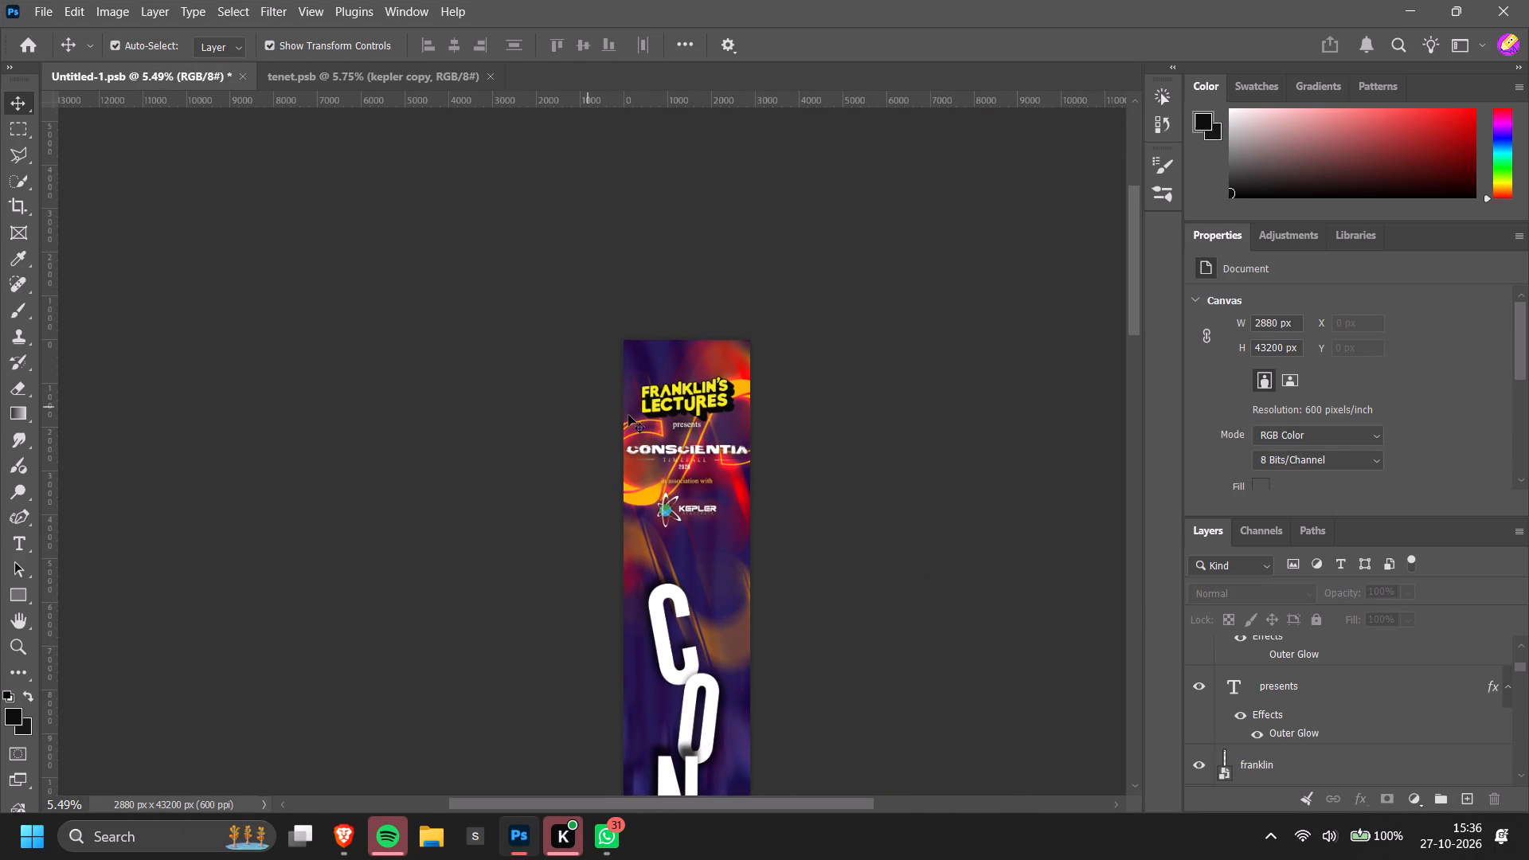
pyautogui.keyDown('alt'); pyautogui.scroll(13, 733, 398); pyautogui.keyUp('alt')
pyautogui.click(659, 451)
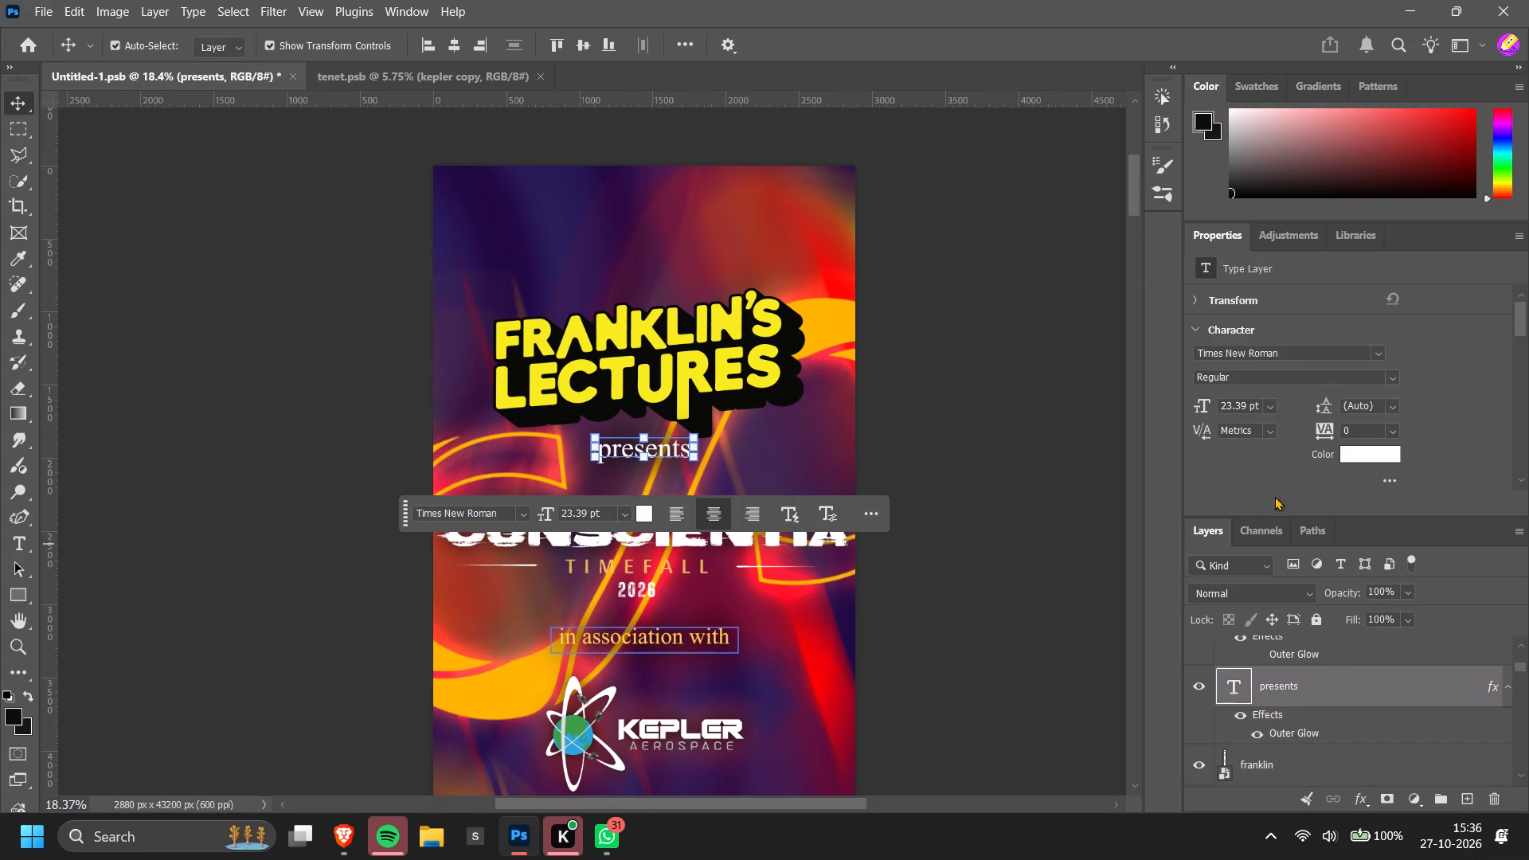
pyautogui.click(1354, 459)
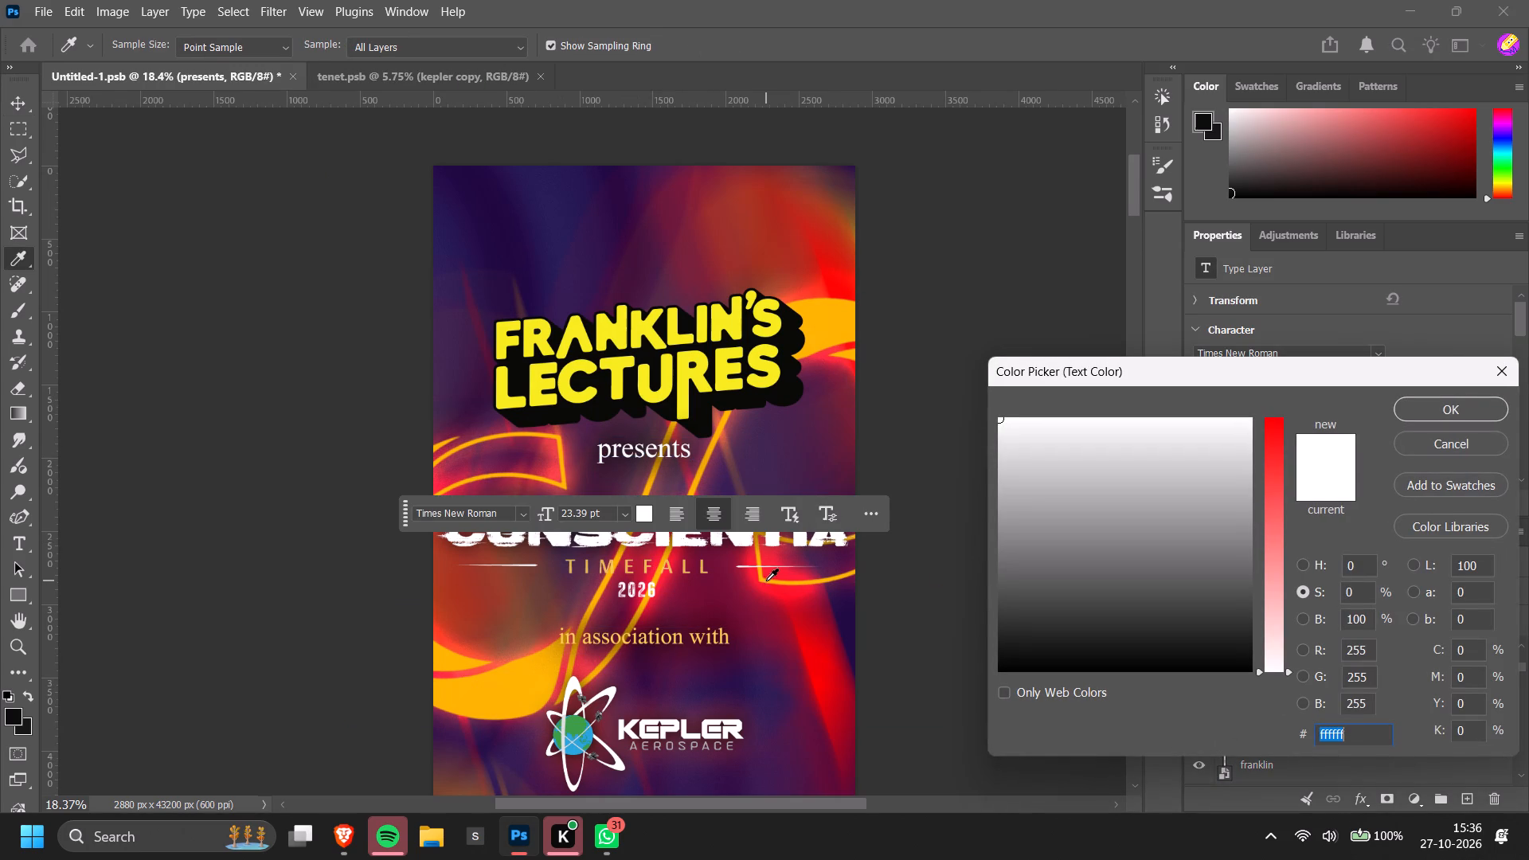
pyautogui.click(767, 578)
pyautogui.click(767, 582)
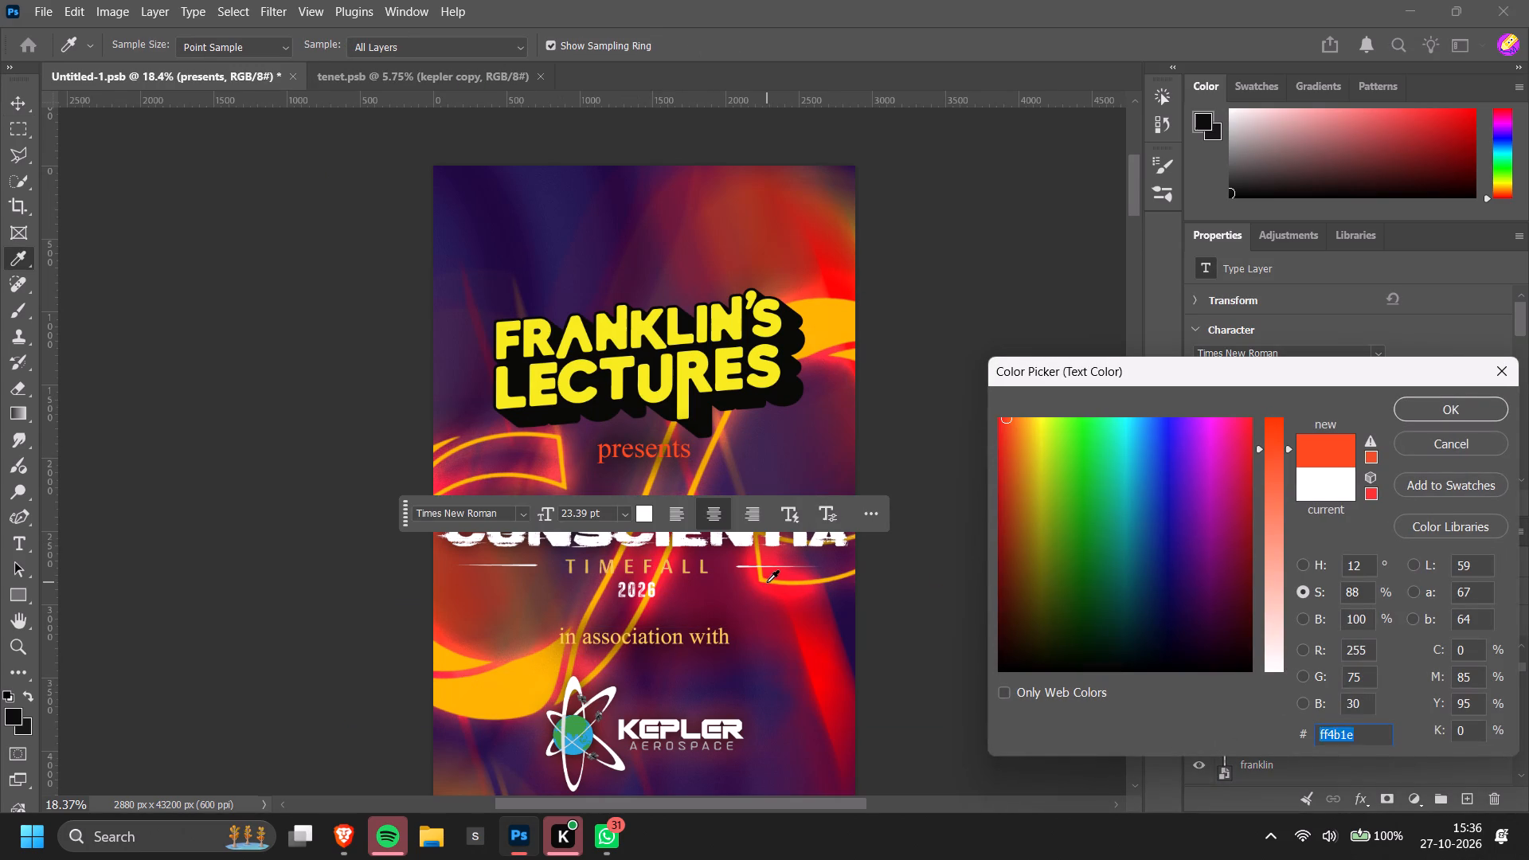
pyautogui.click(770, 581)
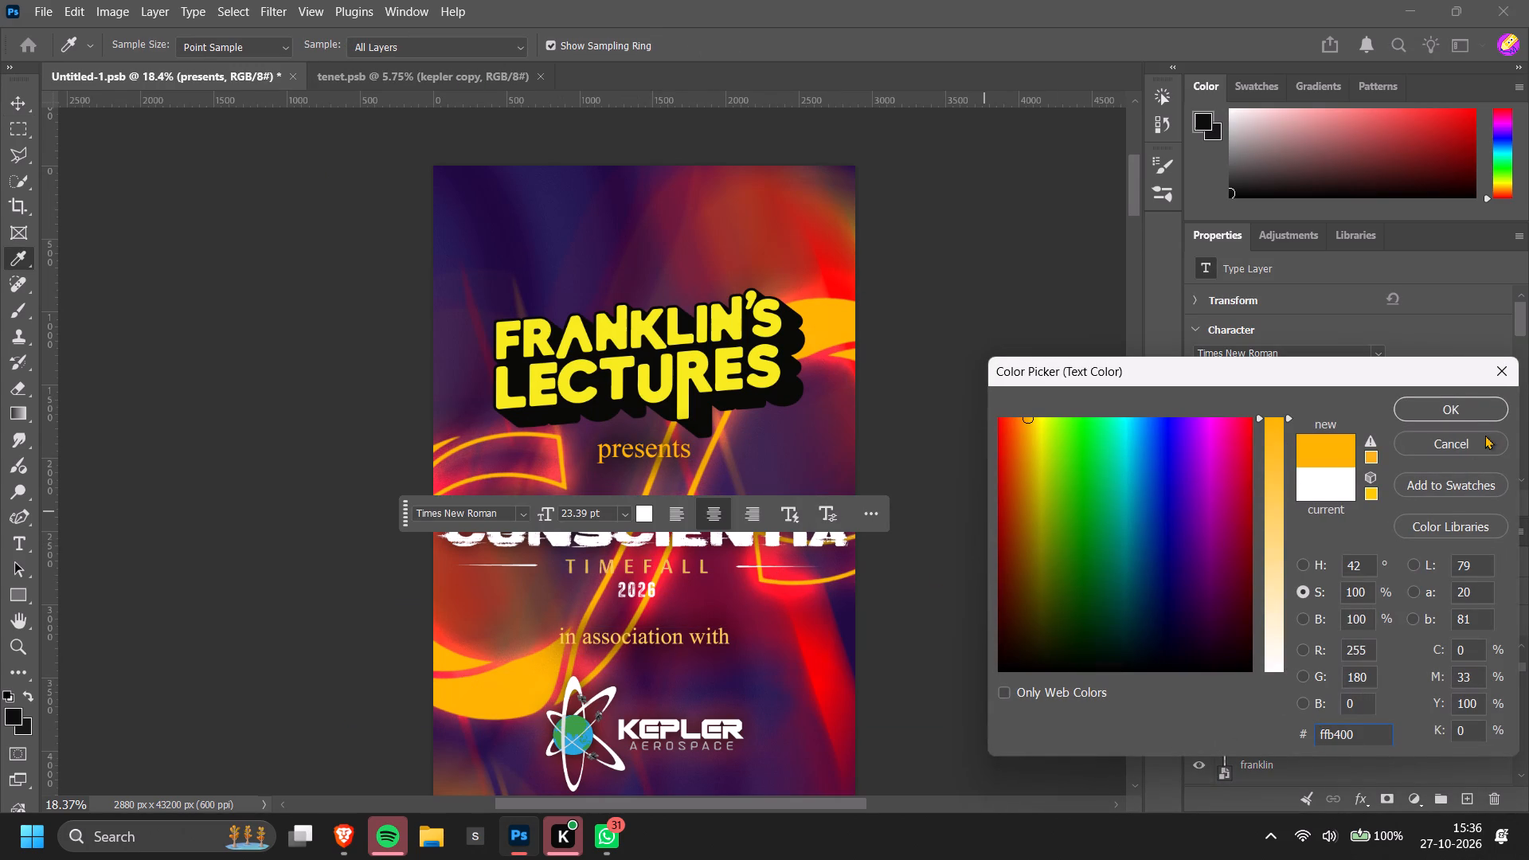
pyautogui.click(1442, 402)
pyautogui.click(983, 506)
pyautogui.scroll(-4, 1001, 525)
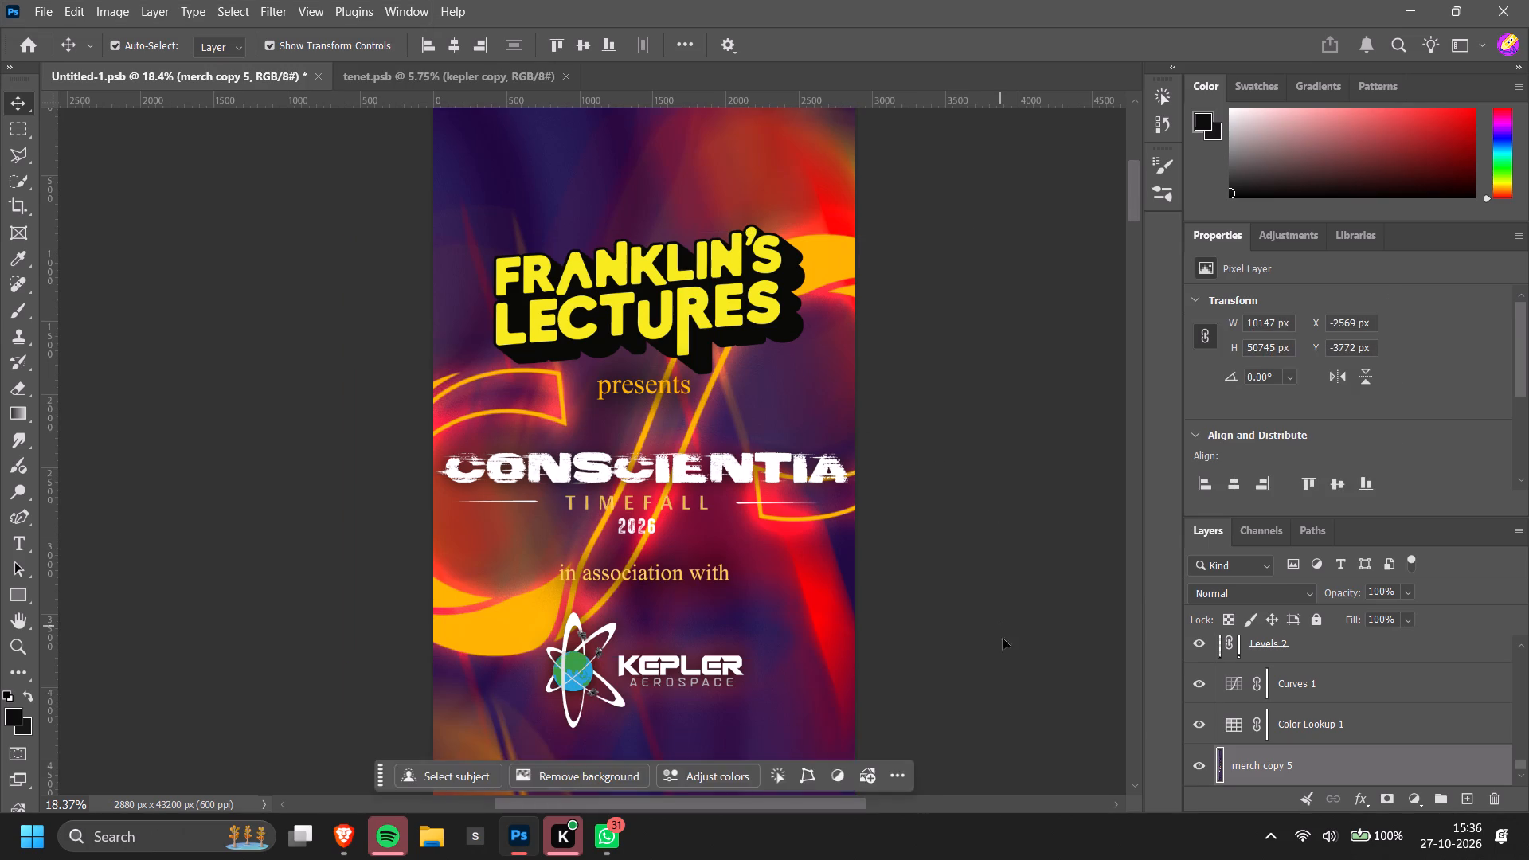
pyautogui.click(1005, 690)
# Examine the adjusted header together with the vertical title lettering below it.
pyautogui.keyDown('alt'); pyautogui.scroll(-16, 862, 525); pyautogui.keyUp('alt')
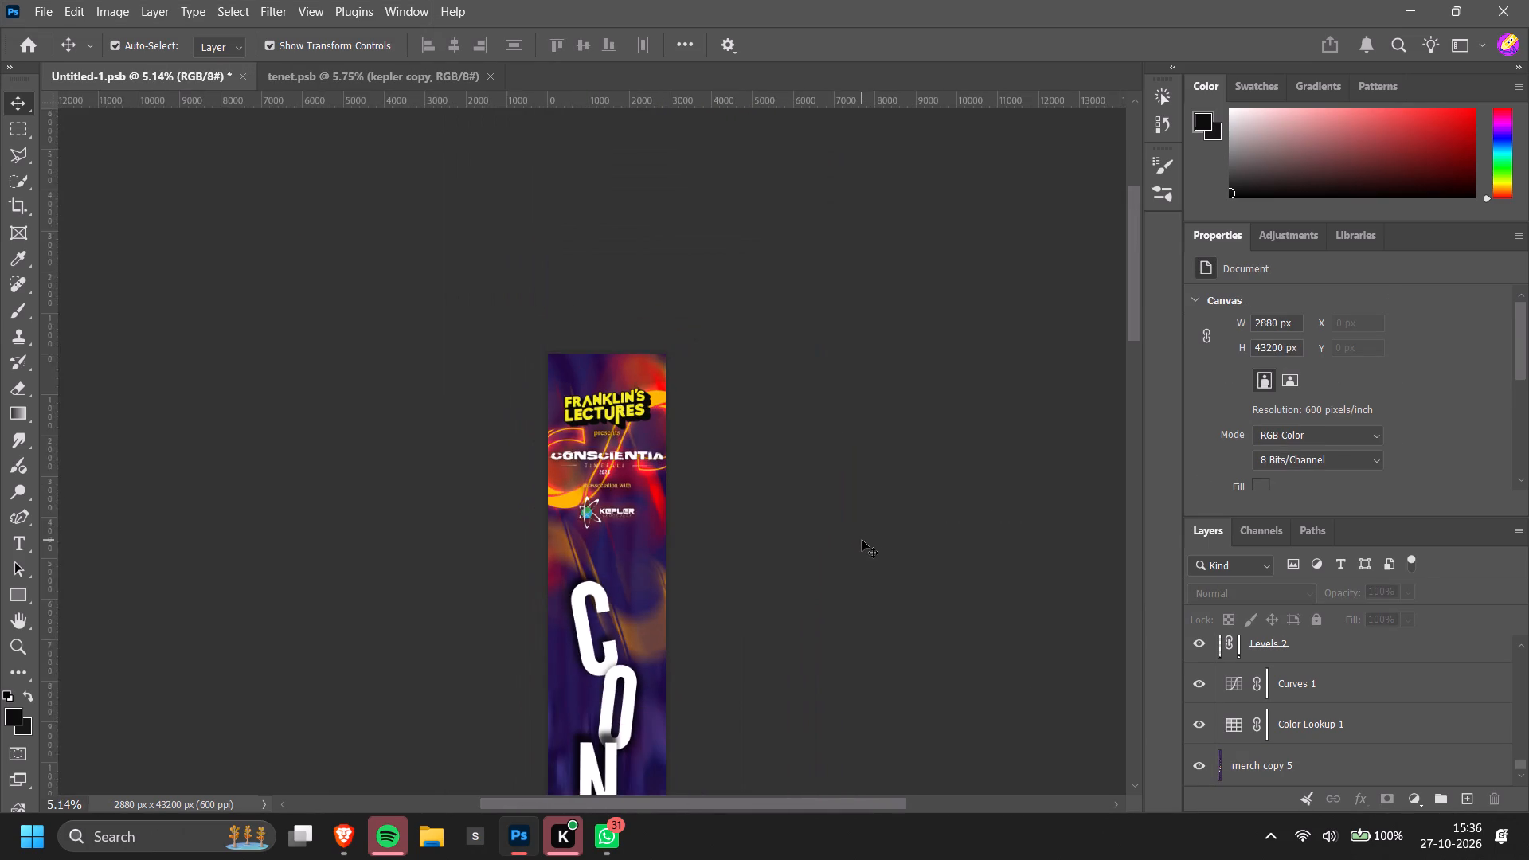
pyautogui.keyDown('alt'); pyautogui.scroll(-10, 862, 540); pyautogui.keyUp('alt')
pyautogui.keyDown('ctrl'); pyautogui.scroll(4, 794, 405); pyautogui.keyUp('ctrl')
pyautogui.scroll(-3, 818, 397)
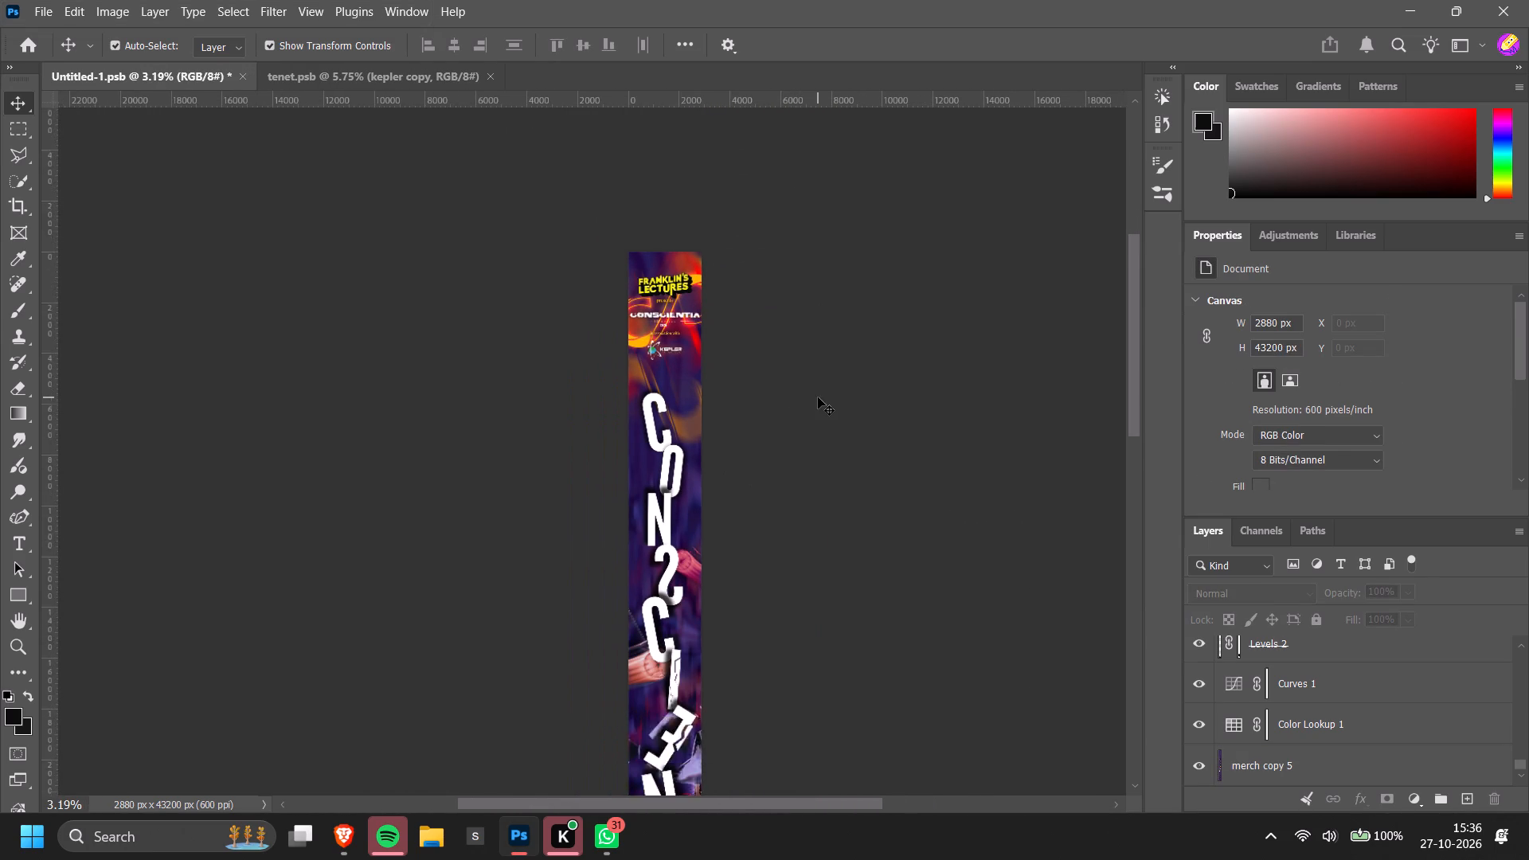
pyautogui.scroll(-6, 818, 397)
pyautogui.click(47, 14)
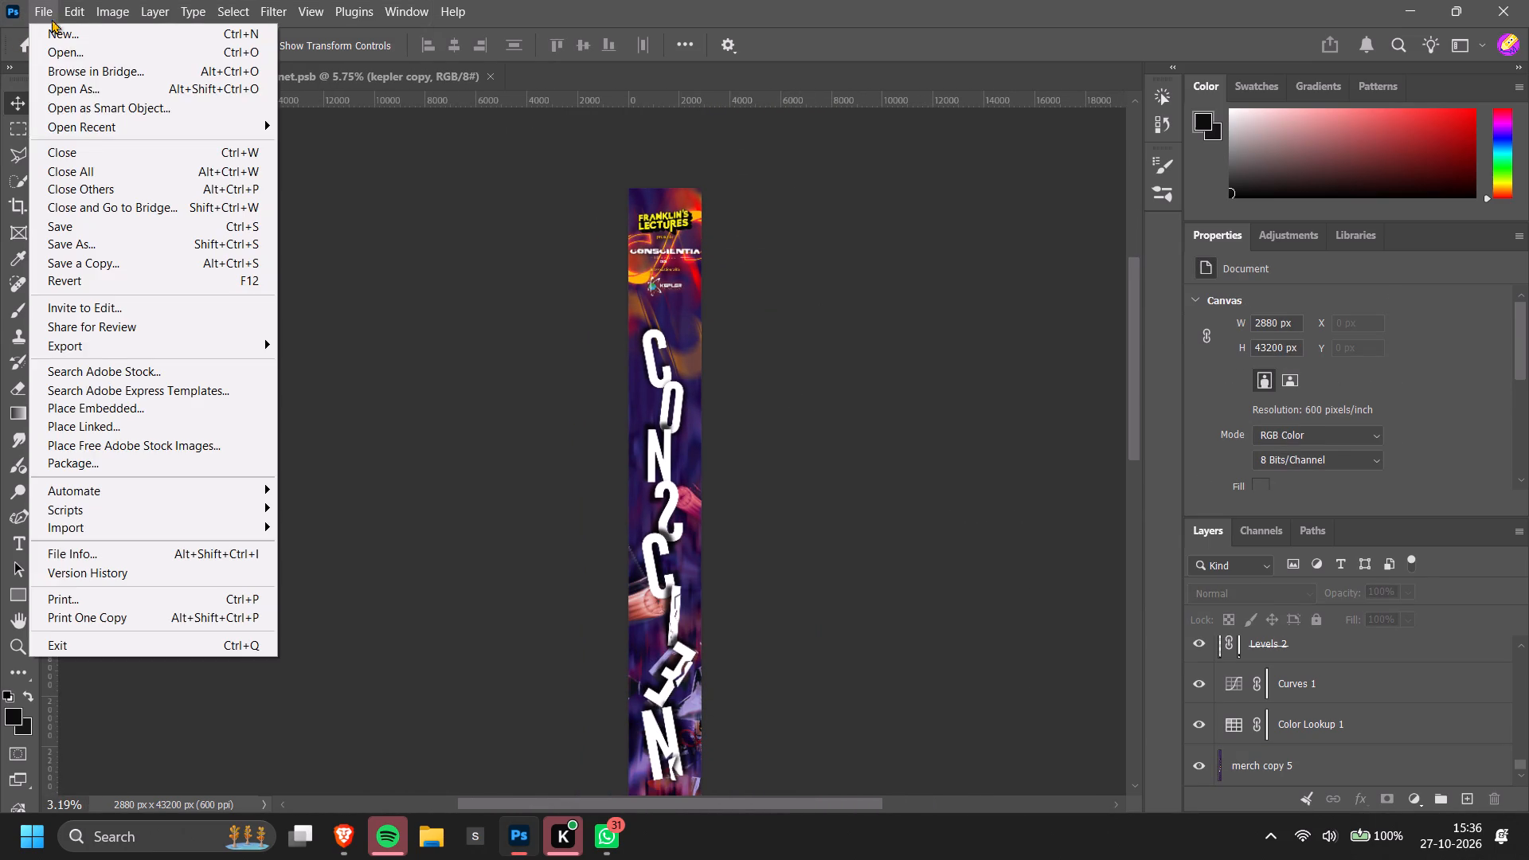
pyautogui.click(992, 244)
pyautogui.keyDown('alt'); pyautogui.scroll(11, 936, 158); pyautogui.keyUp('alt')
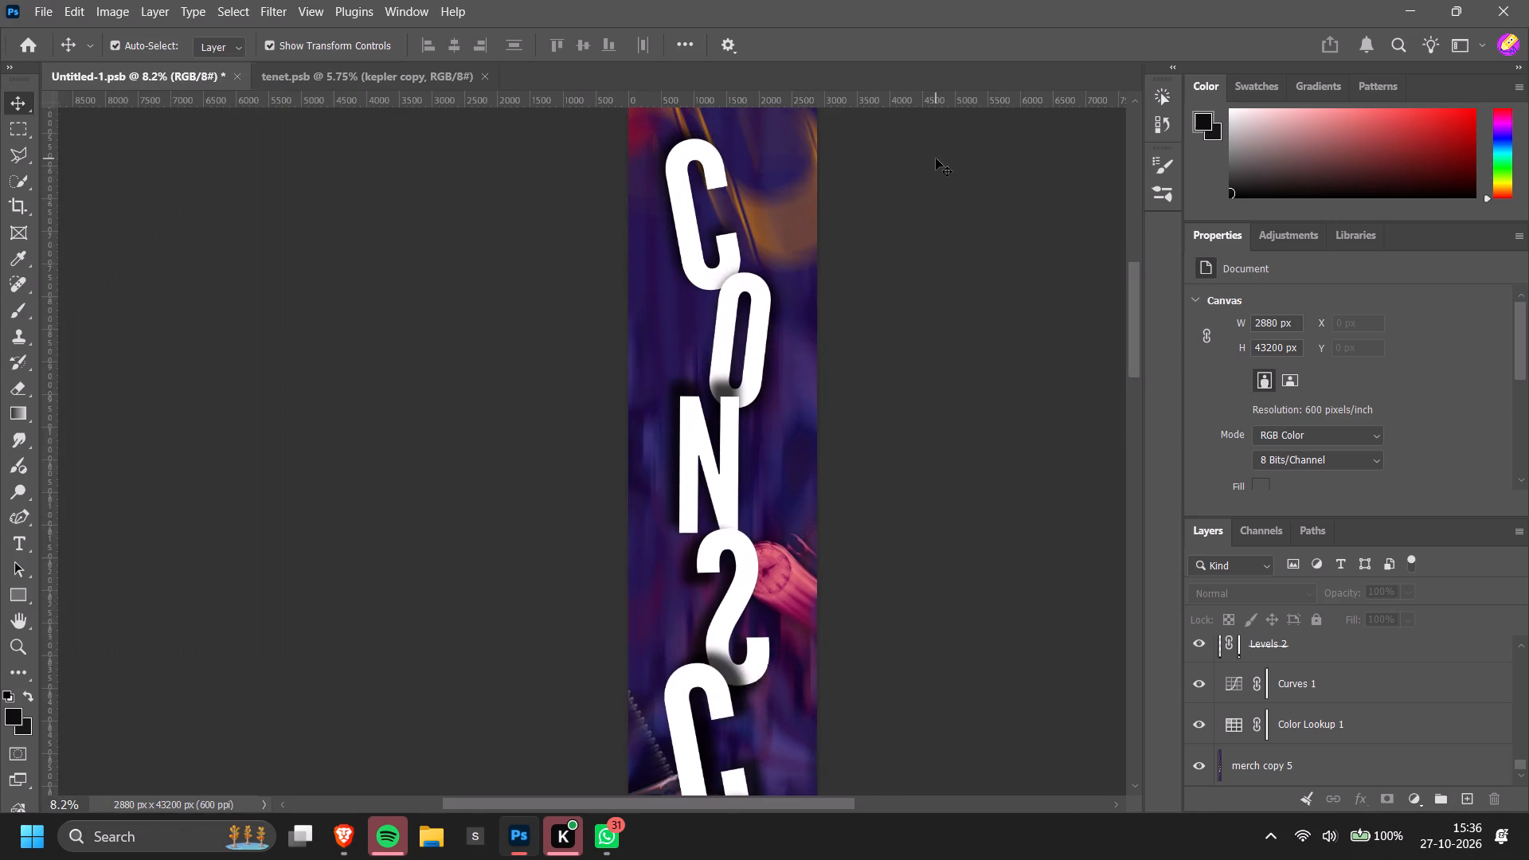
# Add a new blank layer at the top of the stack, above the kepler copy layer.
pyautogui.keyDown('alt'); pyautogui.scroll(20, 936, 158); pyautogui.keyUp('alt')
pyautogui.keyDown('alt'); pyautogui.scroll(9, 936, 158); pyautogui.keyUp('alt')
pyautogui.keyDown('ctrl'); pyautogui.scroll(-4, 1023, 265); pyautogui.keyUp('ctrl')
pyautogui.keyDown('alt'); pyautogui.scroll(4, 1019, 273); pyautogui.keyUp('alt')
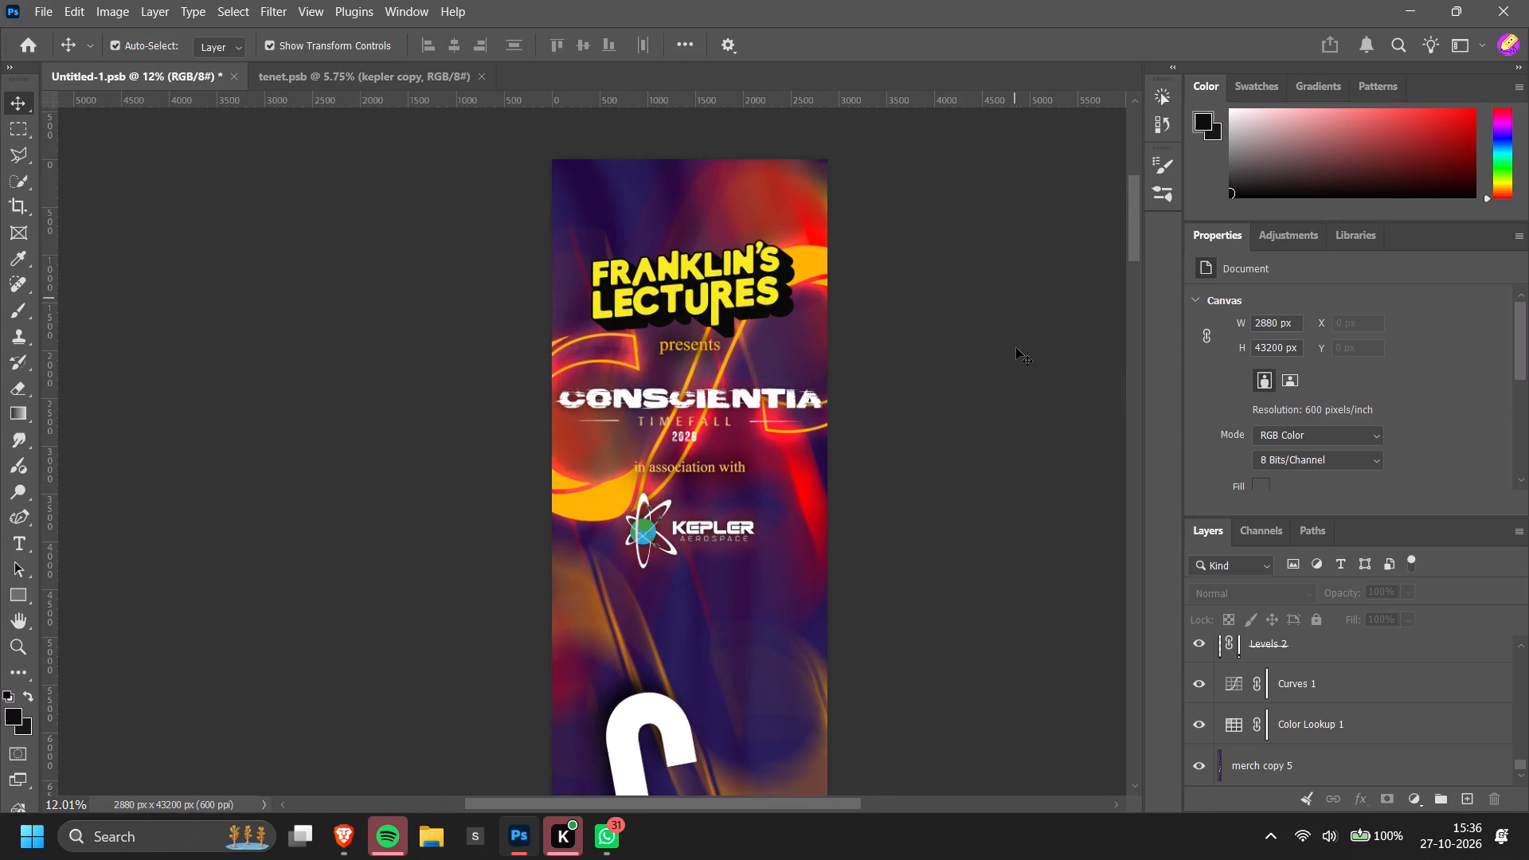
pyautogui.scroll(15, 1281, 675)
pyautogui.scroll(15, 1320, 660)
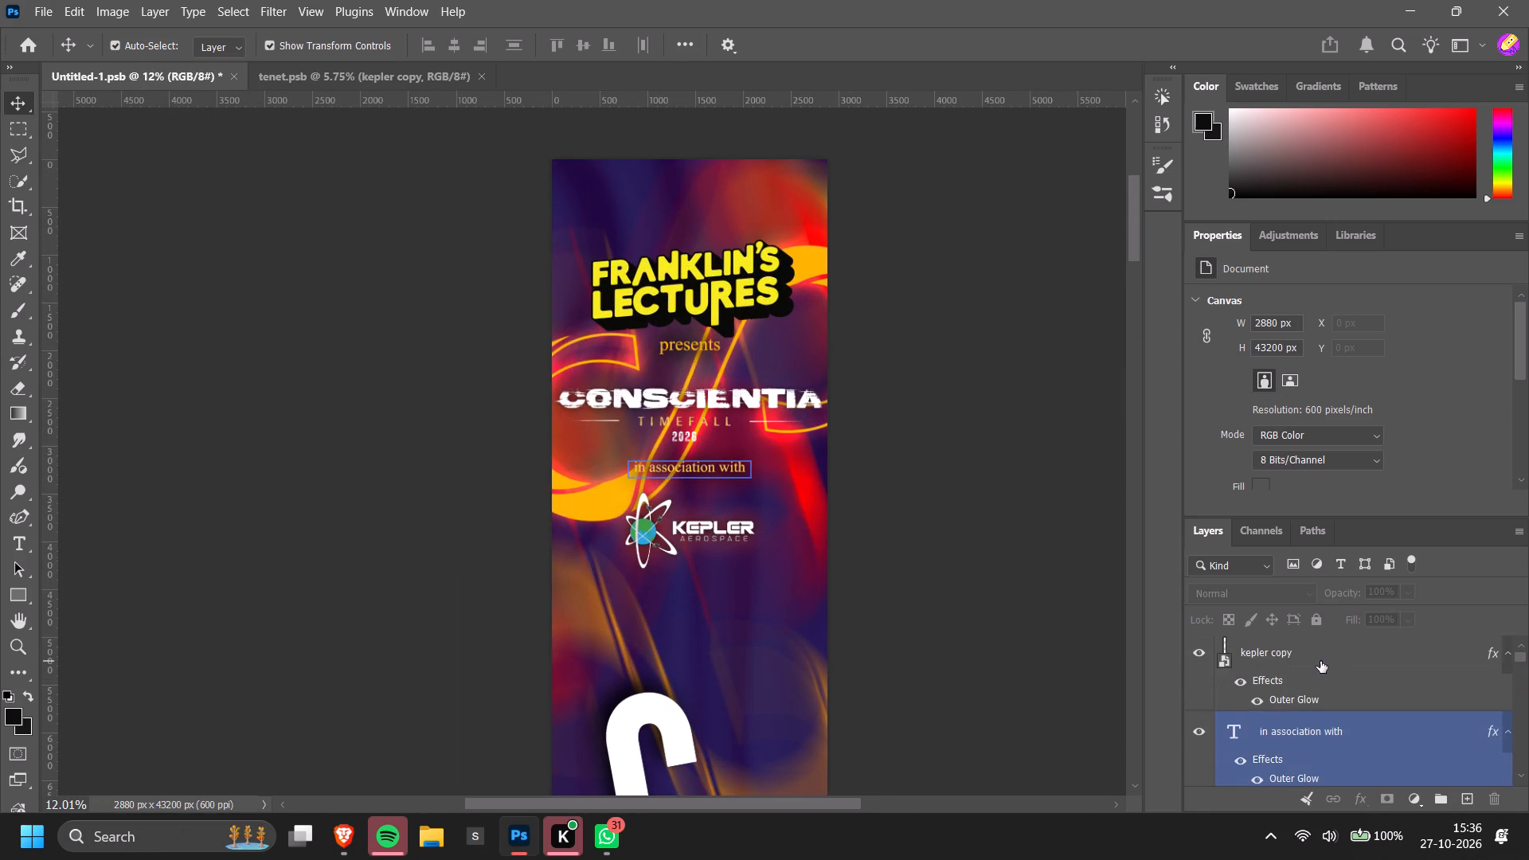
pyautogui.scroll(2, 1320, 661)
pyautogui.click(1320, 661)
pyautogui.click(1471, 799)
pyautogui.click(1301, 649)
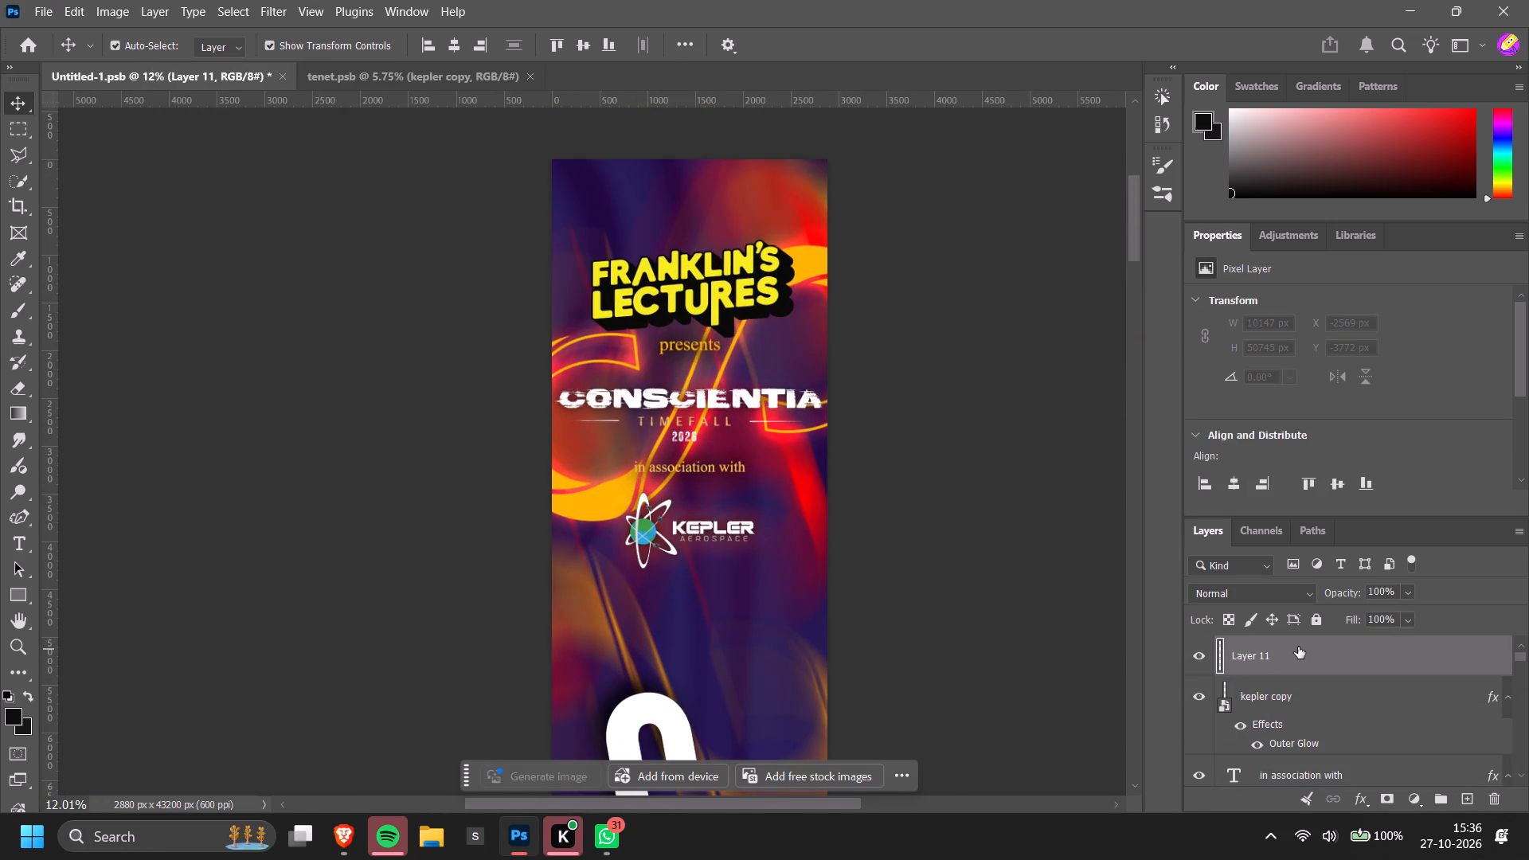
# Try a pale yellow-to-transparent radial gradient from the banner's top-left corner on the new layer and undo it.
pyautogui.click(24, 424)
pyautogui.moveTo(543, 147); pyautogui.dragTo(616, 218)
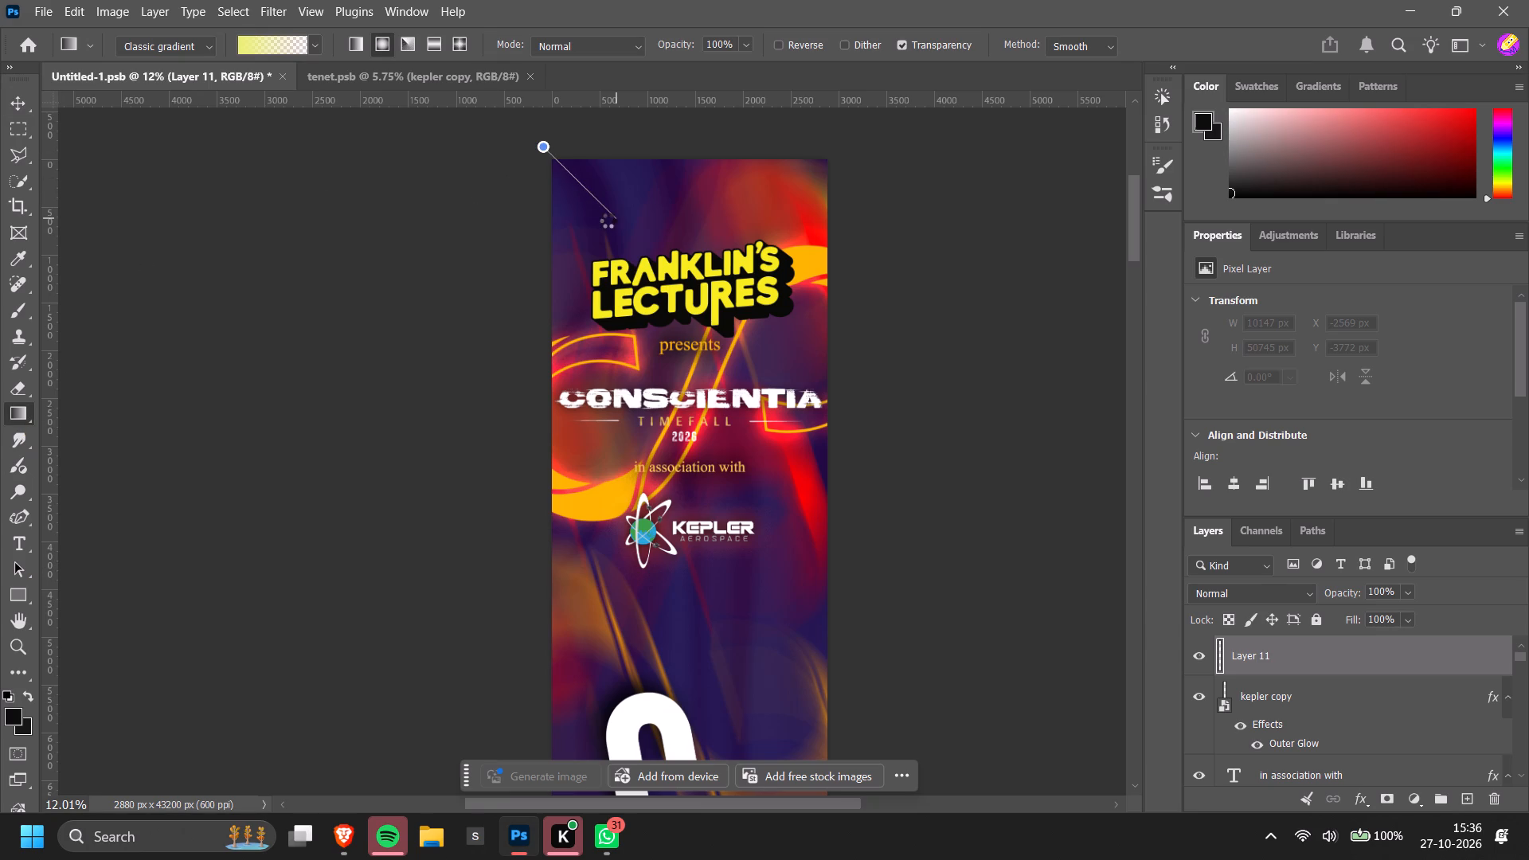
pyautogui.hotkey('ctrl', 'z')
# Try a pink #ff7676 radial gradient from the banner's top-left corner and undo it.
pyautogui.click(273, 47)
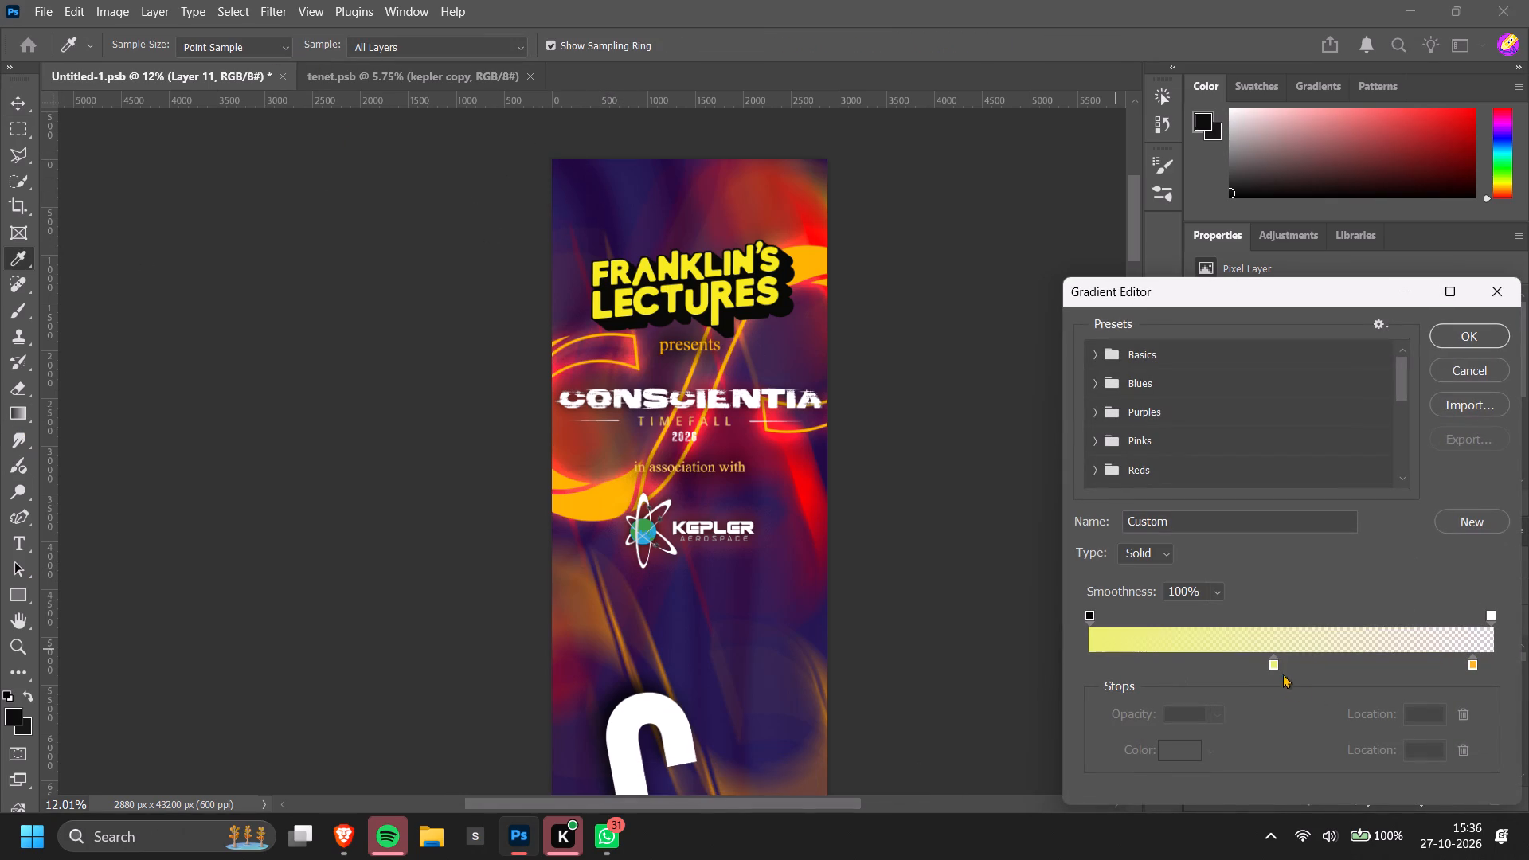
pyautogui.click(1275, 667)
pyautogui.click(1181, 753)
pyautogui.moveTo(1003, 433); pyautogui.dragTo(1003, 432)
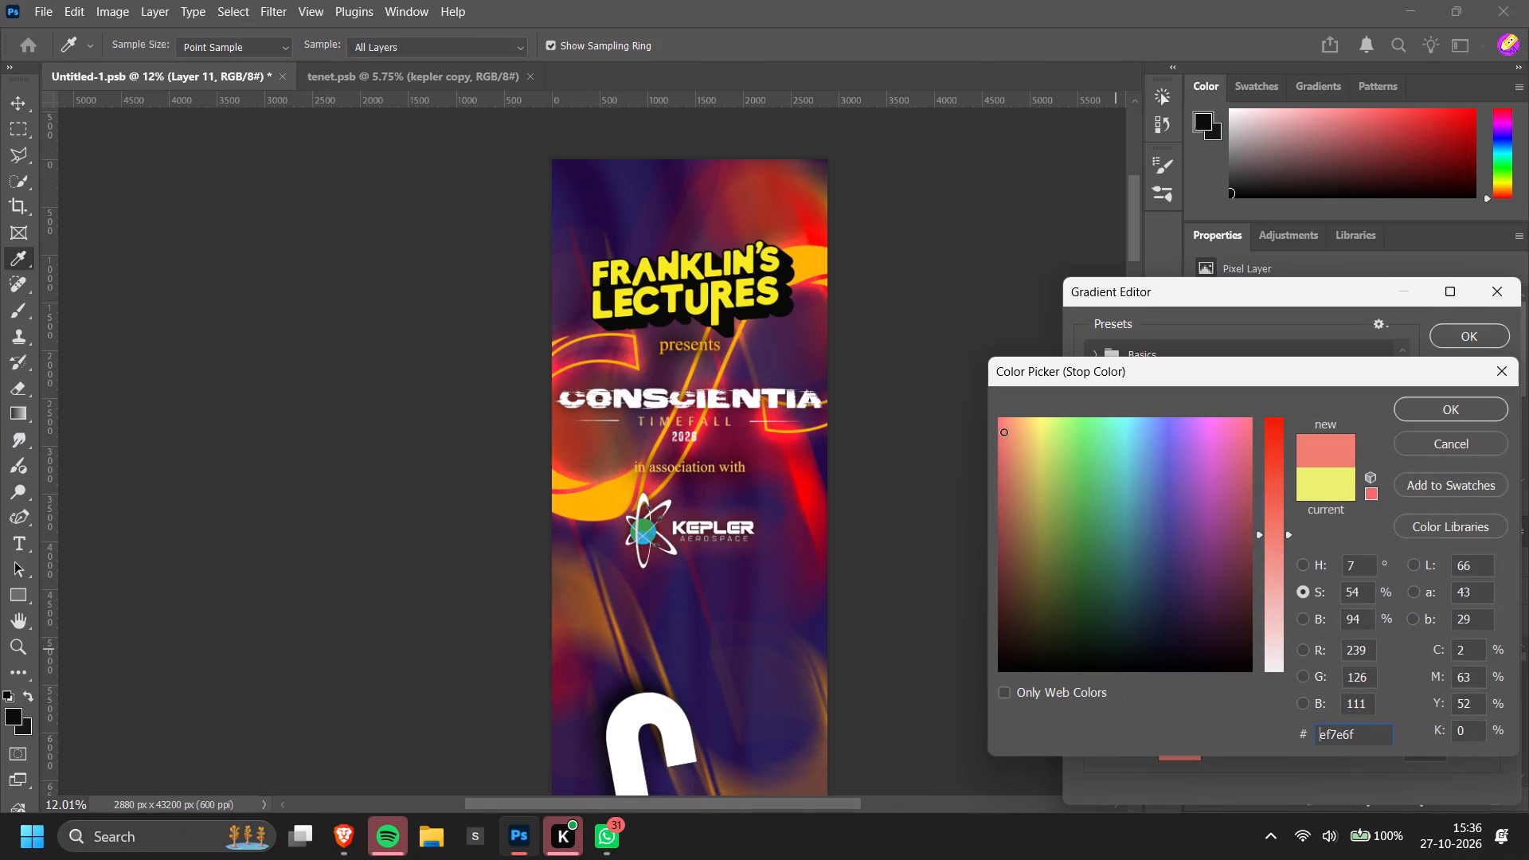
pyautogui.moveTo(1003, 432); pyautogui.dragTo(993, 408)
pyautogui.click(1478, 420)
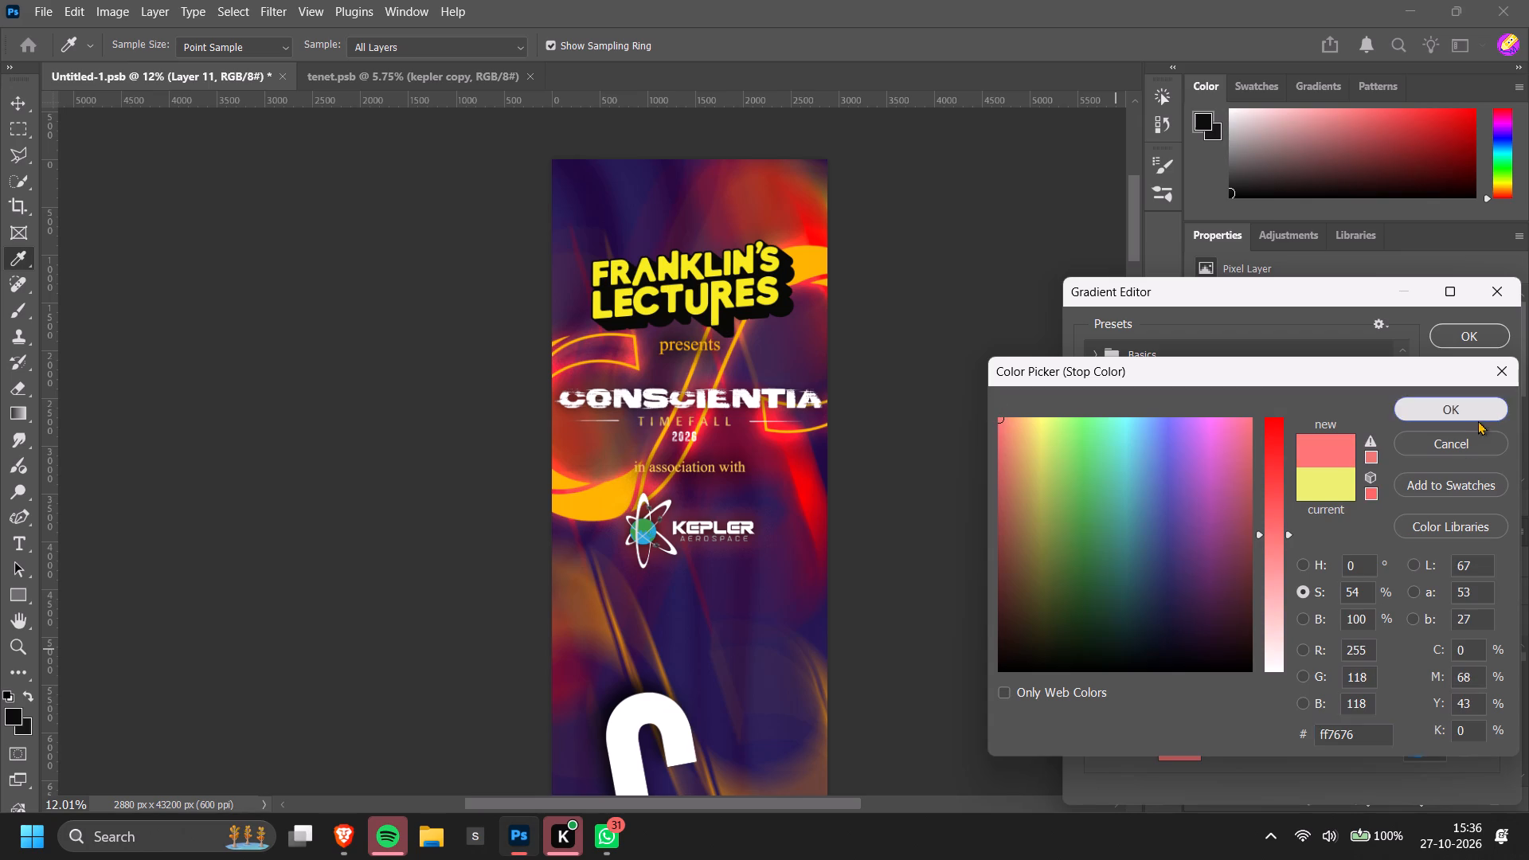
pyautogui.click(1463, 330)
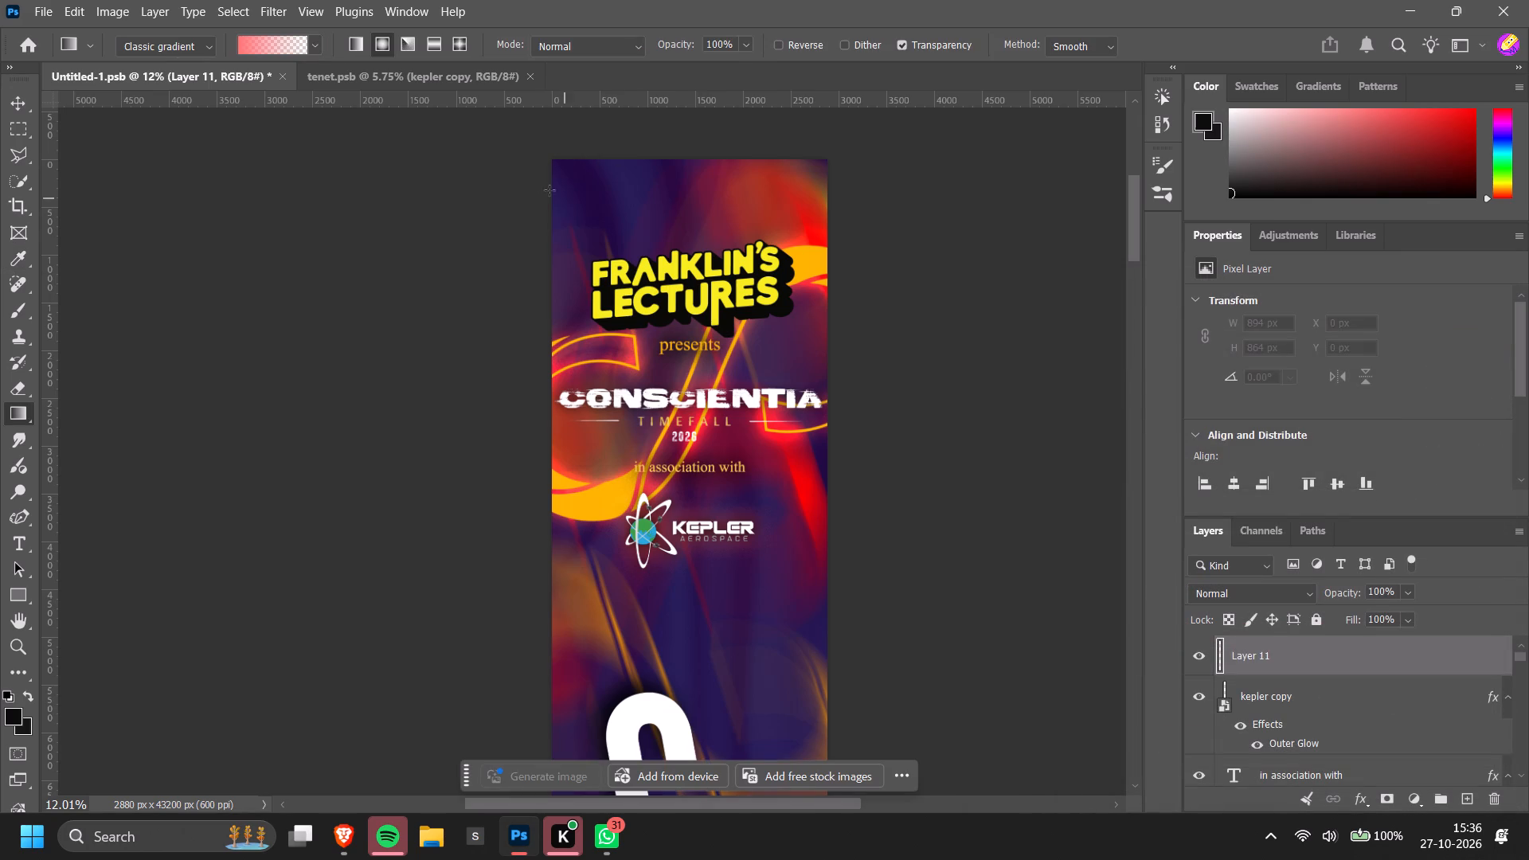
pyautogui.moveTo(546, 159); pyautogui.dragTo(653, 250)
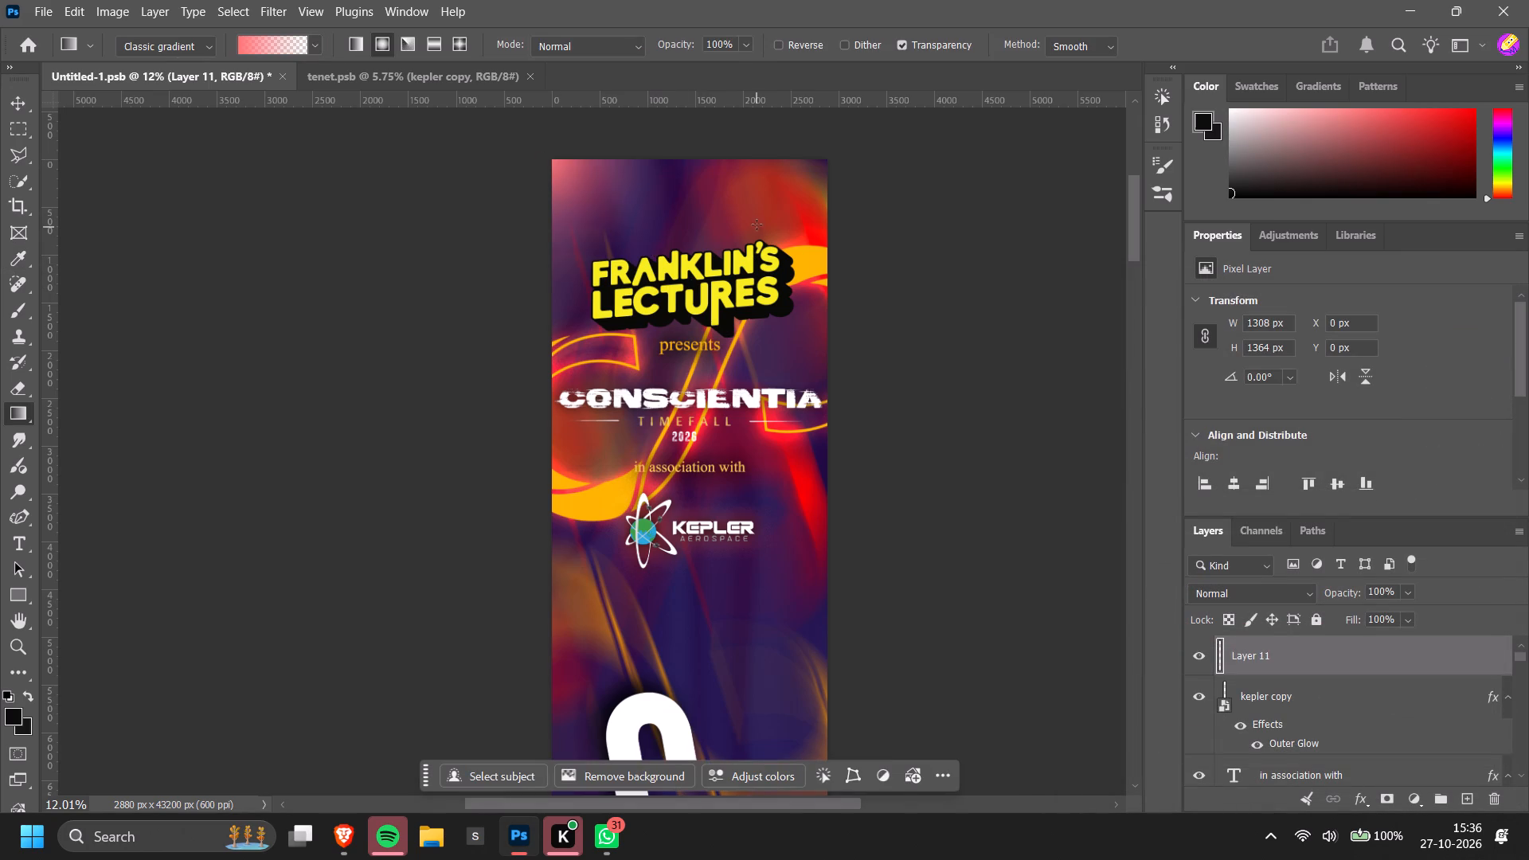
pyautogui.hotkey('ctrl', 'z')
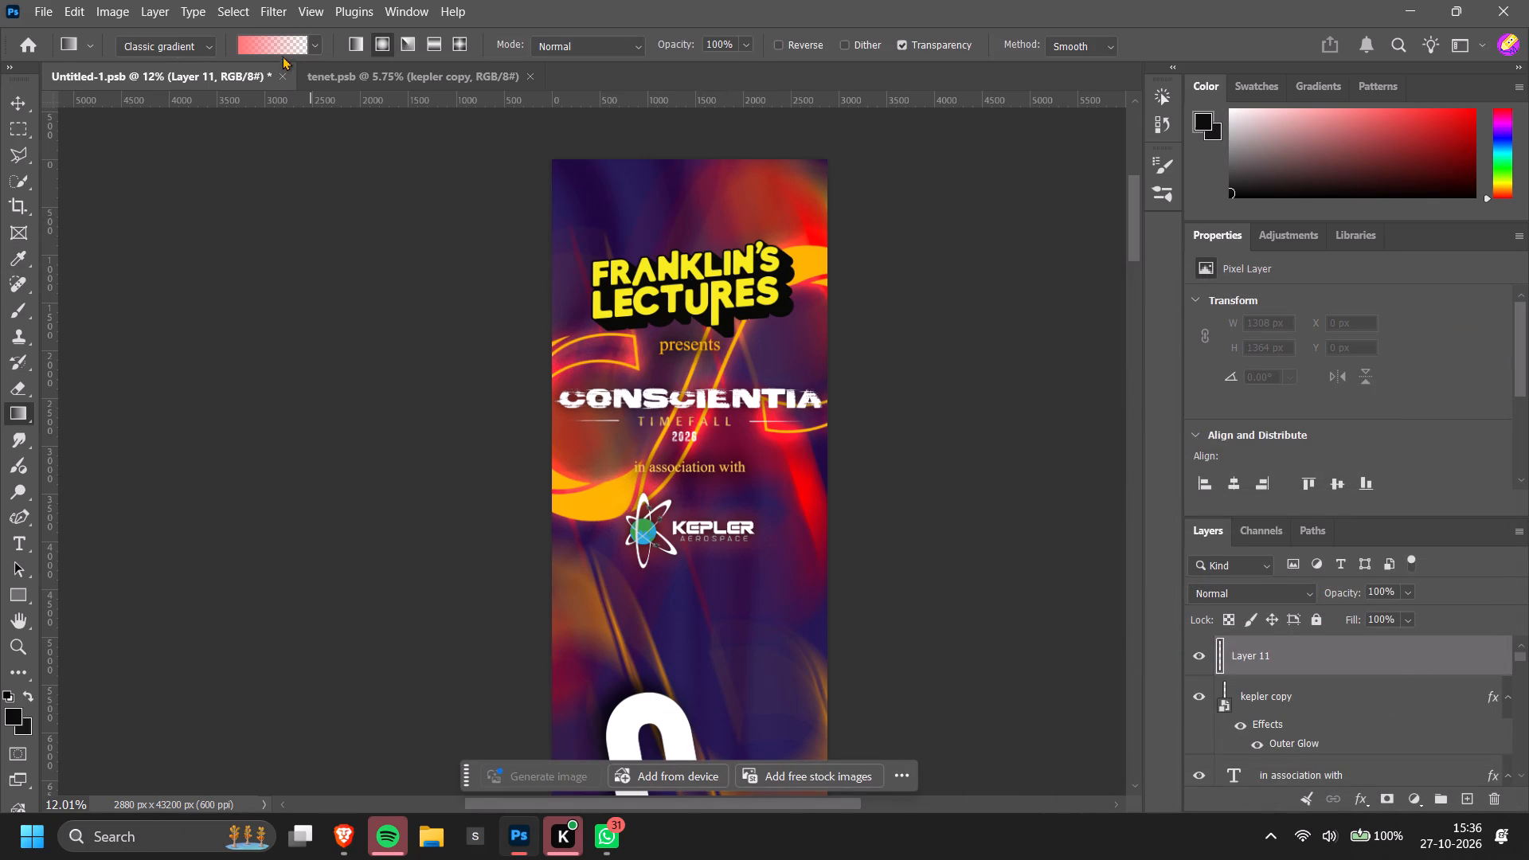
# Recolour the gradient's stop at location 46 to bright red, sampled from the background artwork beside the Franklin's Lectures logo.
pyautogui.click(284, 39)
pyautogui.click(1274, 674)
pyautogui.click(1274, 668)
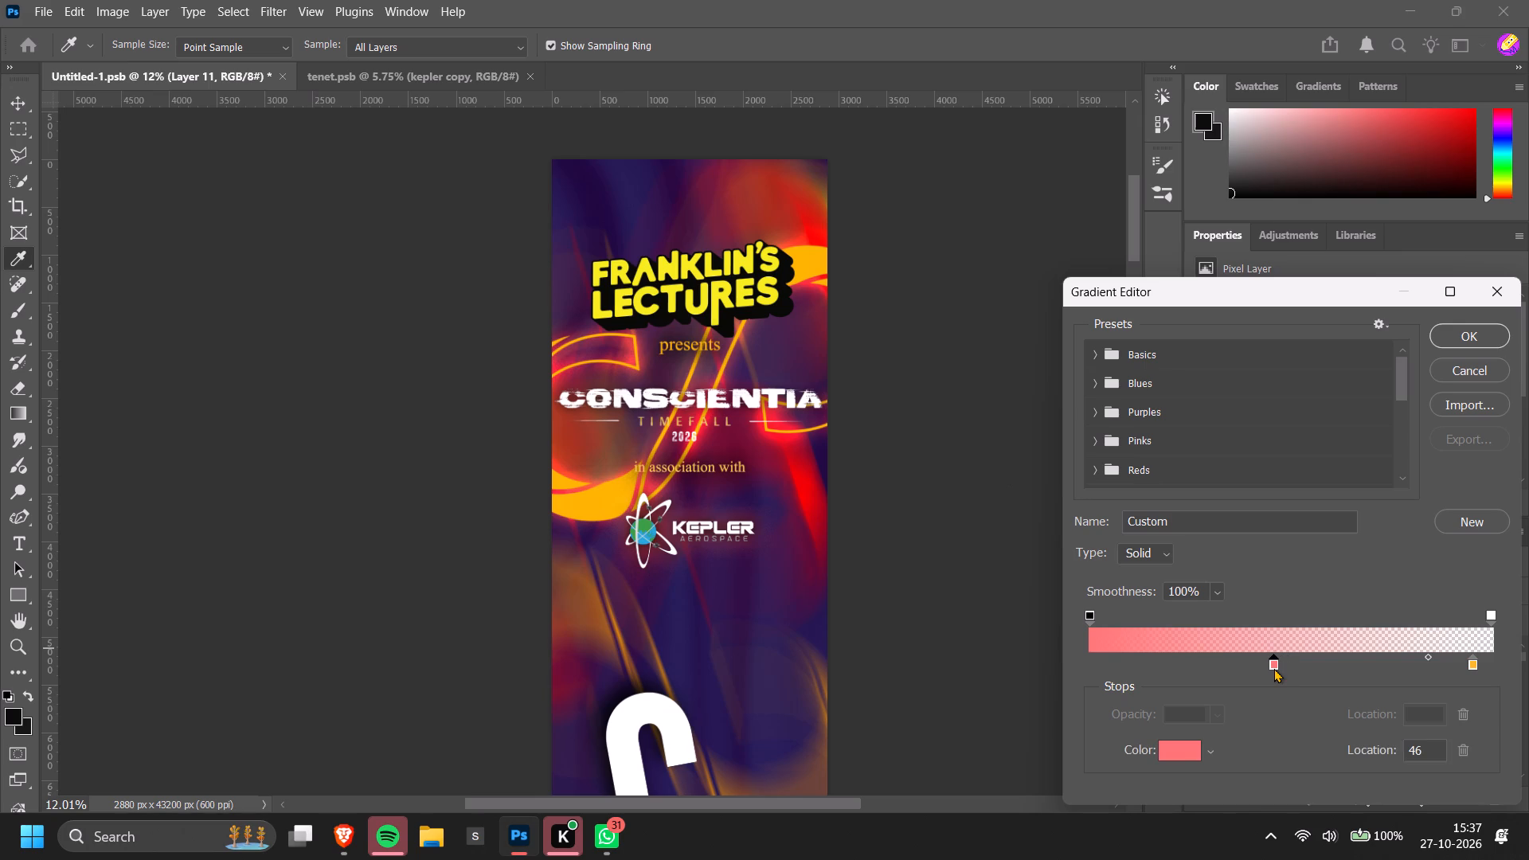
pyautogui.click(762, 197)
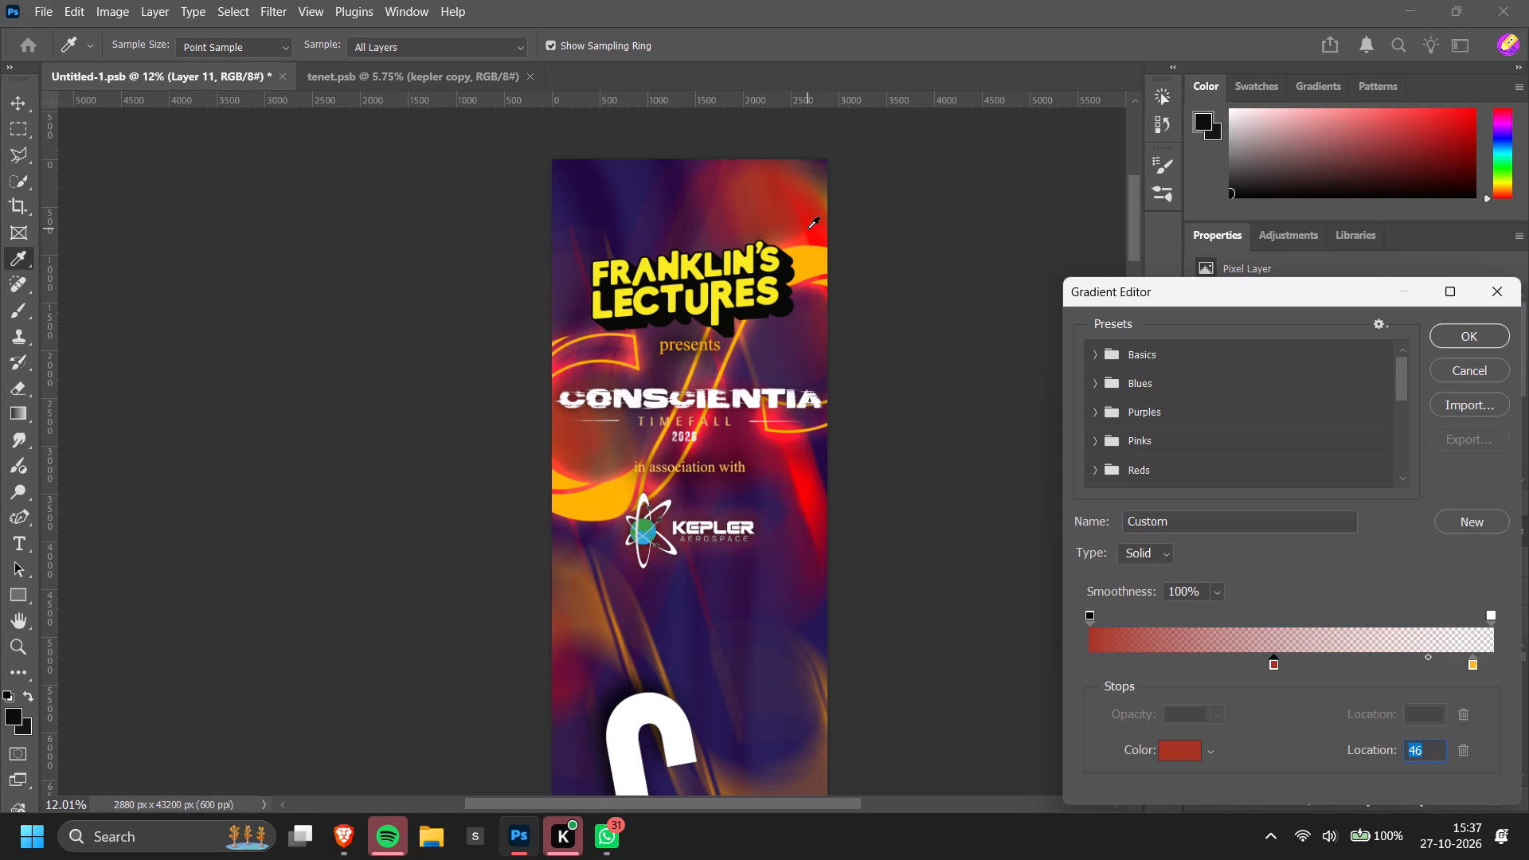
pyautogui.click(808, 226)
pyautogui.click(1489, 334)
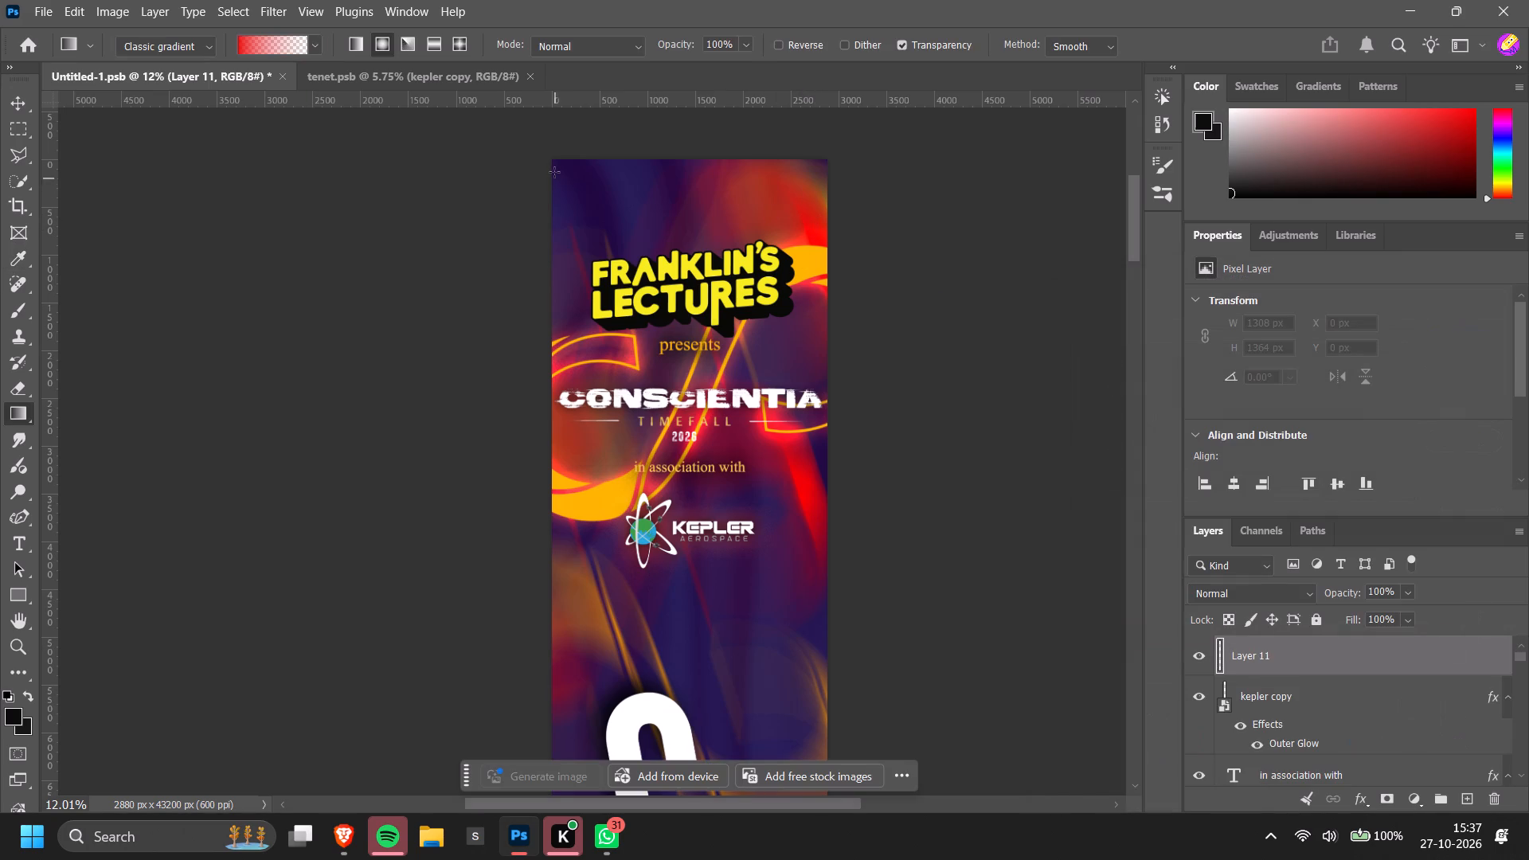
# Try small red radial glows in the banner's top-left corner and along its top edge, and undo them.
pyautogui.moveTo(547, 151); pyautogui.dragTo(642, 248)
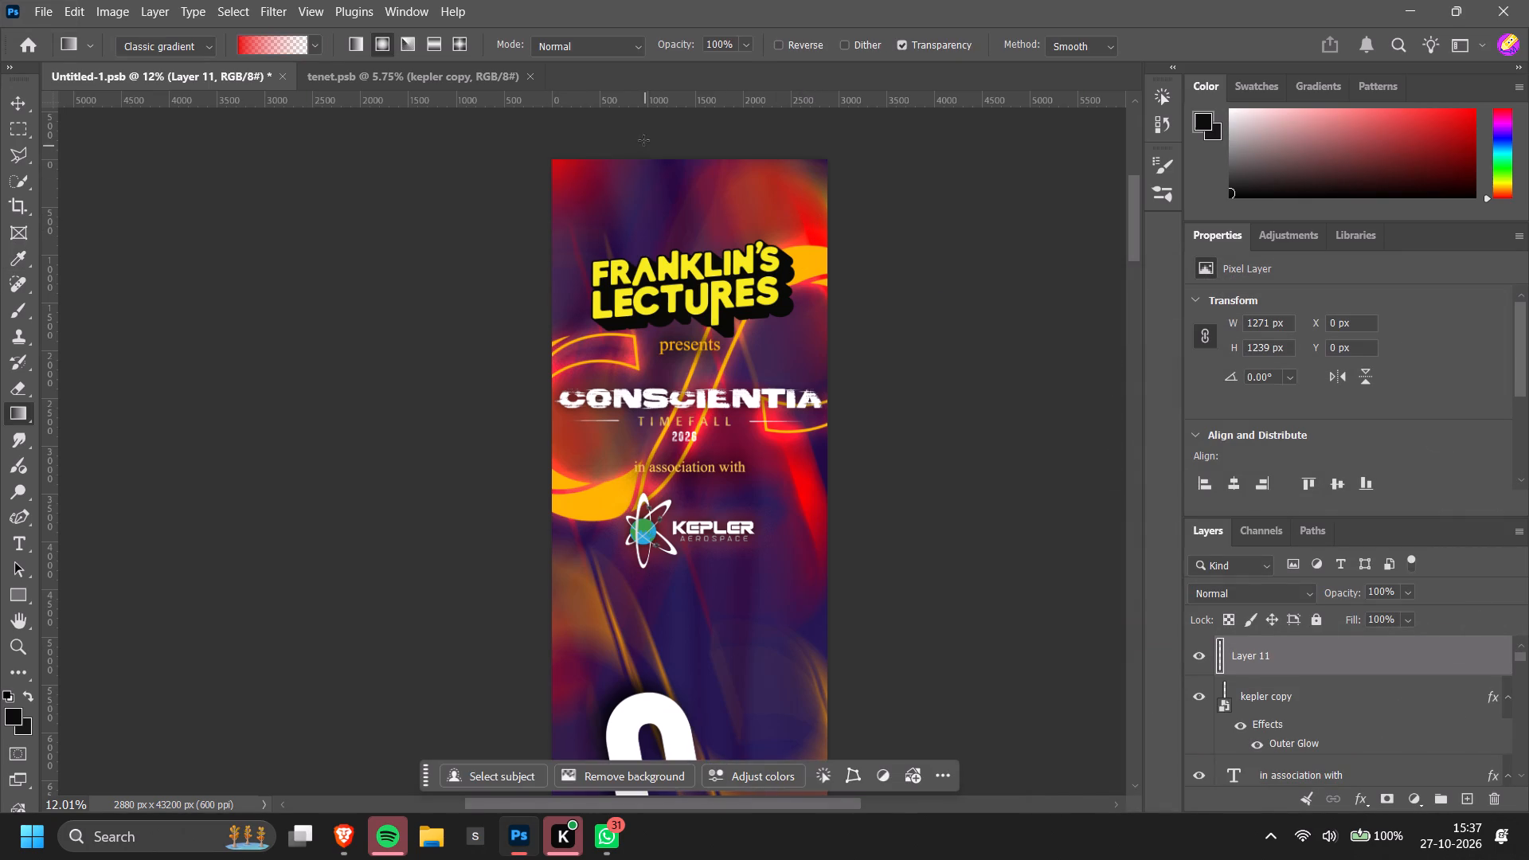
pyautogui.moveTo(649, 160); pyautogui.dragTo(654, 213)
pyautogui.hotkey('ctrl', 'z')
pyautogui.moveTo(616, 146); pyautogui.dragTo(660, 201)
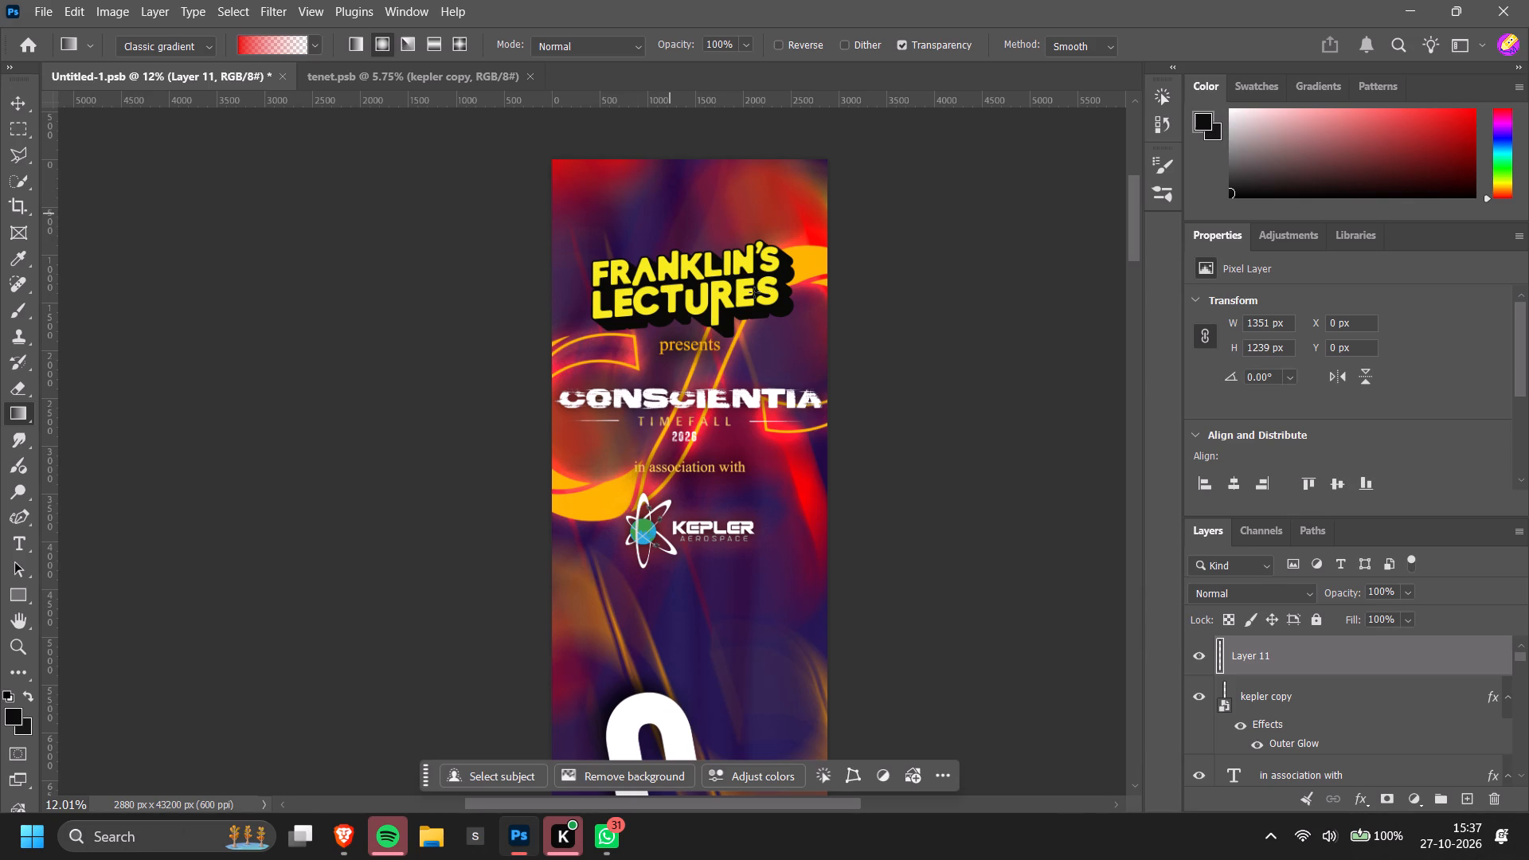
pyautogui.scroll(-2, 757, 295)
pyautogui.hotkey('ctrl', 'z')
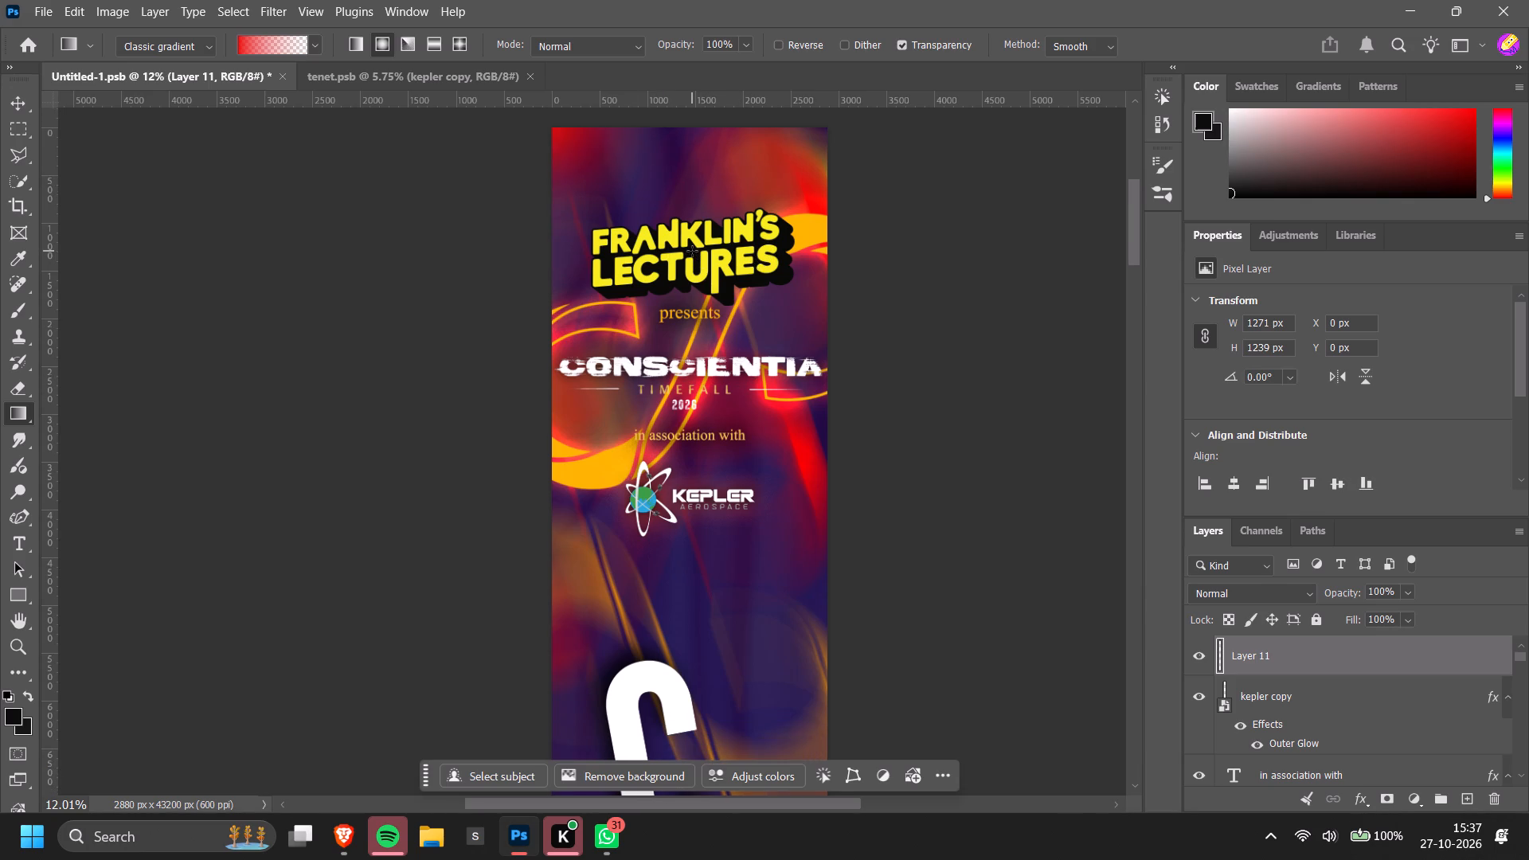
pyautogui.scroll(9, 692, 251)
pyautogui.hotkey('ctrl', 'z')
# Draw soft red radial glows over the banner's top-left corner and across its top edge, starting each gradient outside the canvas.
pyautogui.moveTo(526, 250); pyautogui.dragTo(636, 339)
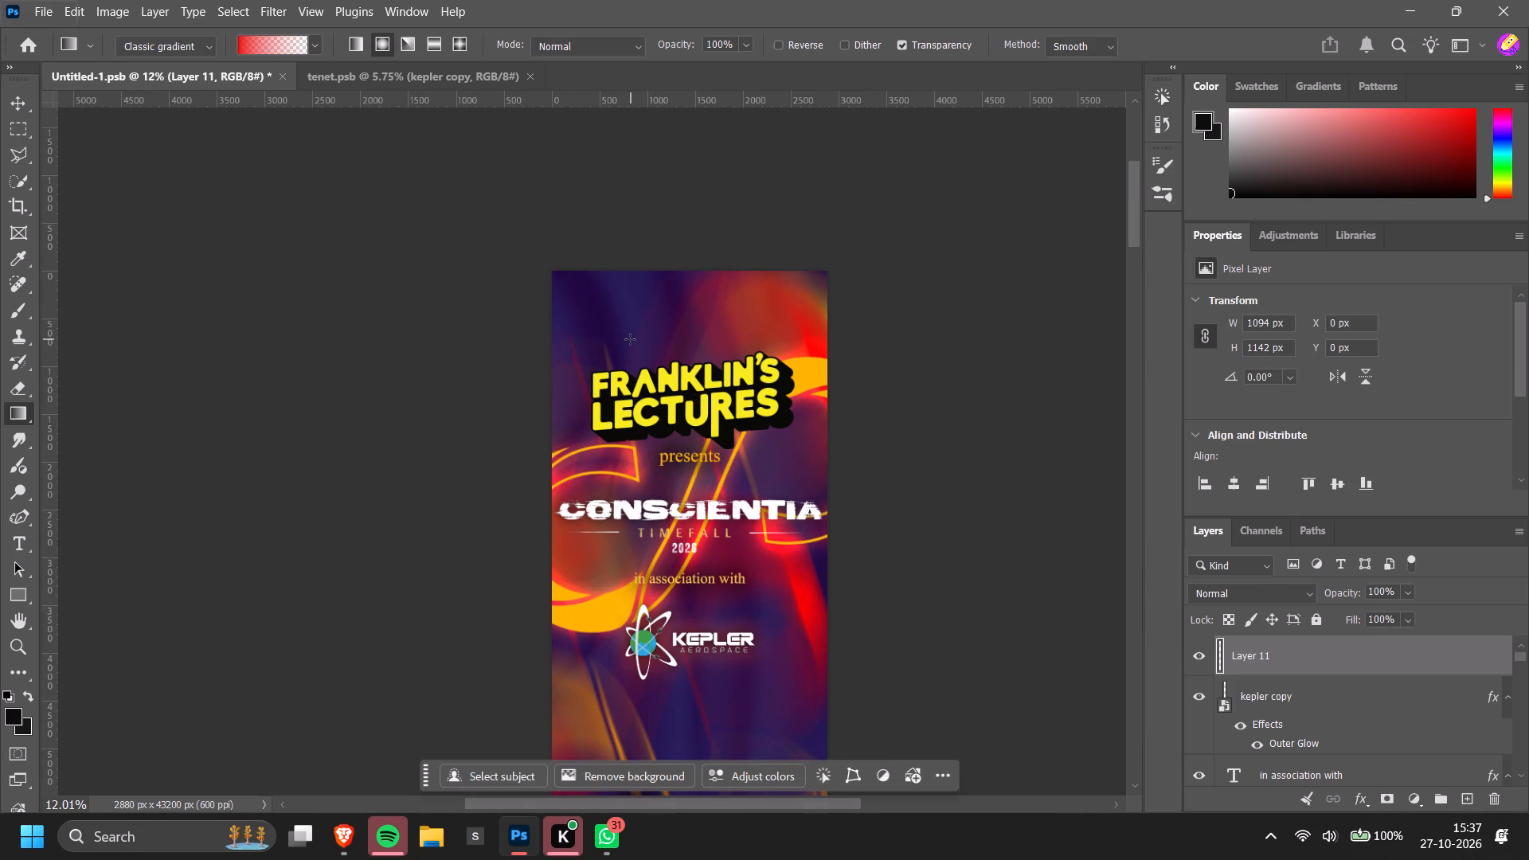
pyautogui.moveTo(639, 207); pyautogui.dragTo(663, 312)
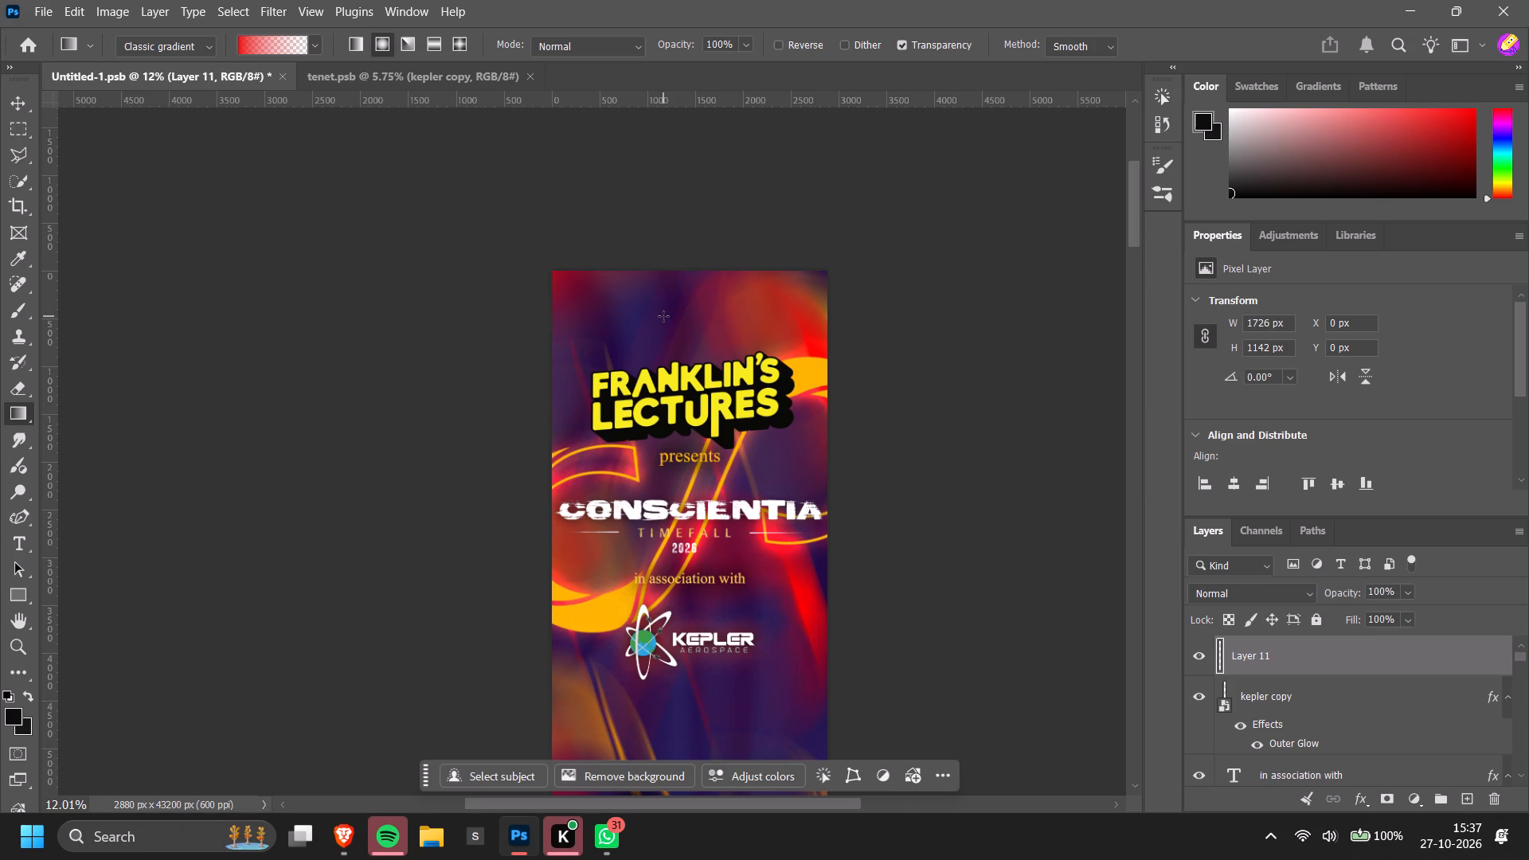
pyautogui.hotkey('ctrl', 'z')
pyautogui.moveTo(646, 219); pyautogui.dragTo(668, 378)
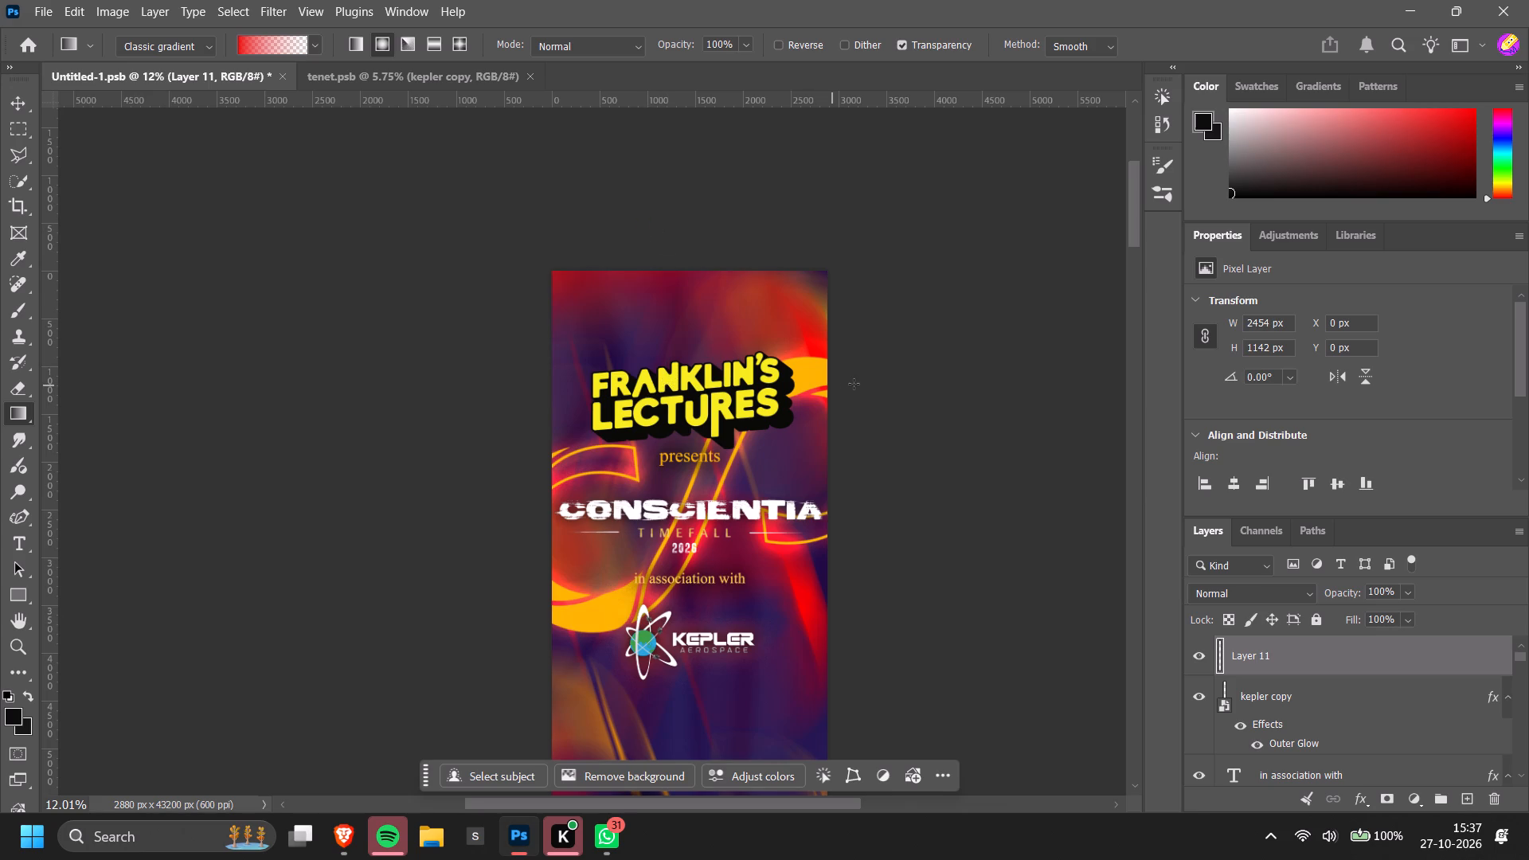
pyautogui.scroll(-5, 878, 377)
pyautogui.press('v')
pyautogui.click(991, 525)
# Bring the Franklin's Lectures logo to the top of the layer stack, above the red glow layer.
pyautogui.scroll(5, 959, 486)
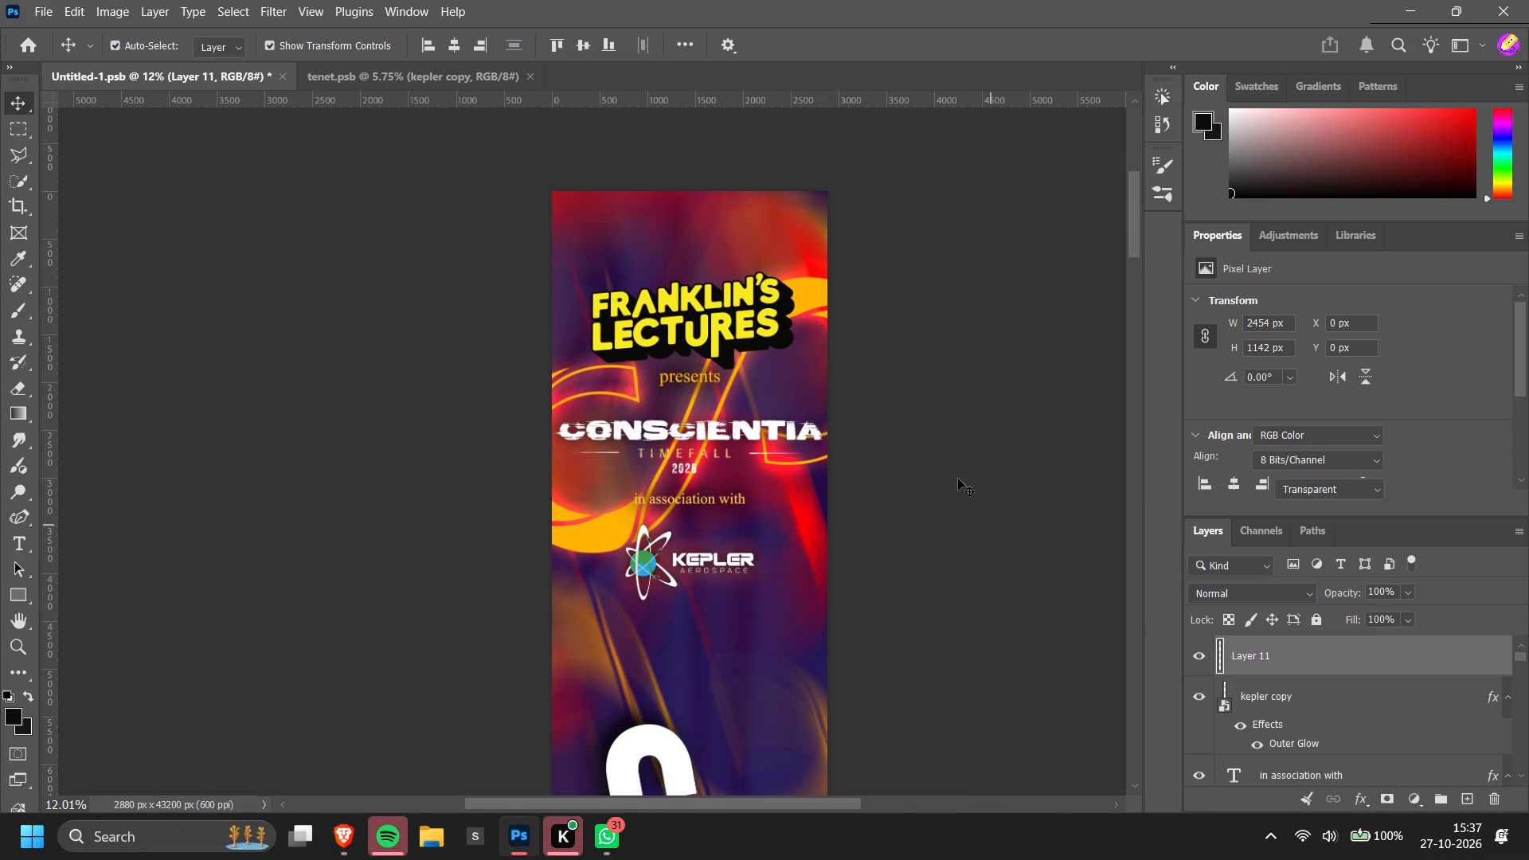
pyautogui.scroll(1, 792, 389)
pyautogui.keyDown('alt'); pyautogui.scroll(3, 581, 337); pyautogui.keyUp('alt')
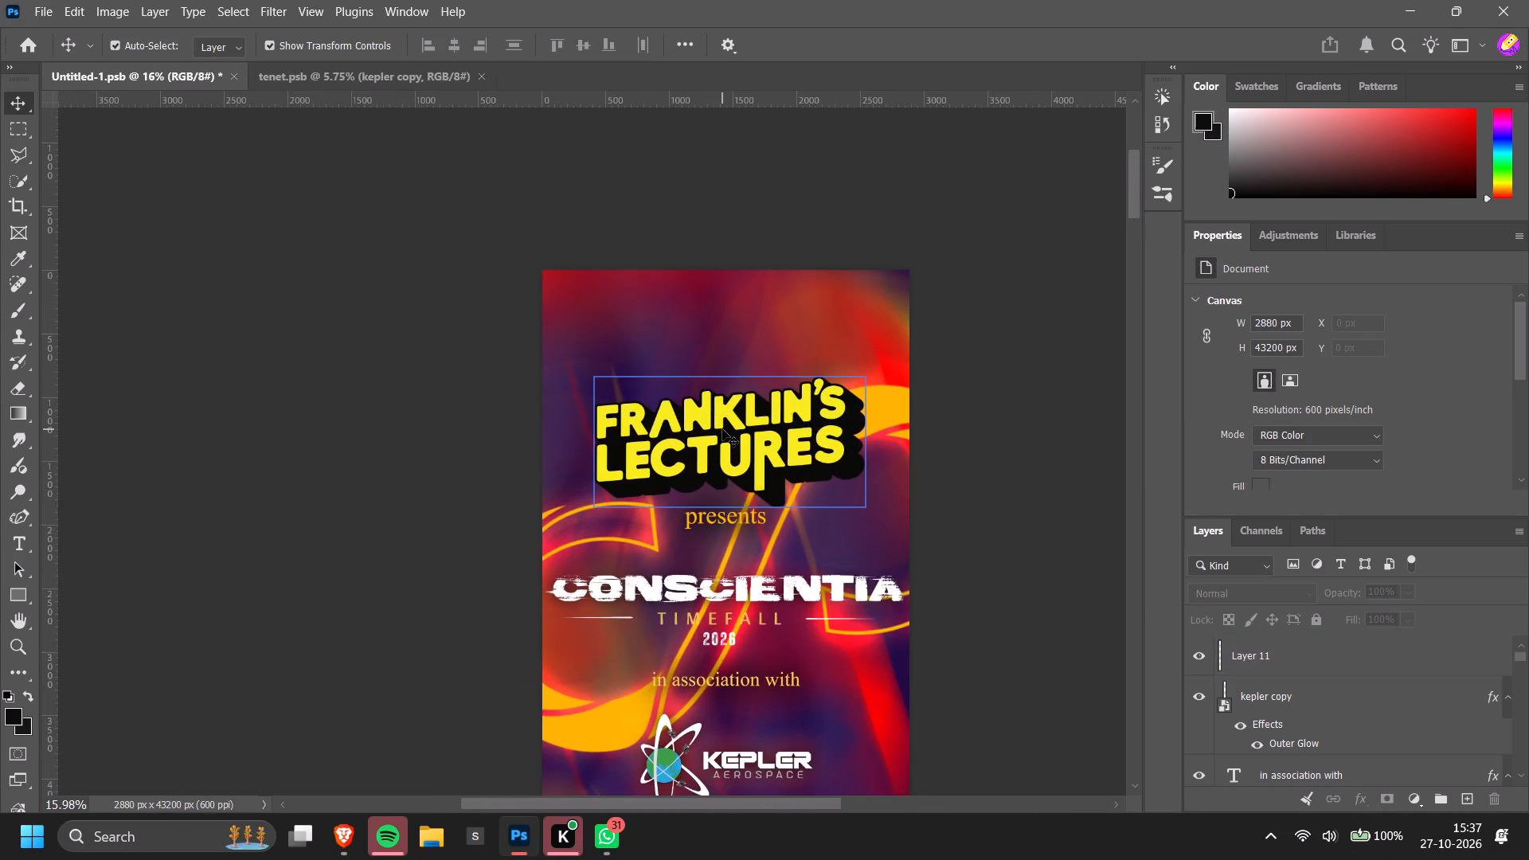
pyautogui.click(722, 429)
pyautogui.hotkey('ctrl', ']')
pyautogui.hotkey('ctrl', ']')
pyautogui.hotkey('ctrl', ']')
pyautogui.hotkey('ctrl', ']')
pyautogui.hotkey('ctrl', ']')
pyautogui.hotkey('ctrl', ']')
pyautogui.hotkey('ctrl', ']')
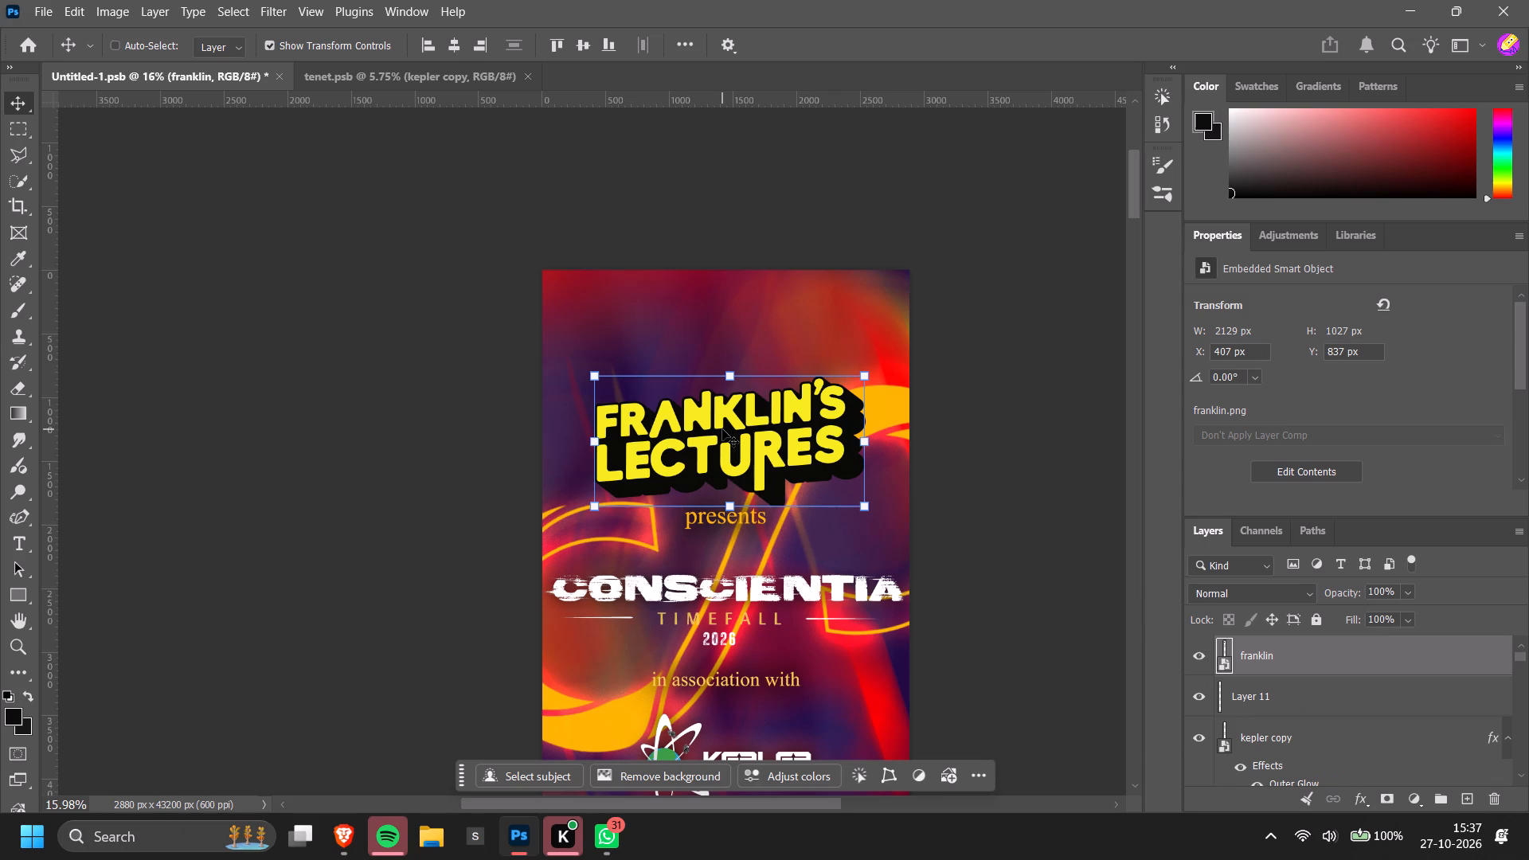
pyautogui.hotkey('ctrl', ']')
pyautogui.click(134, 338)
# Examine the whole banner, from the header with its red glow down through the vertical title lettering, and its layer stack.
pyautogui.keyDown('alt'); pyautogui.scroll(-8, 134, 338); pyautogui.keyUp('alt')
pyautogui.keyDown('alt'); pyautogui.scroll(-6, 311, 460); pyautogui.keyUp('alt')
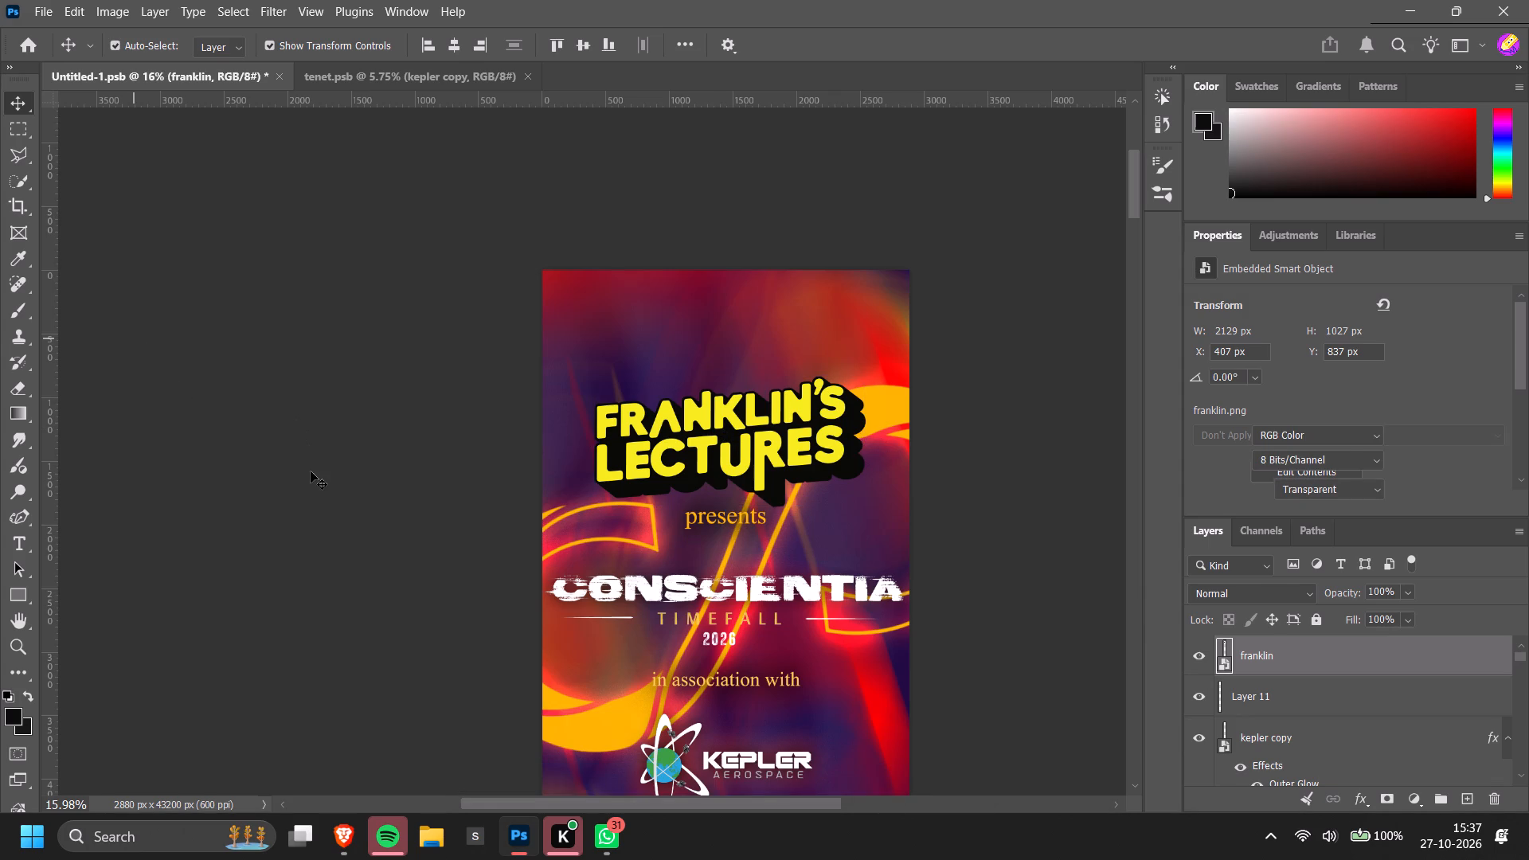
pyautogui.keyDown('alt'); pyautogui.scroll(-16, 244, 353); pyautogui.keyUp('alt')
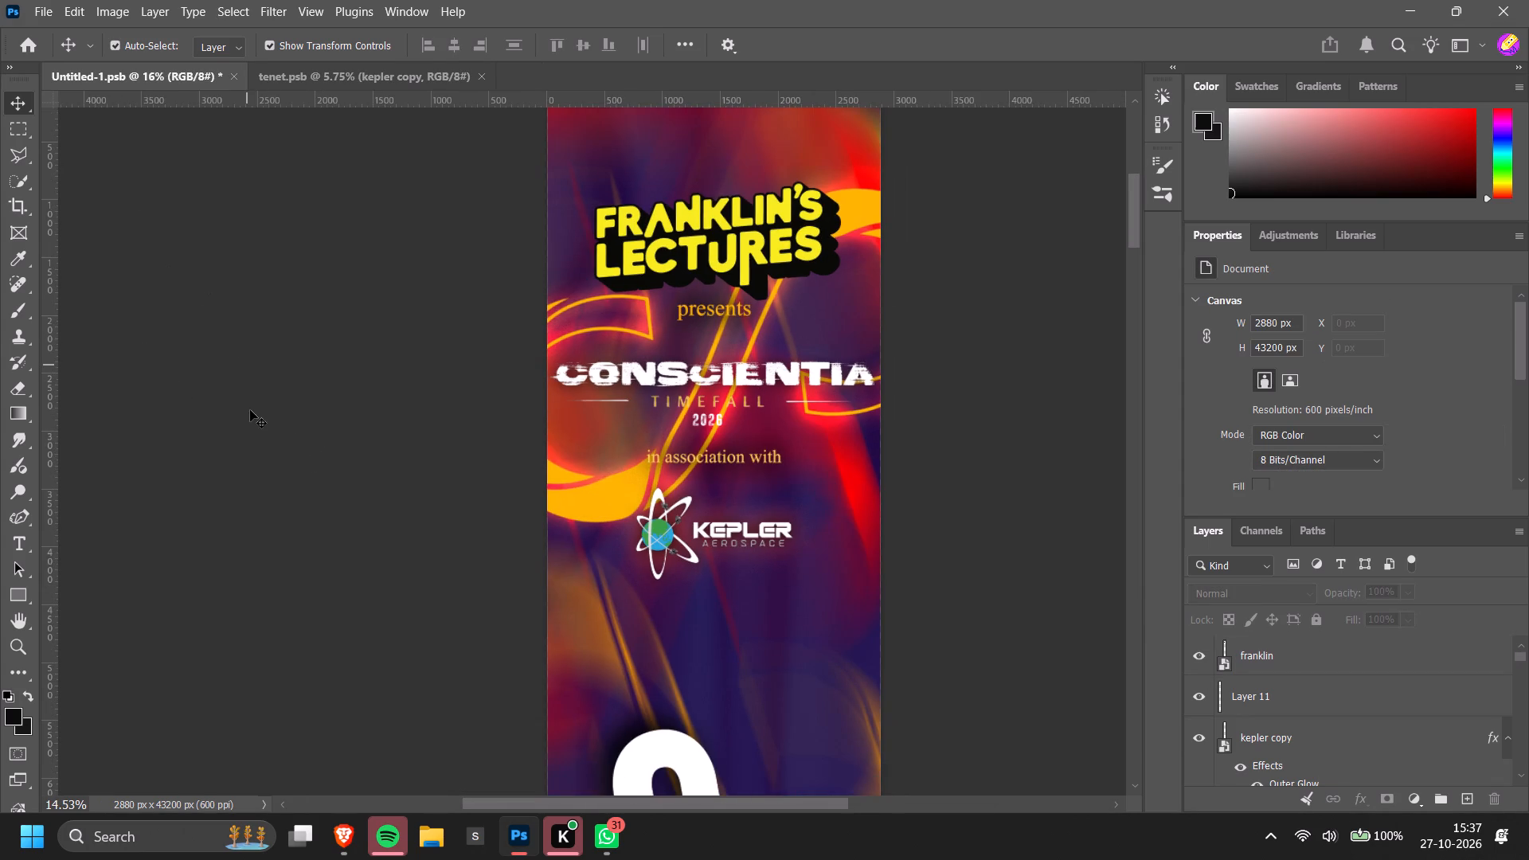
pyautogui.keyDown('alt'); pyautogui.scroll(-4, 250, 410); pyautogui.keyUp('alt')
pyautogui.keyDown('alt'); pyautogui.scroll(-19, 289, 497); pyautogui.keyUp('alt')
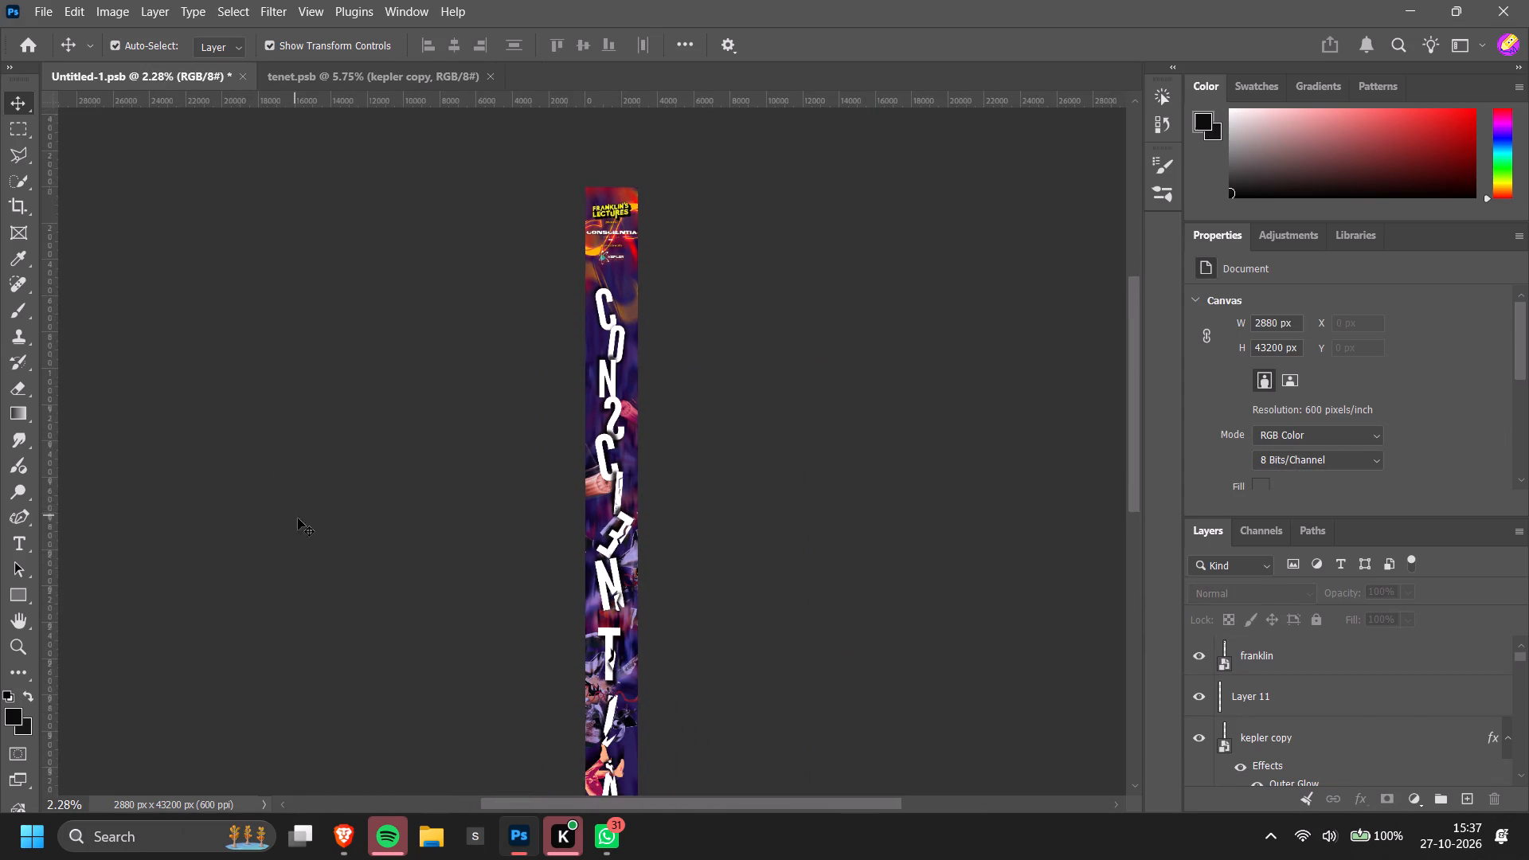
pyautogui.keyDown('alt'); pyautogui.scroll(-1, 298, 518); pyautogui.keyUp('alt')
pyautogui.scroll(-20, 1385, 709)
pyautogui.scroll(-12, 1385, 709)
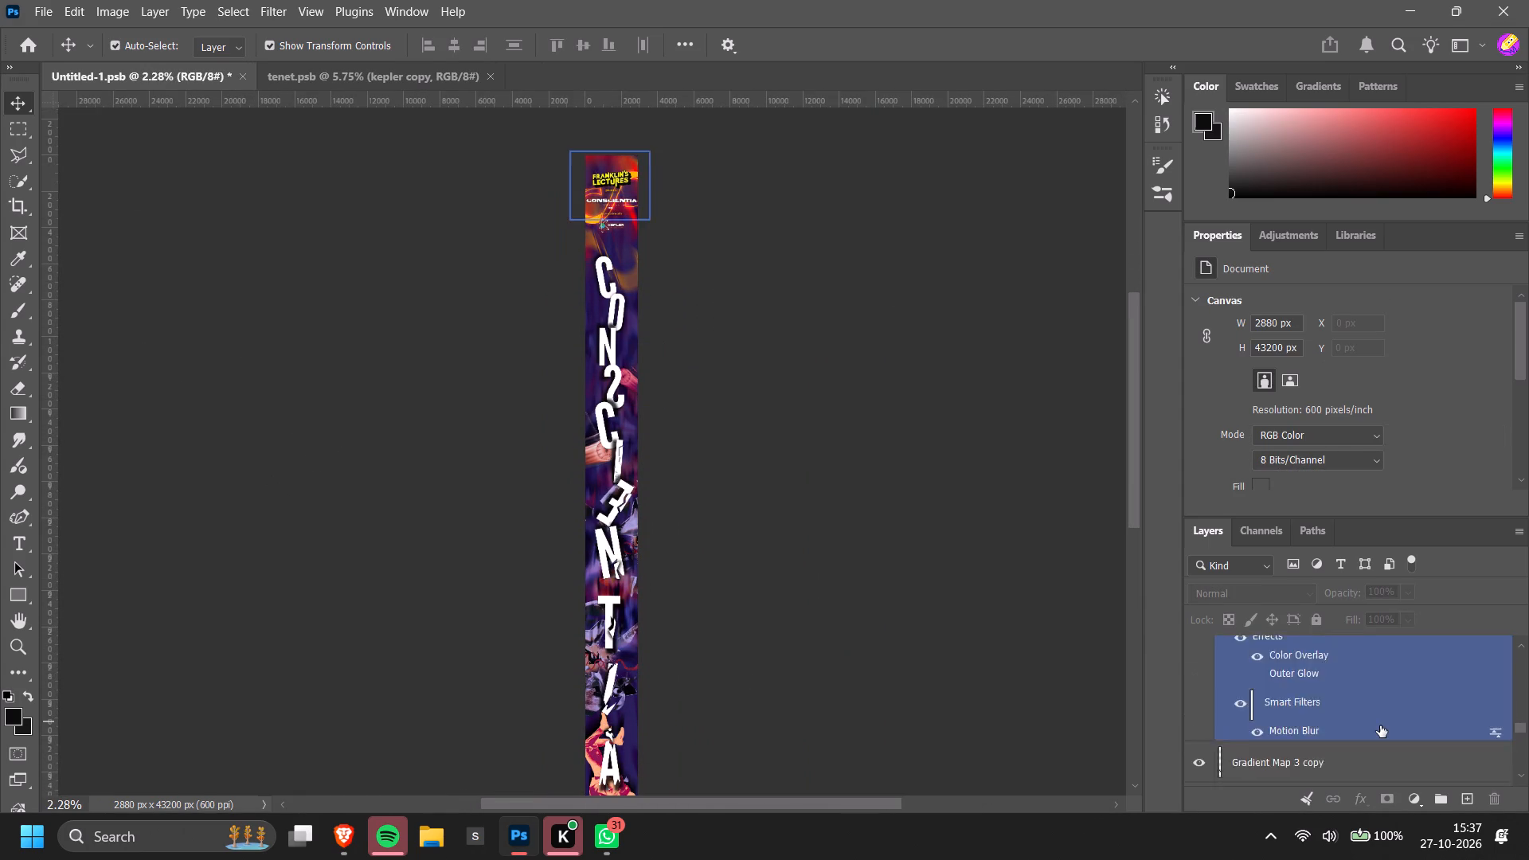
pyautogui.scroll(-20, 1380, 725)
pyautogui.scroll(-10, 1380, 725)
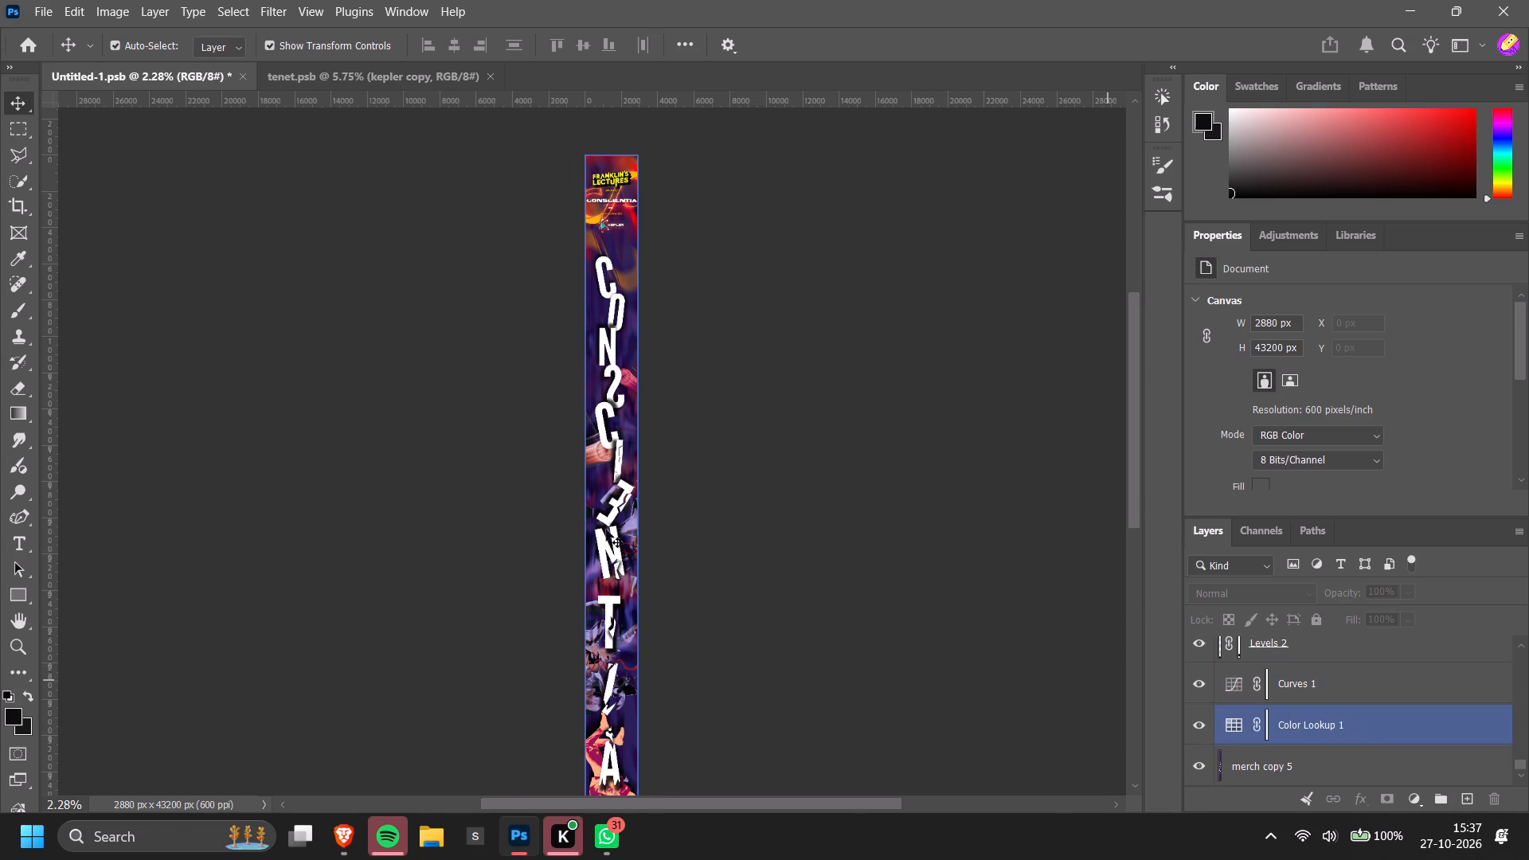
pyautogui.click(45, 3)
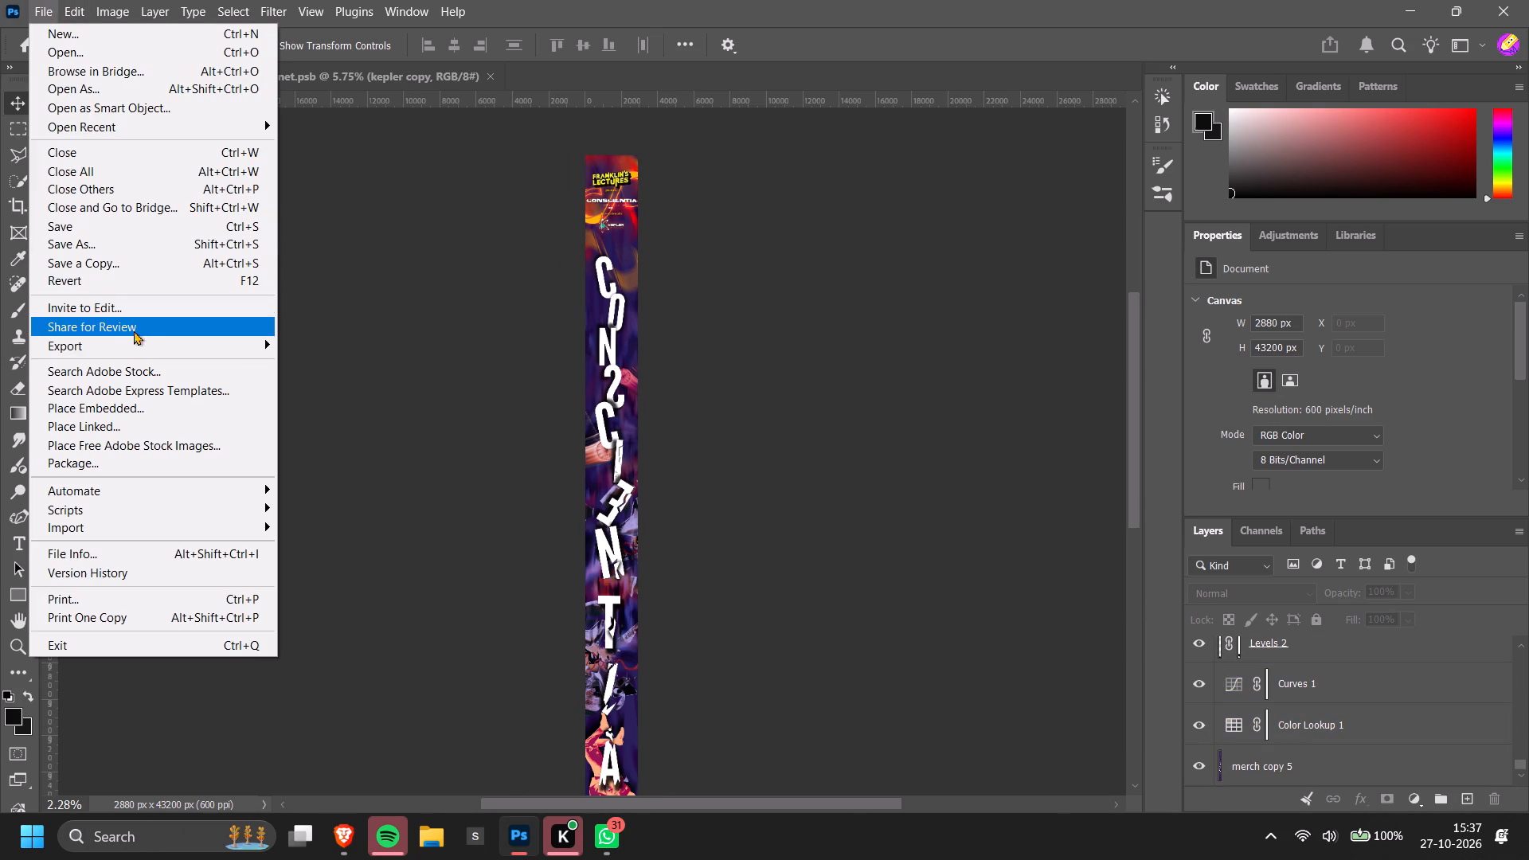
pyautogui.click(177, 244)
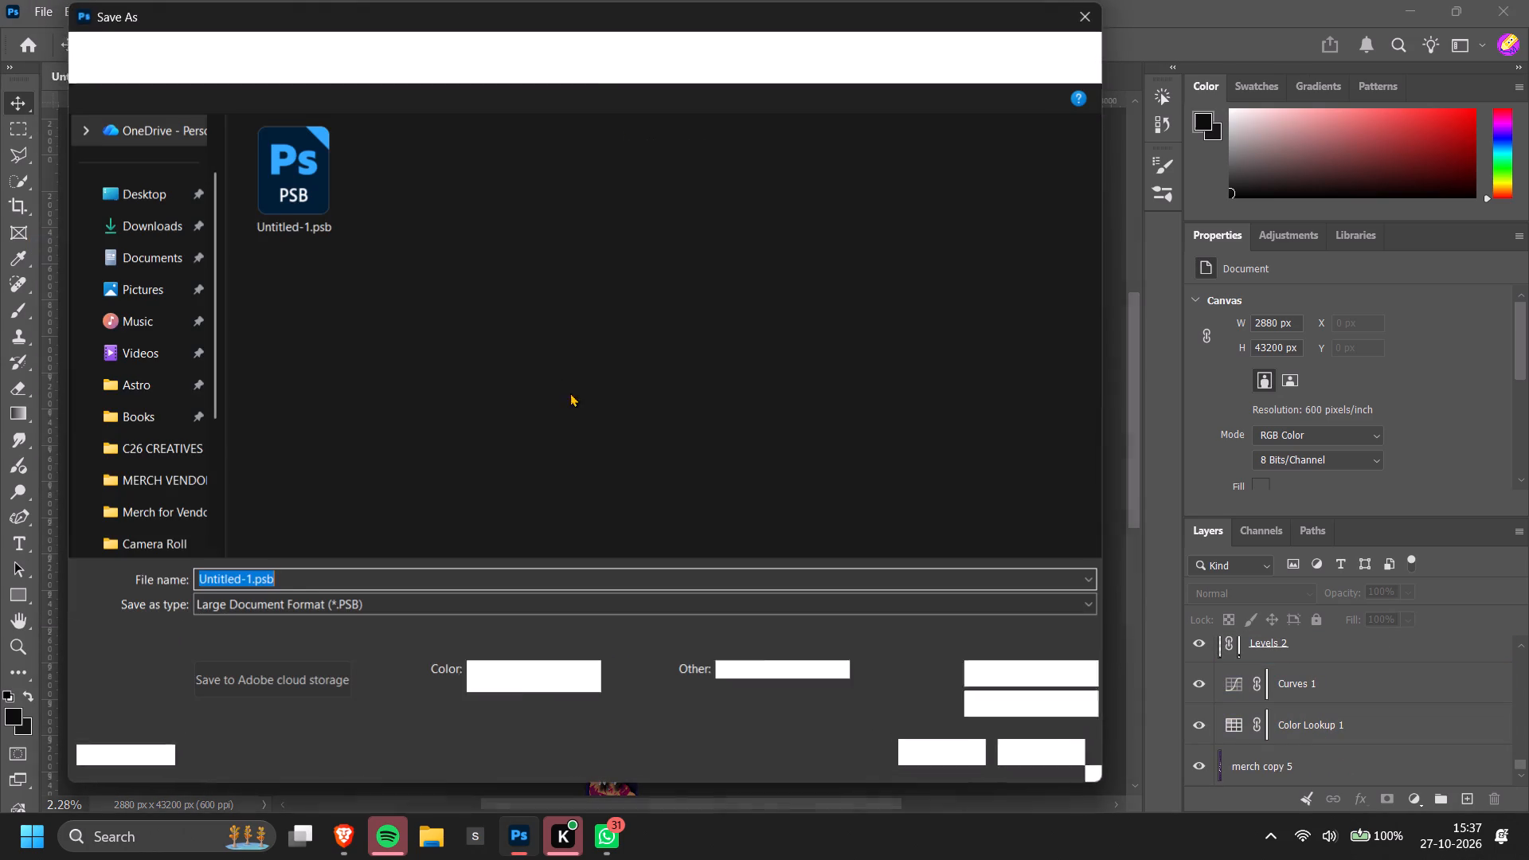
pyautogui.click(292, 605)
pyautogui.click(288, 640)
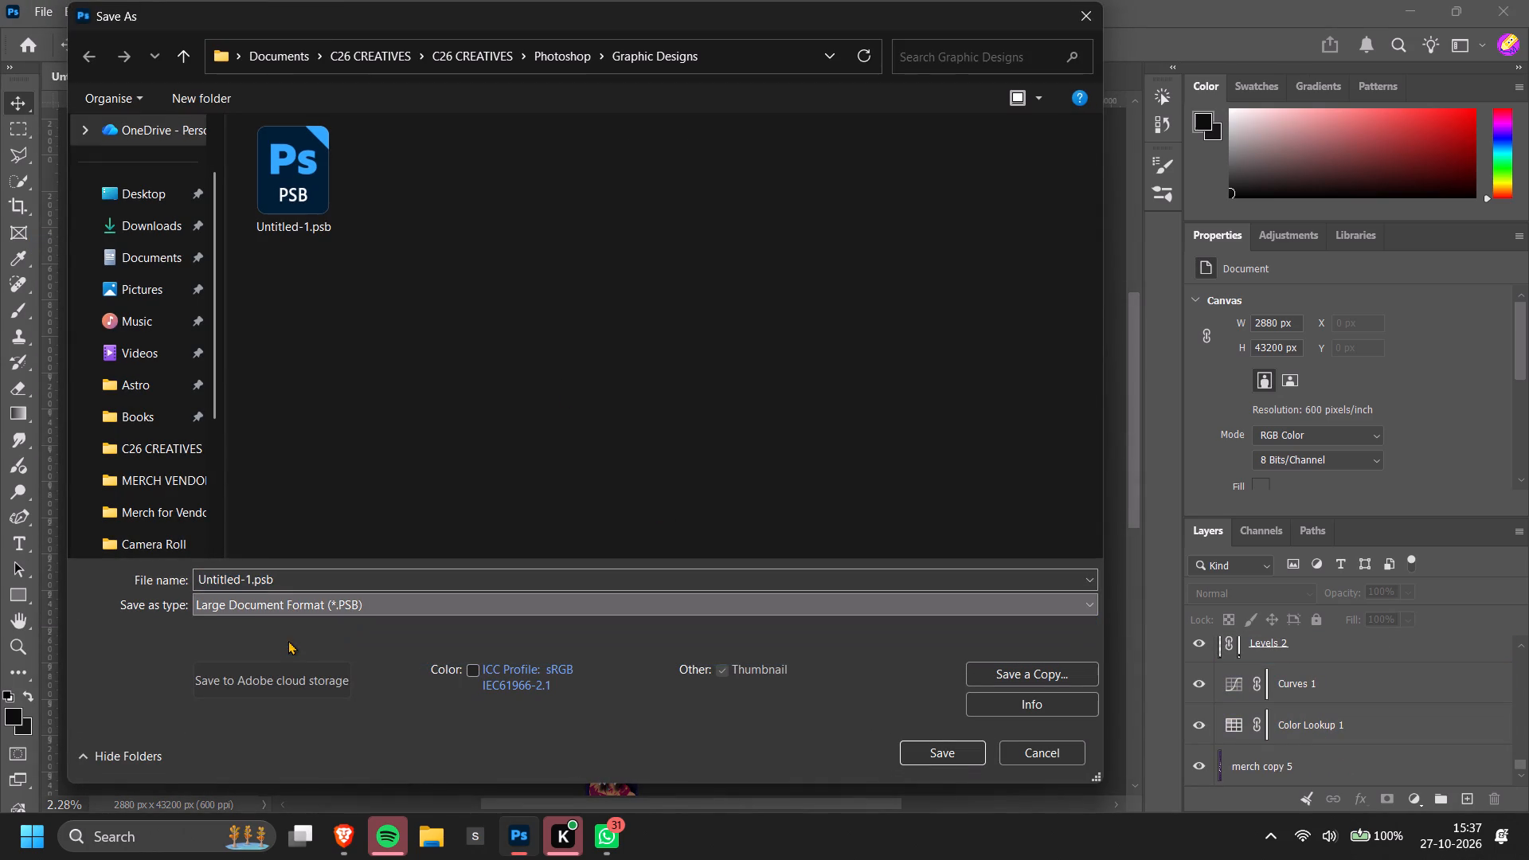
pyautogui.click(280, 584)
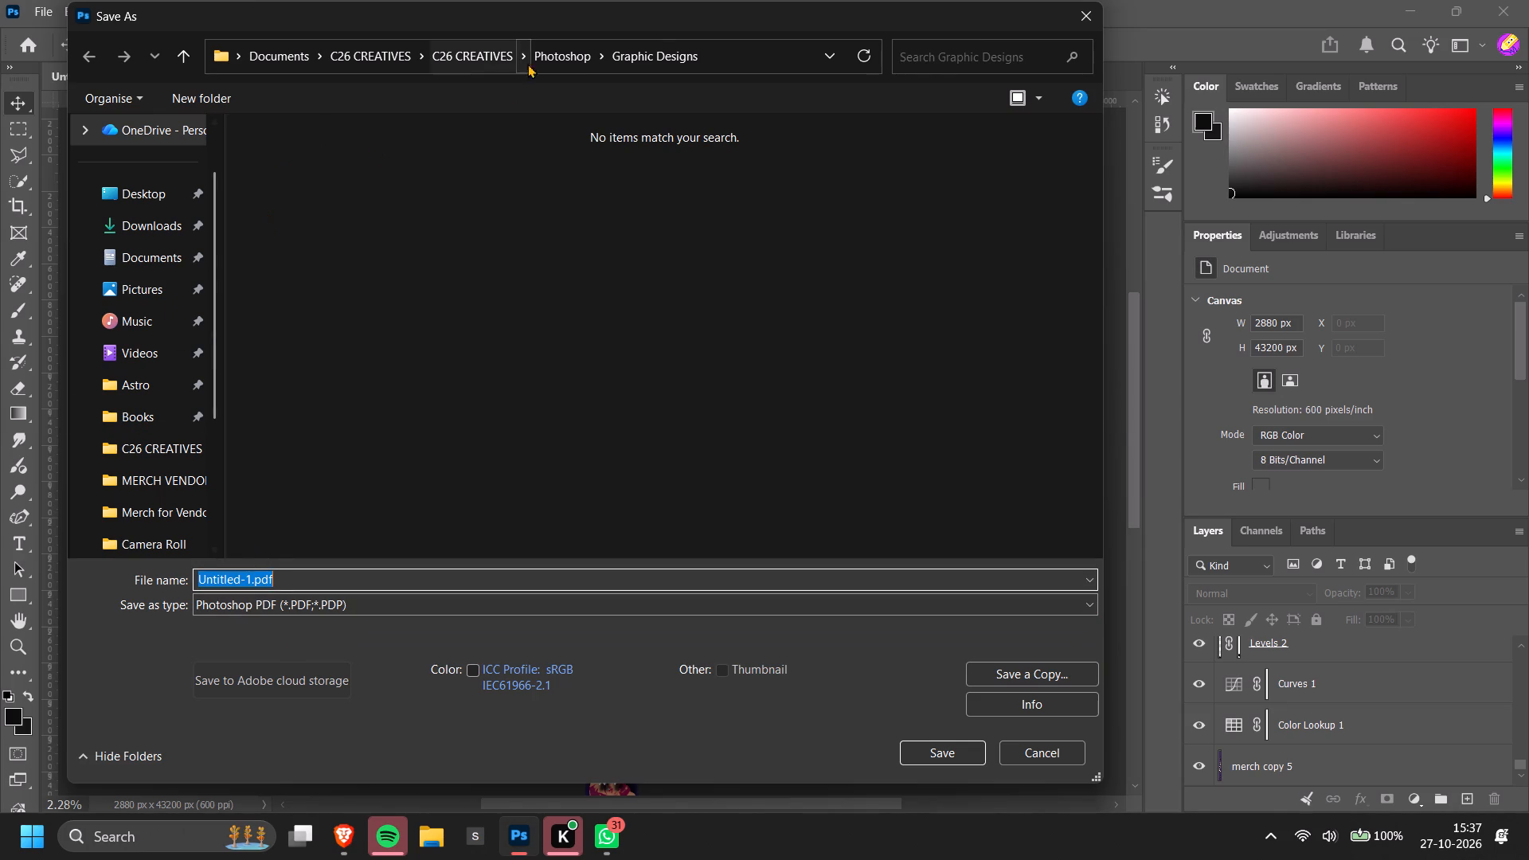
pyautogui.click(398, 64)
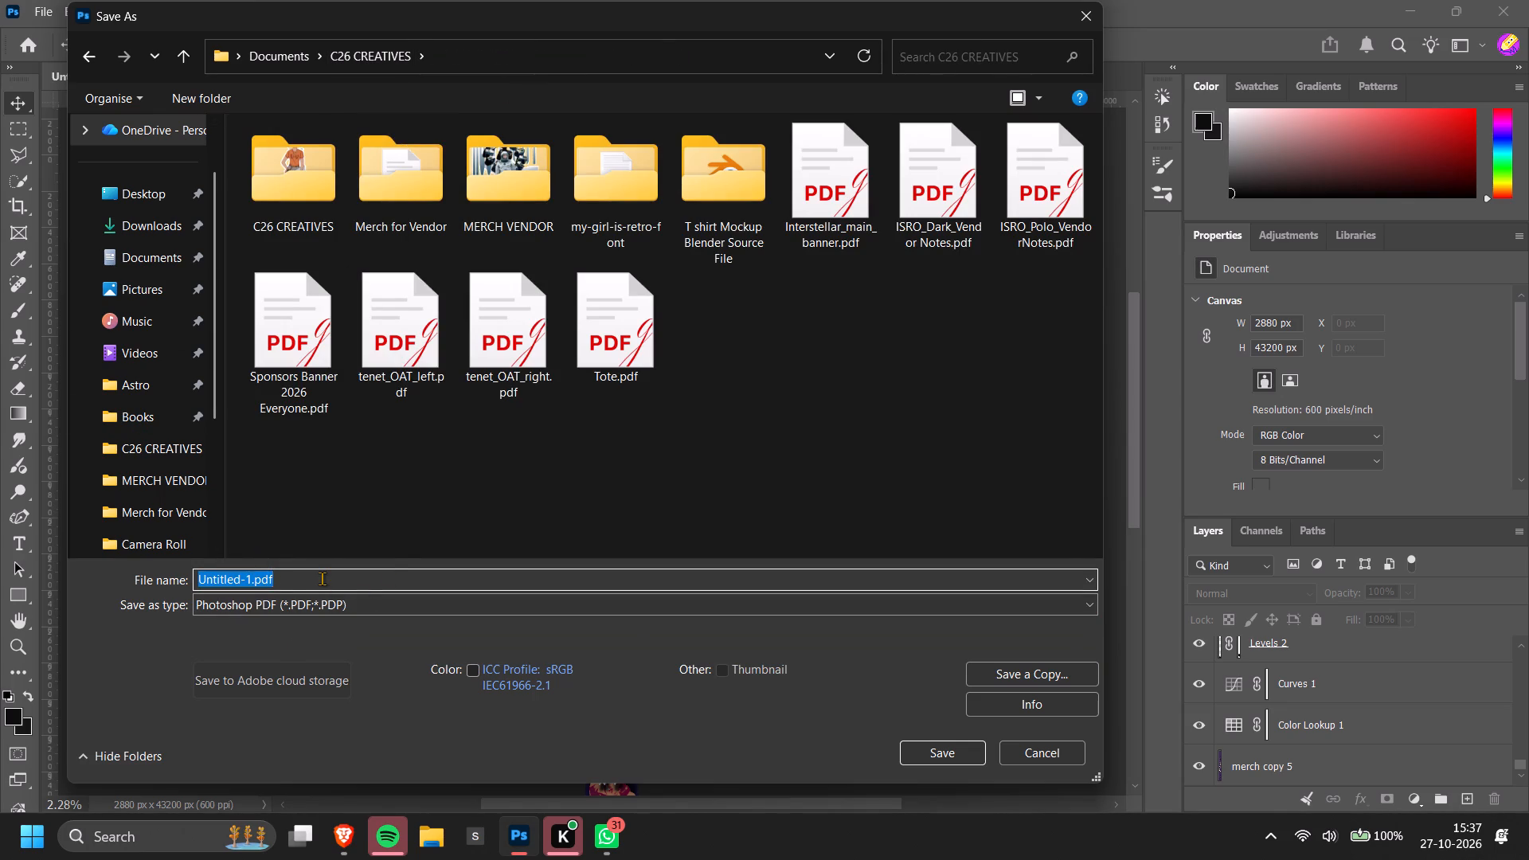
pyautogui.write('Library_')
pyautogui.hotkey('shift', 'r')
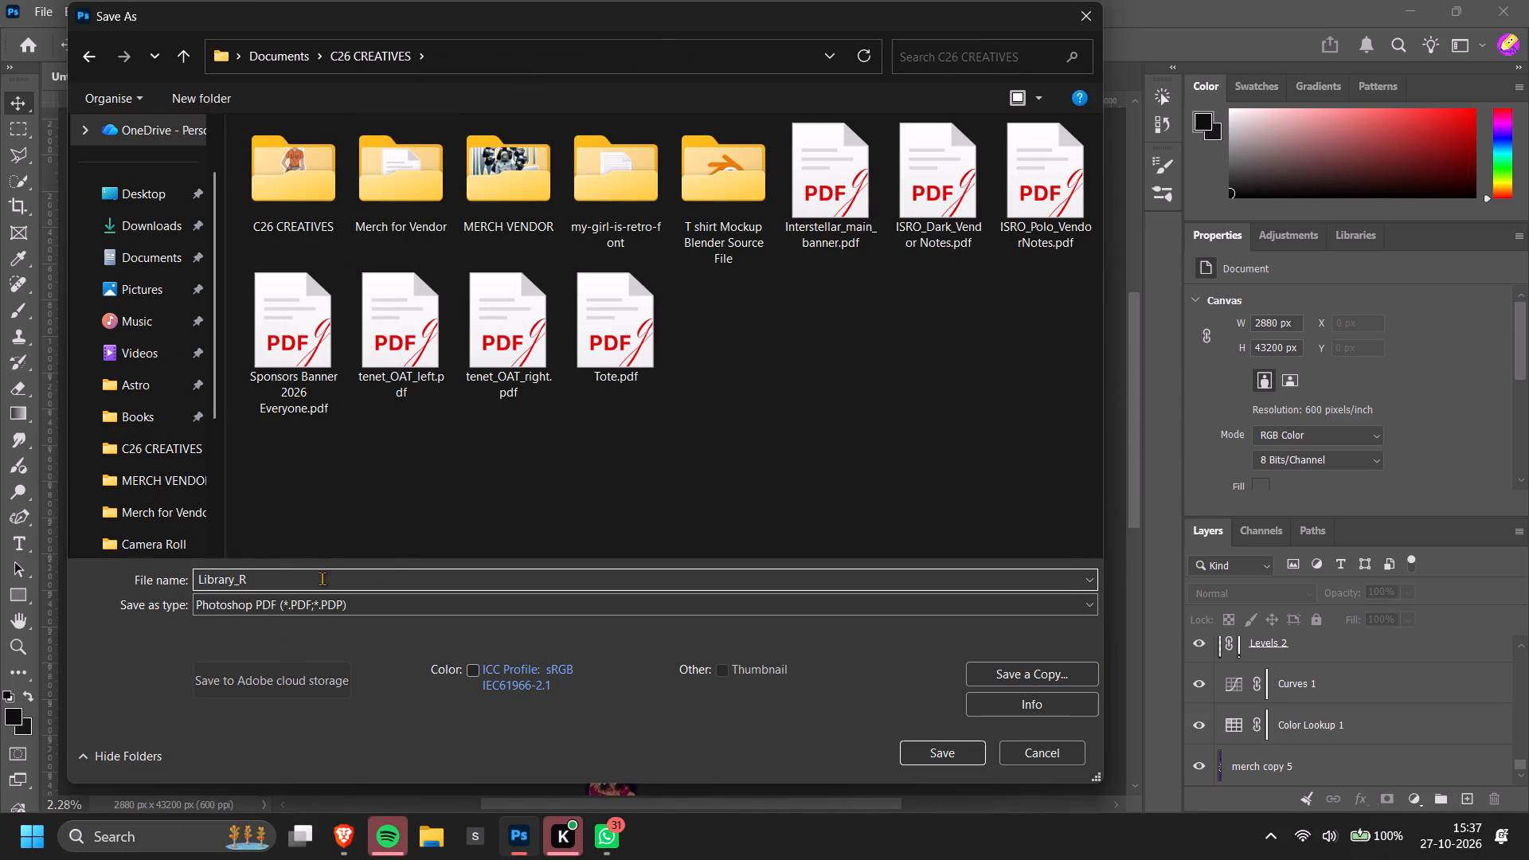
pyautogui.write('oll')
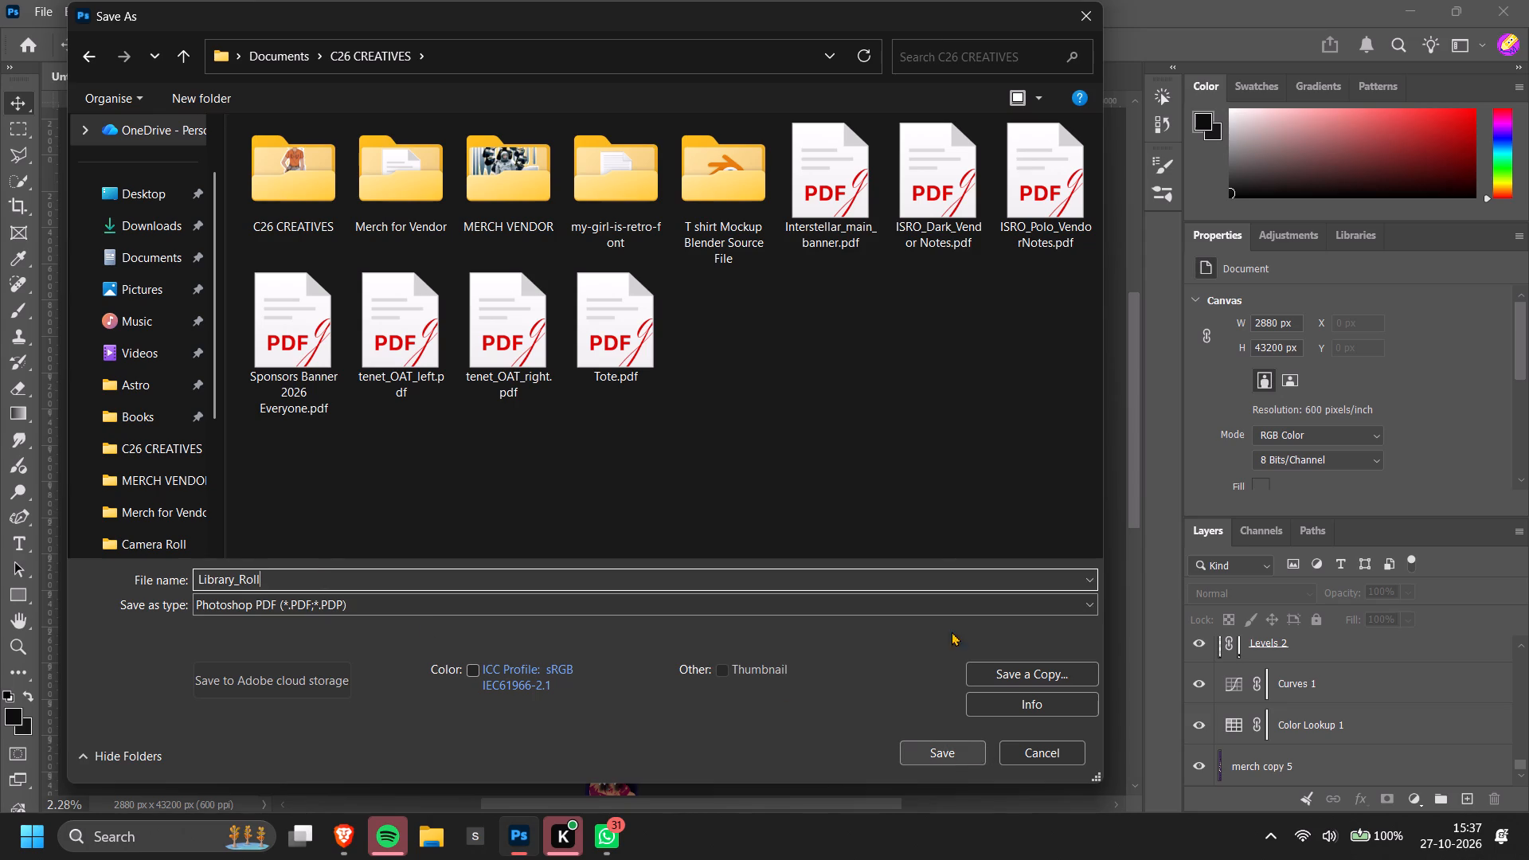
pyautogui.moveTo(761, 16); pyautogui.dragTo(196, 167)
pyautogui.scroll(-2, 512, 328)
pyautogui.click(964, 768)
# Check the banner's lower end, then save it as a Photoshop PDF named Library_rolldown in the Graphic Designs folder.
pyautogui.scroll(-9, 863, 648)
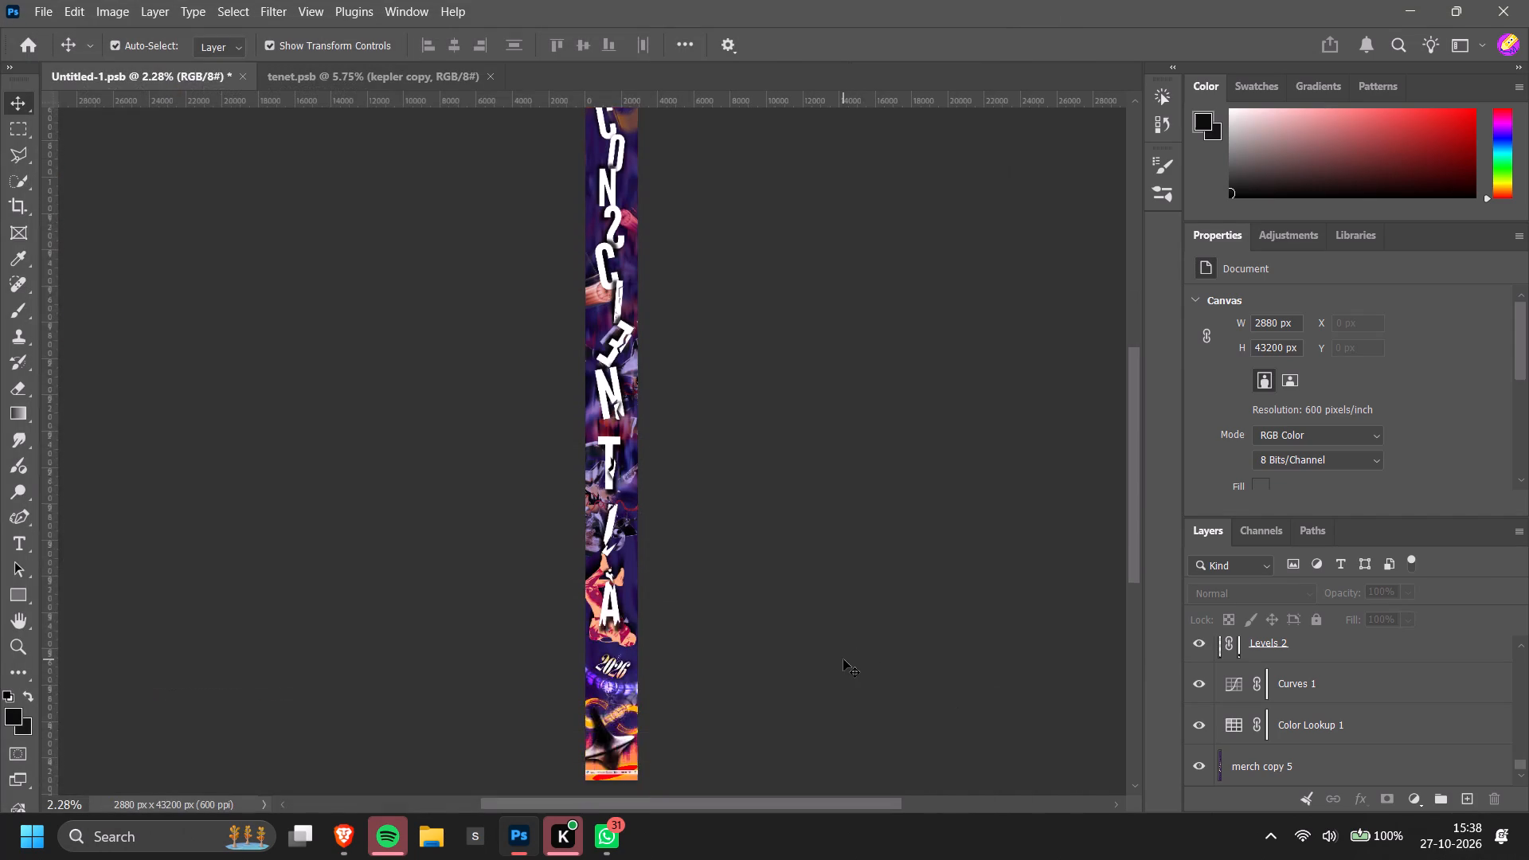
pyautogui.scroll(-6, 843, 659)
pyautogui.keyDown('alt'); pyautogui.scroll(15, 638, 680); pyautogui.keyUp('alt')
pyautogui.scroll(-10, 788, 717)
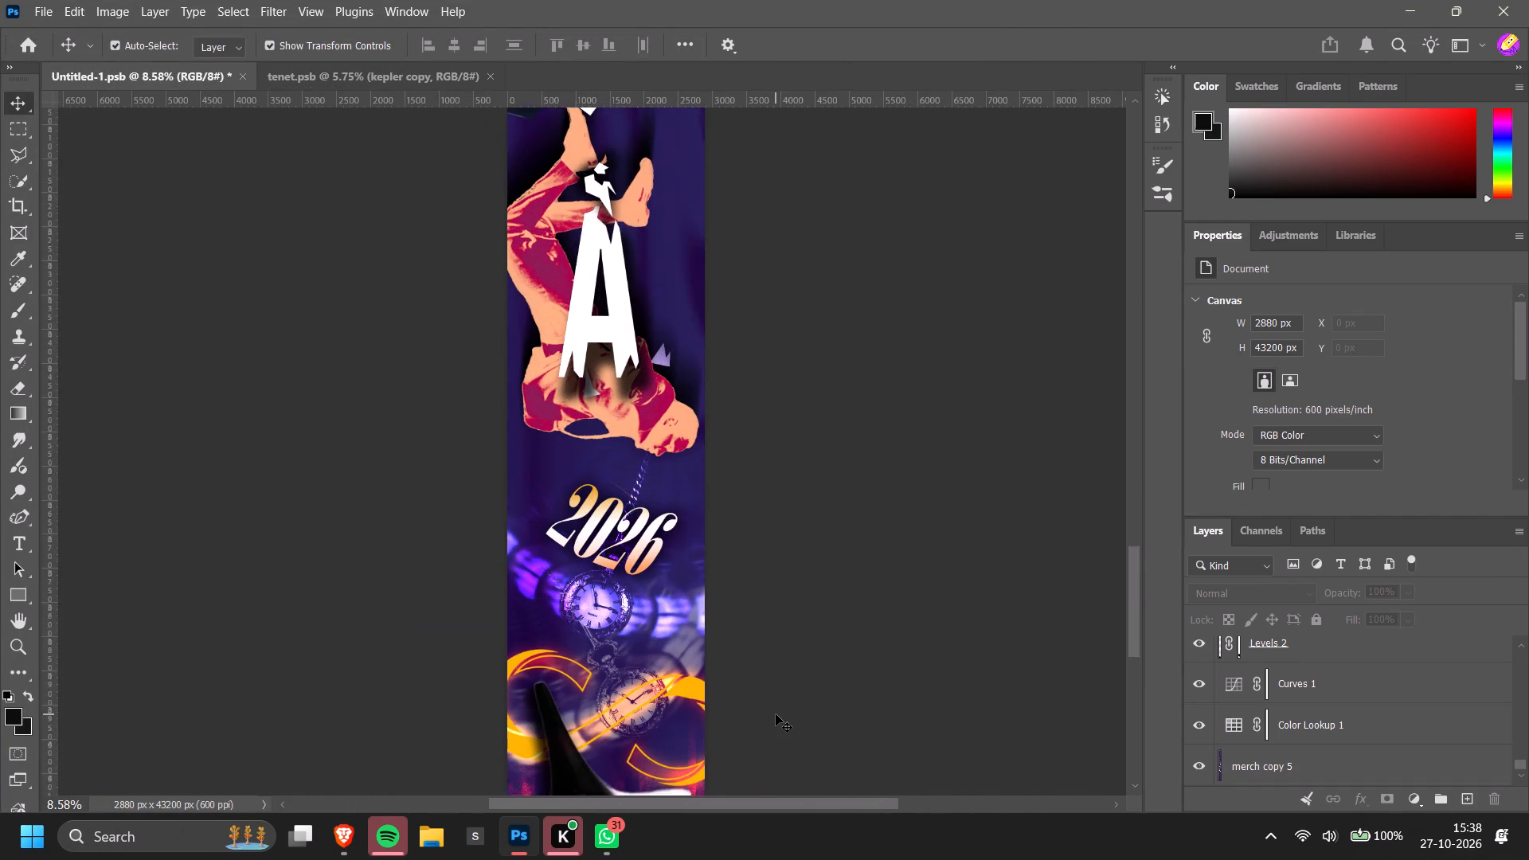
pyautogui.scroll(-14, 776, 714)
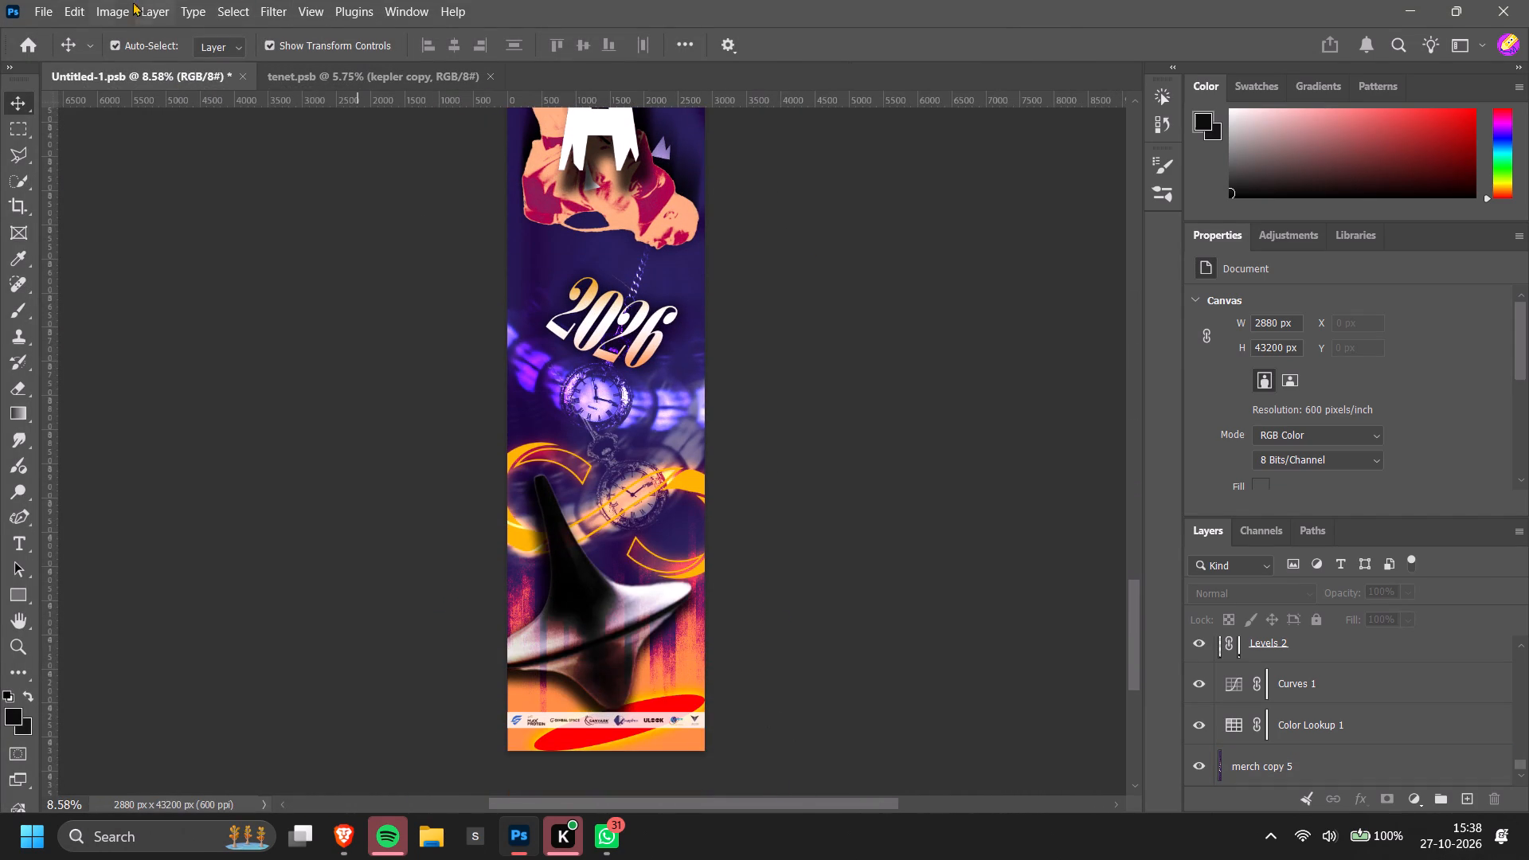
pyautogui.click(50, 3)
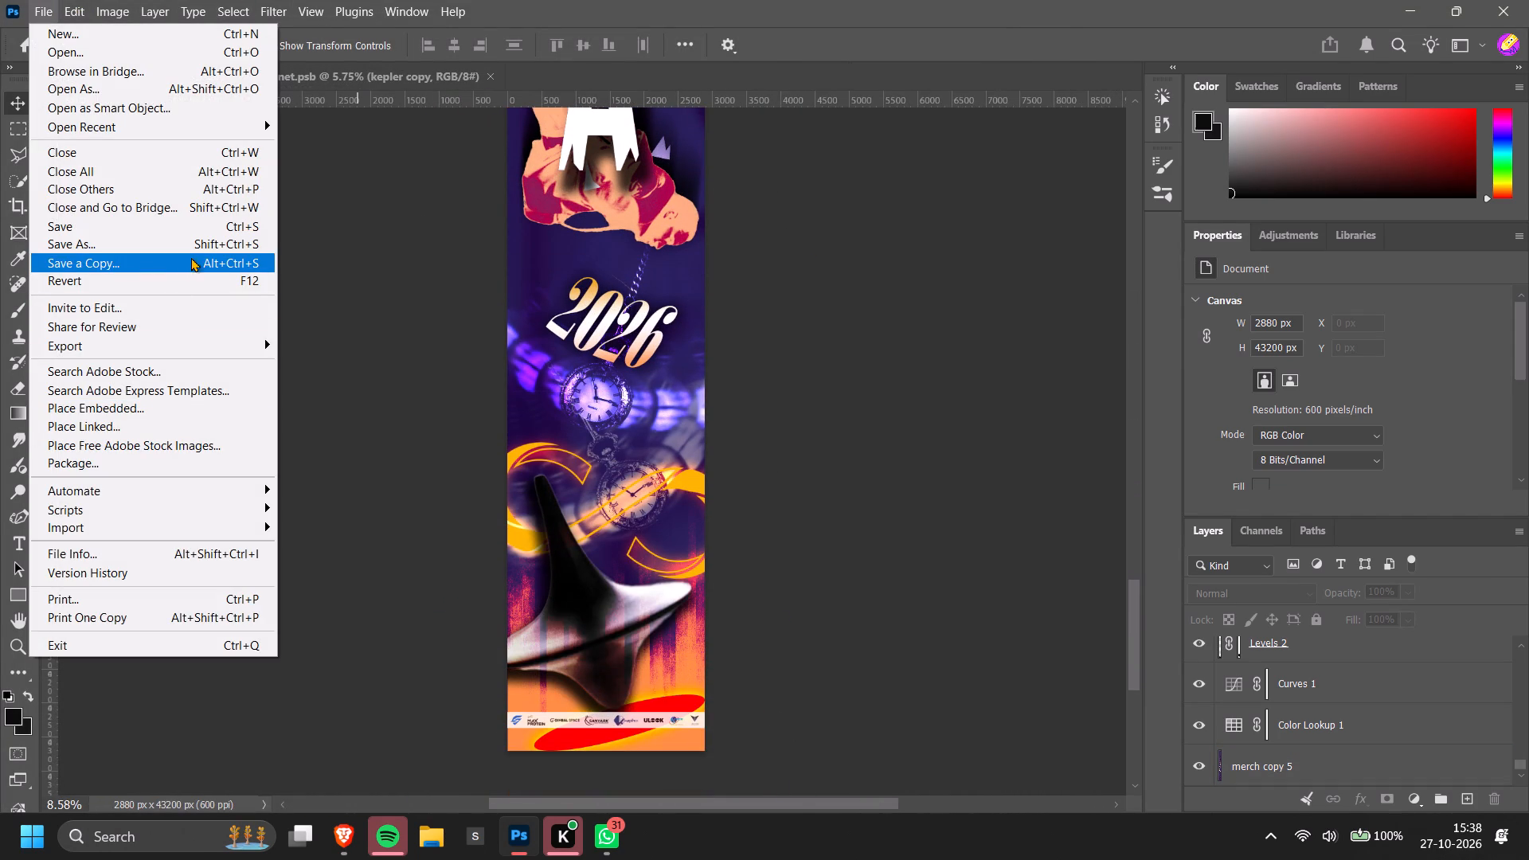
pyautogui.click(194, 253)
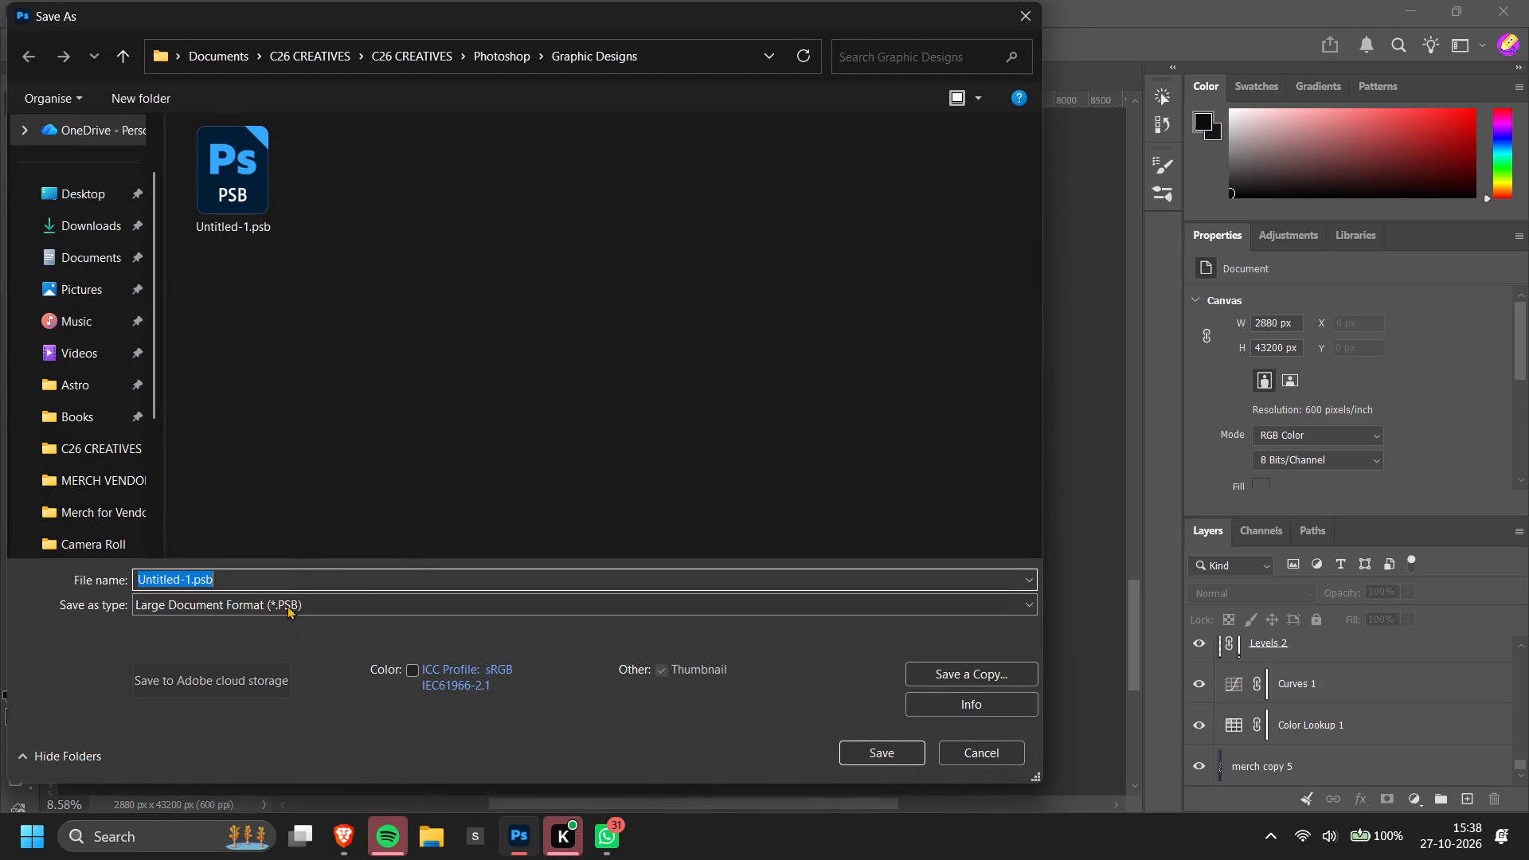
pyautogui.click(299, 603)
pyautogui.click(286, 639)
pyautogui.click(256, 576)
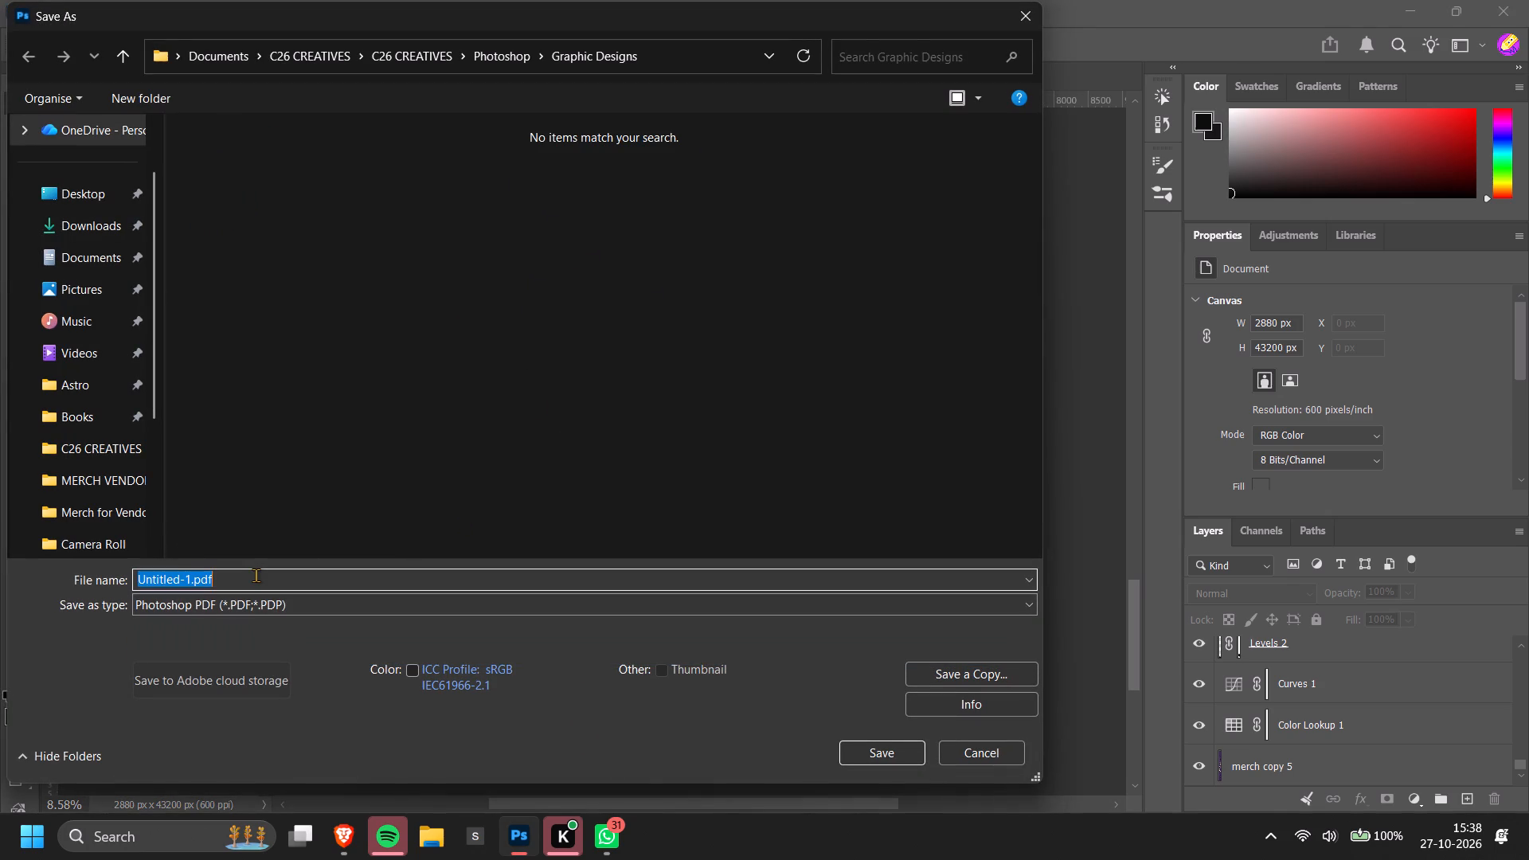
pyautogui.write('Library')
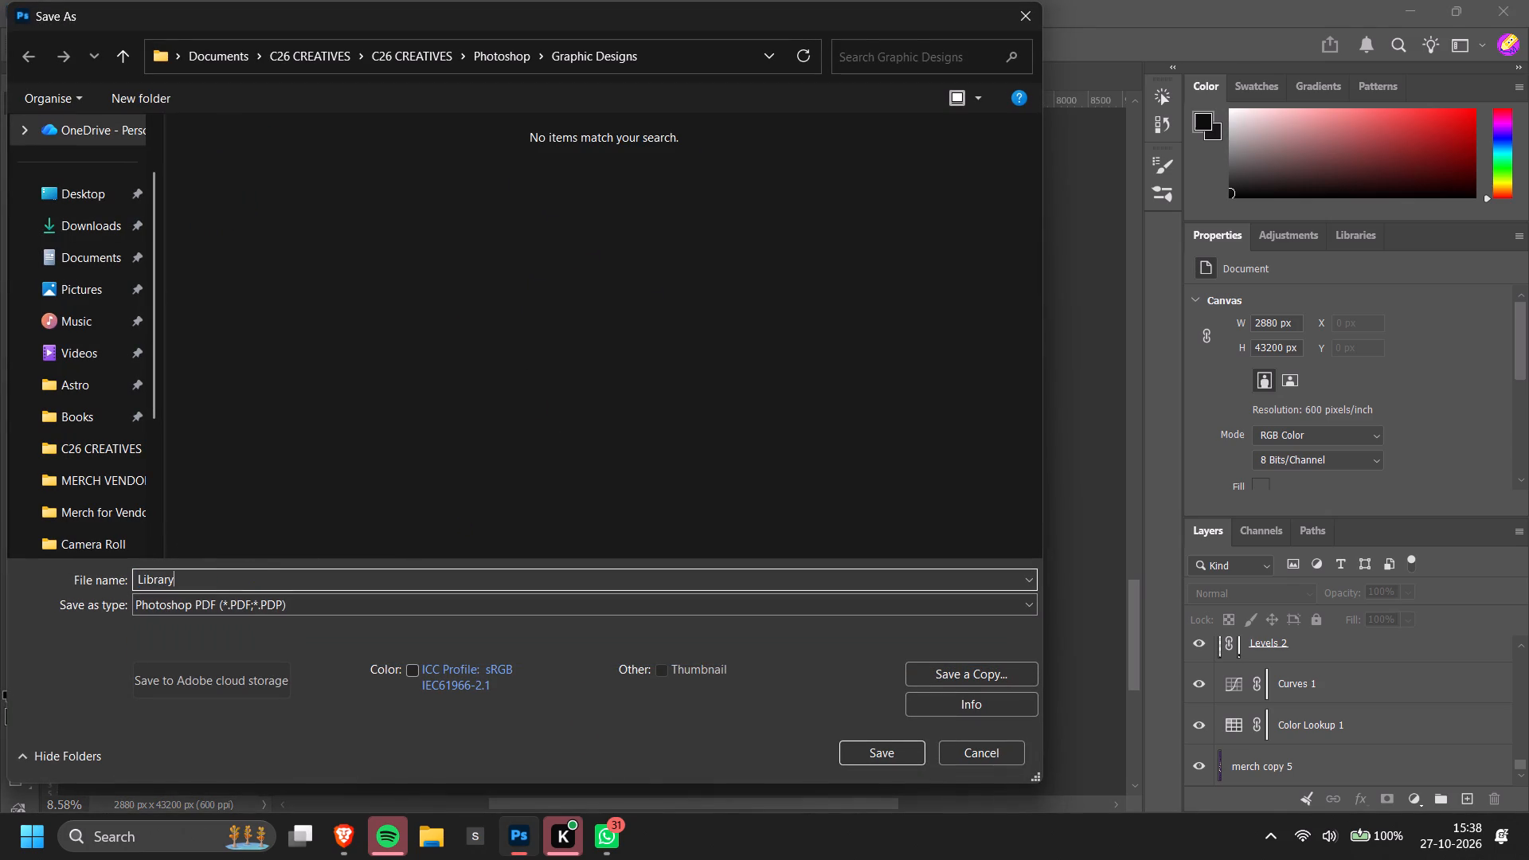
pyautogui.write('_roll')
pyautogui.write('down')
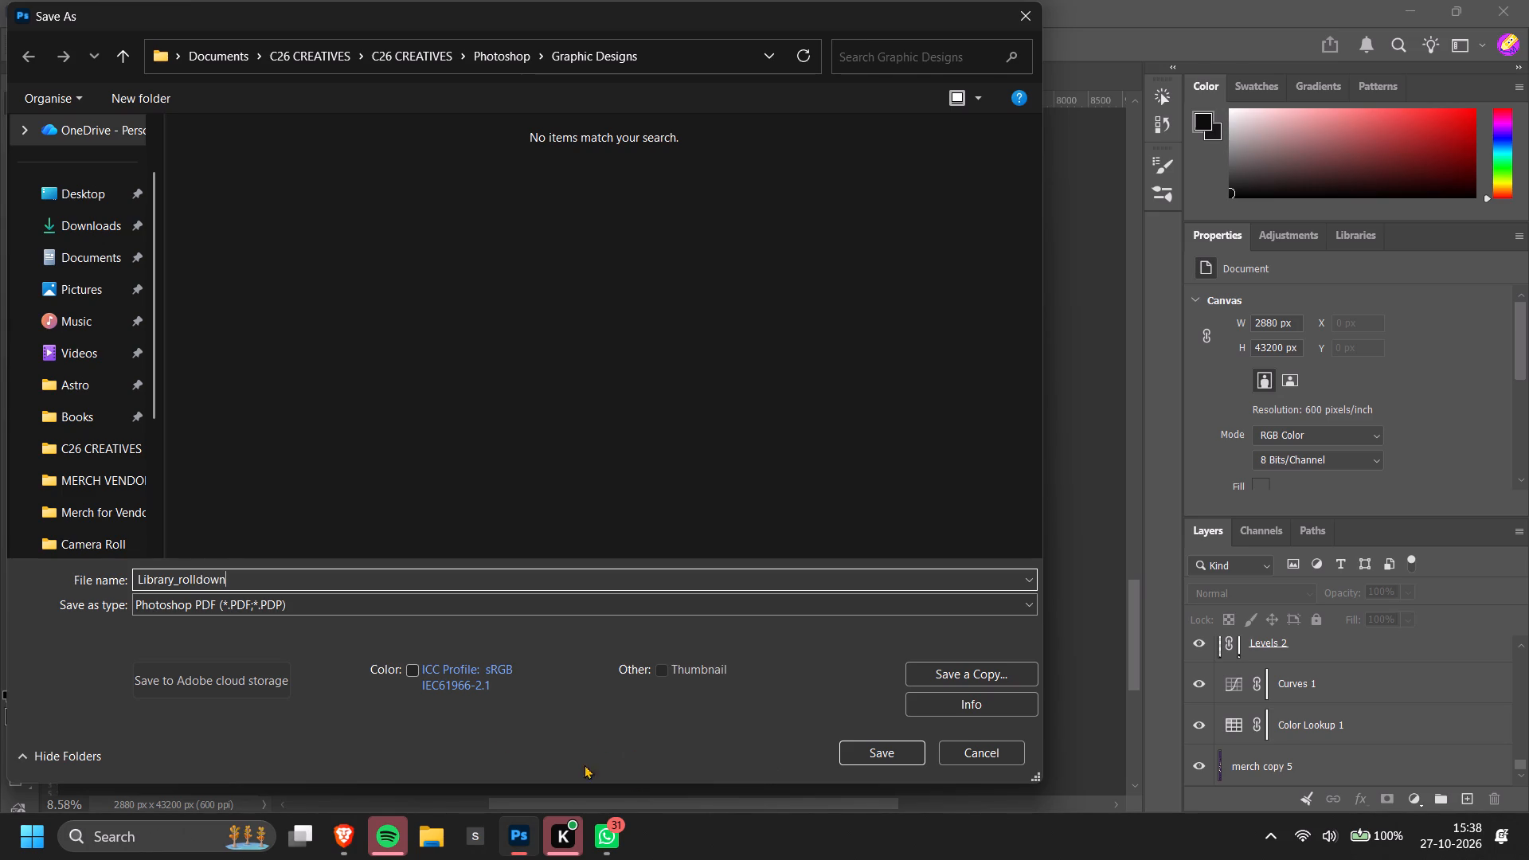
pyautogui.click(870, 754)
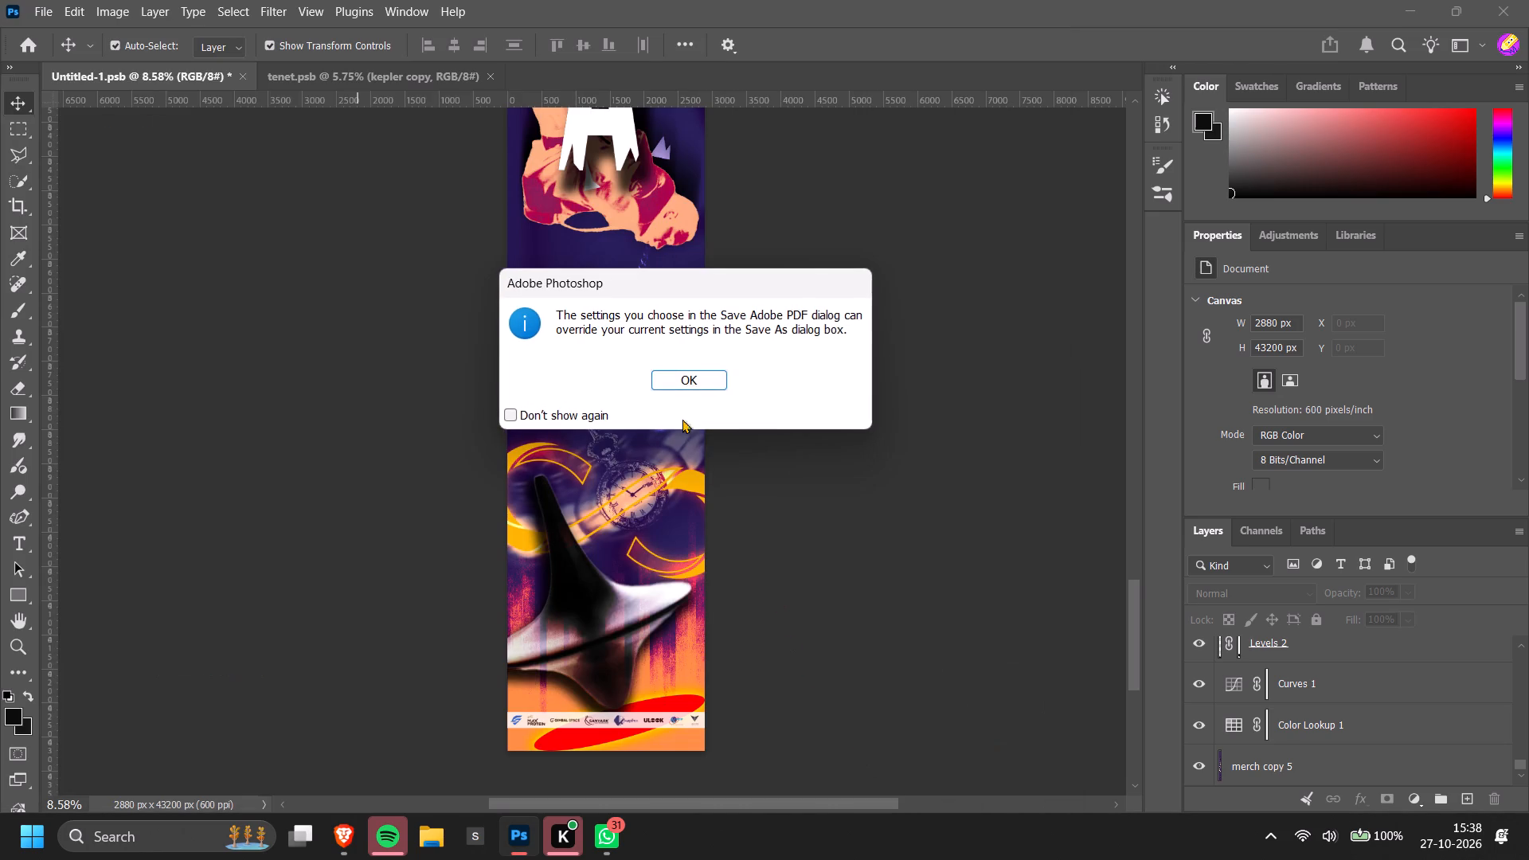
pyautogui.click(692, 388)
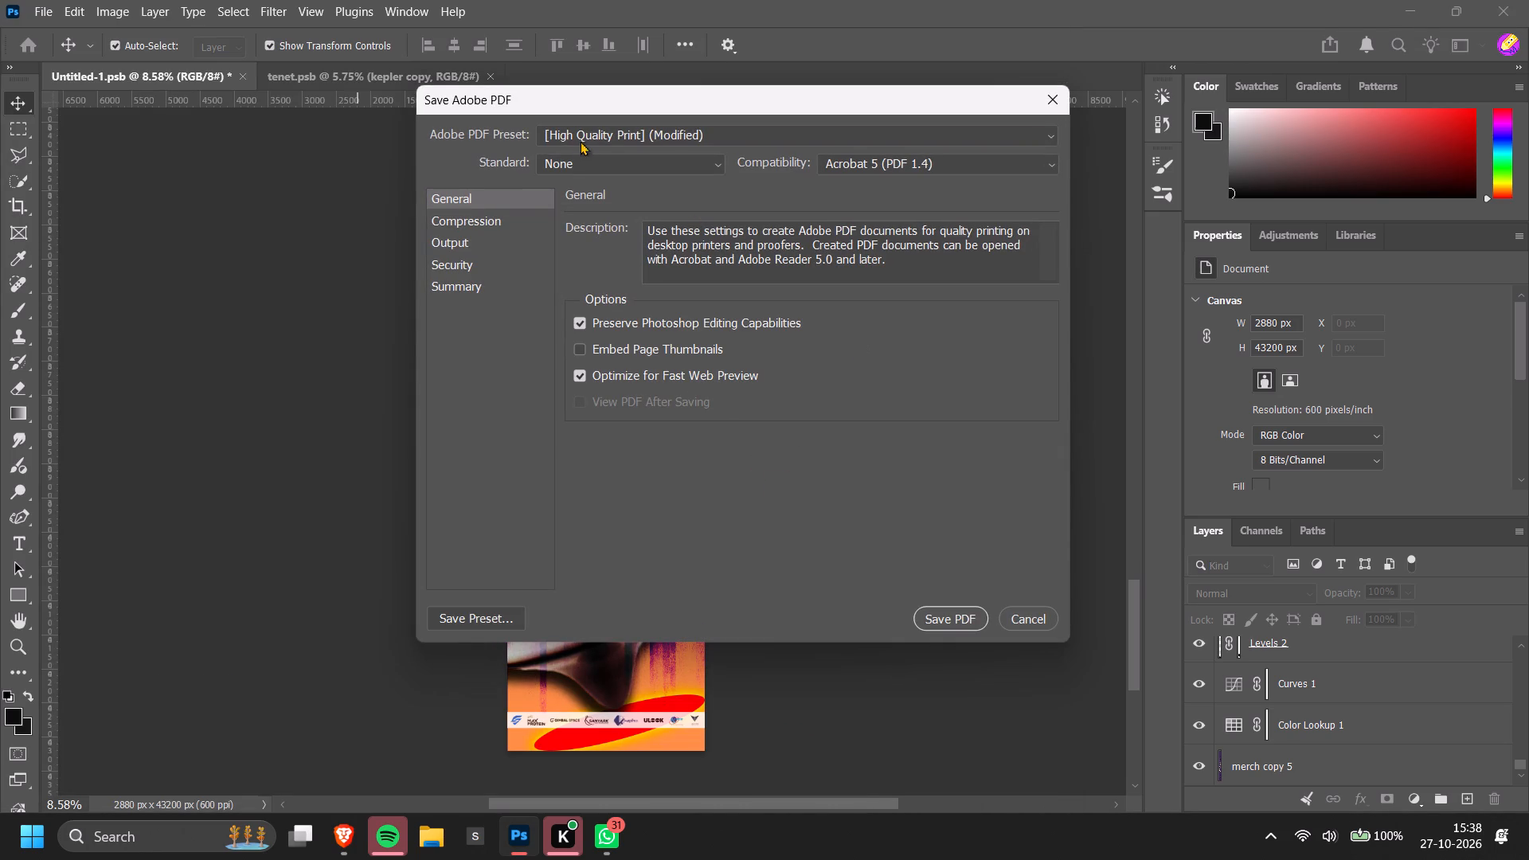
# Generate the PDF with the PDF/X-1a:2001 preset, ZIP compression and Coated FOGRA39 (ISO 12647-2:2004) as the output destination.
pyautogui.click(604, 135)
pyautogui.click(628, 170)
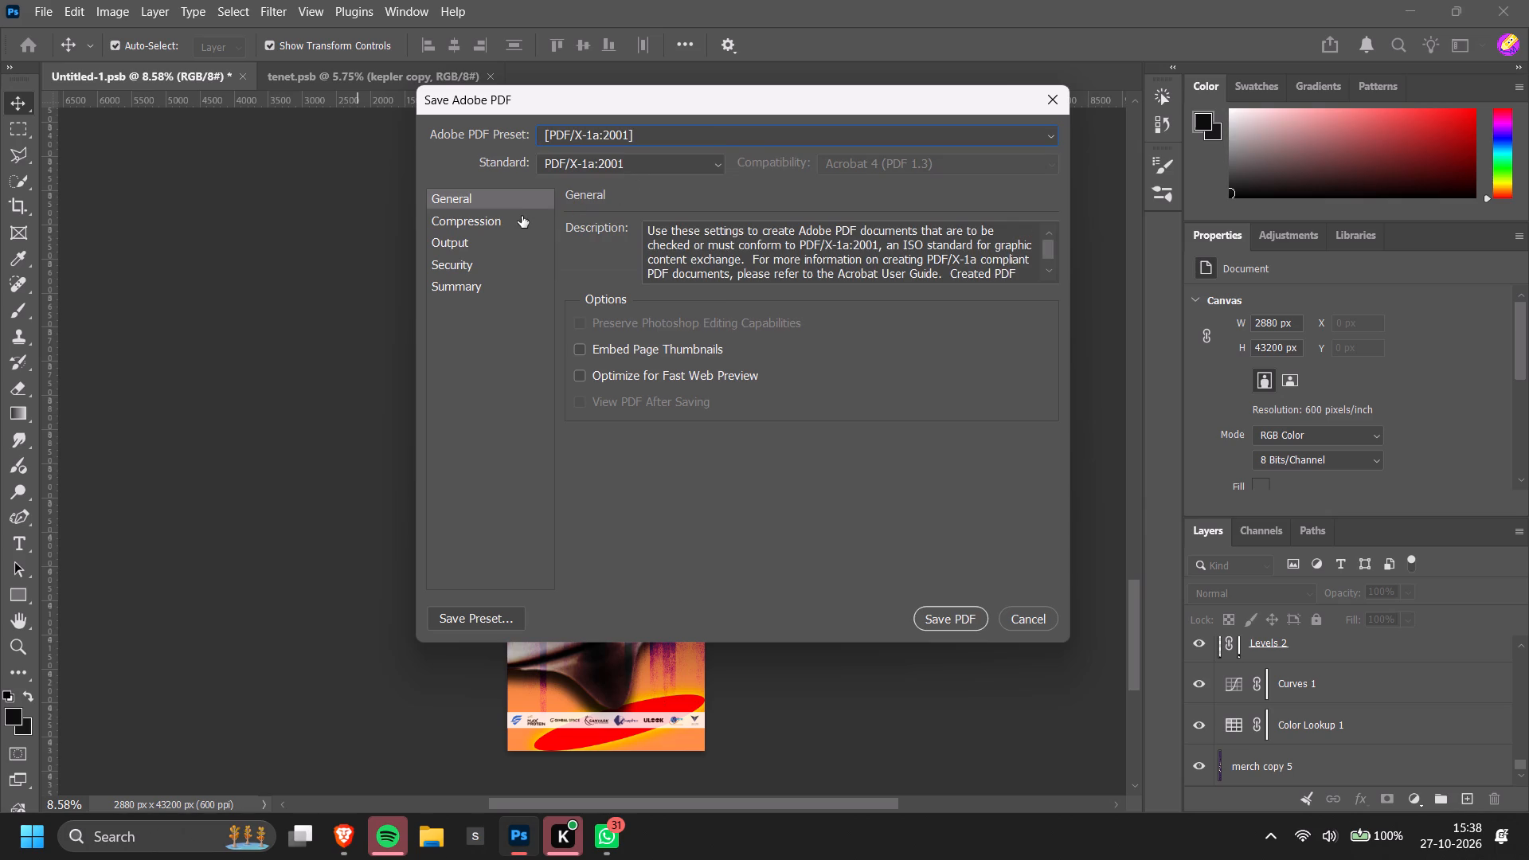
pyautogui.click(515, 221)
pyautogui.click(792, 318)
pyautogui.click(785, 326)
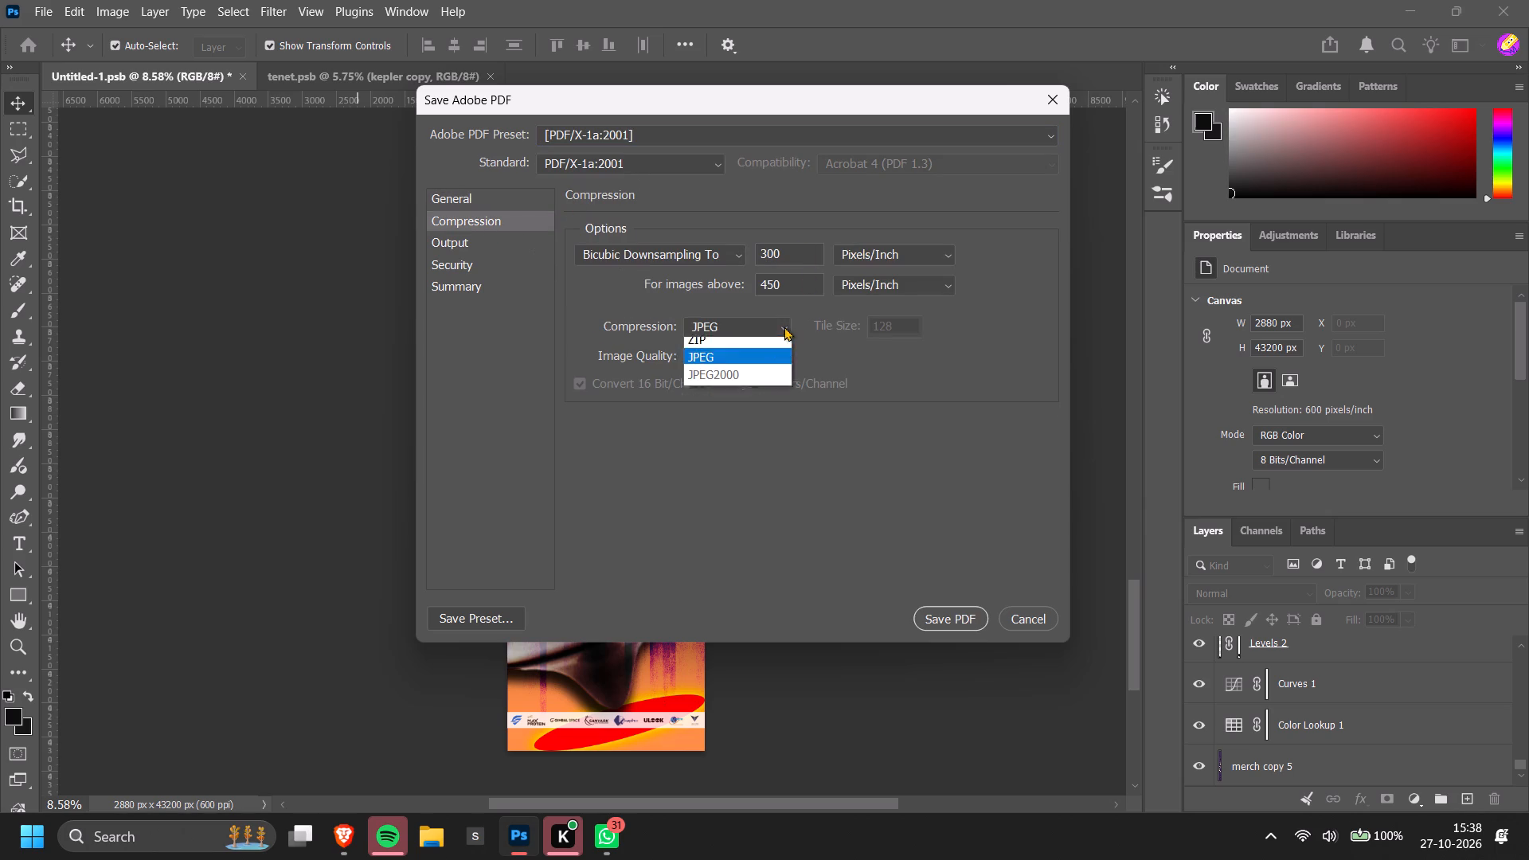
pyautogui.click(749, 367)
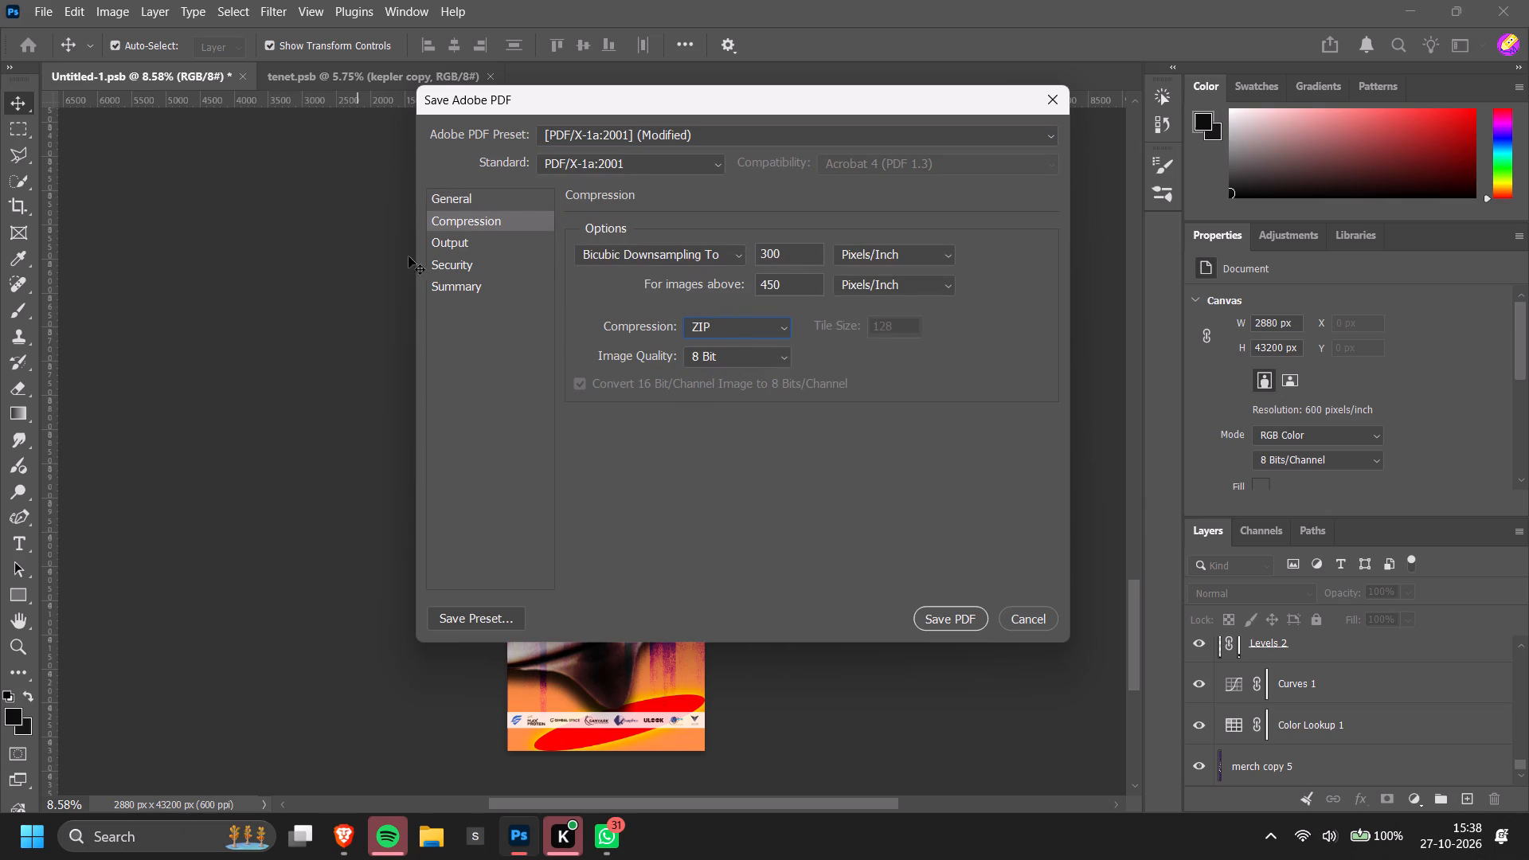
pyautogui.click(450, 243)
pyautogui.click(906, 279)
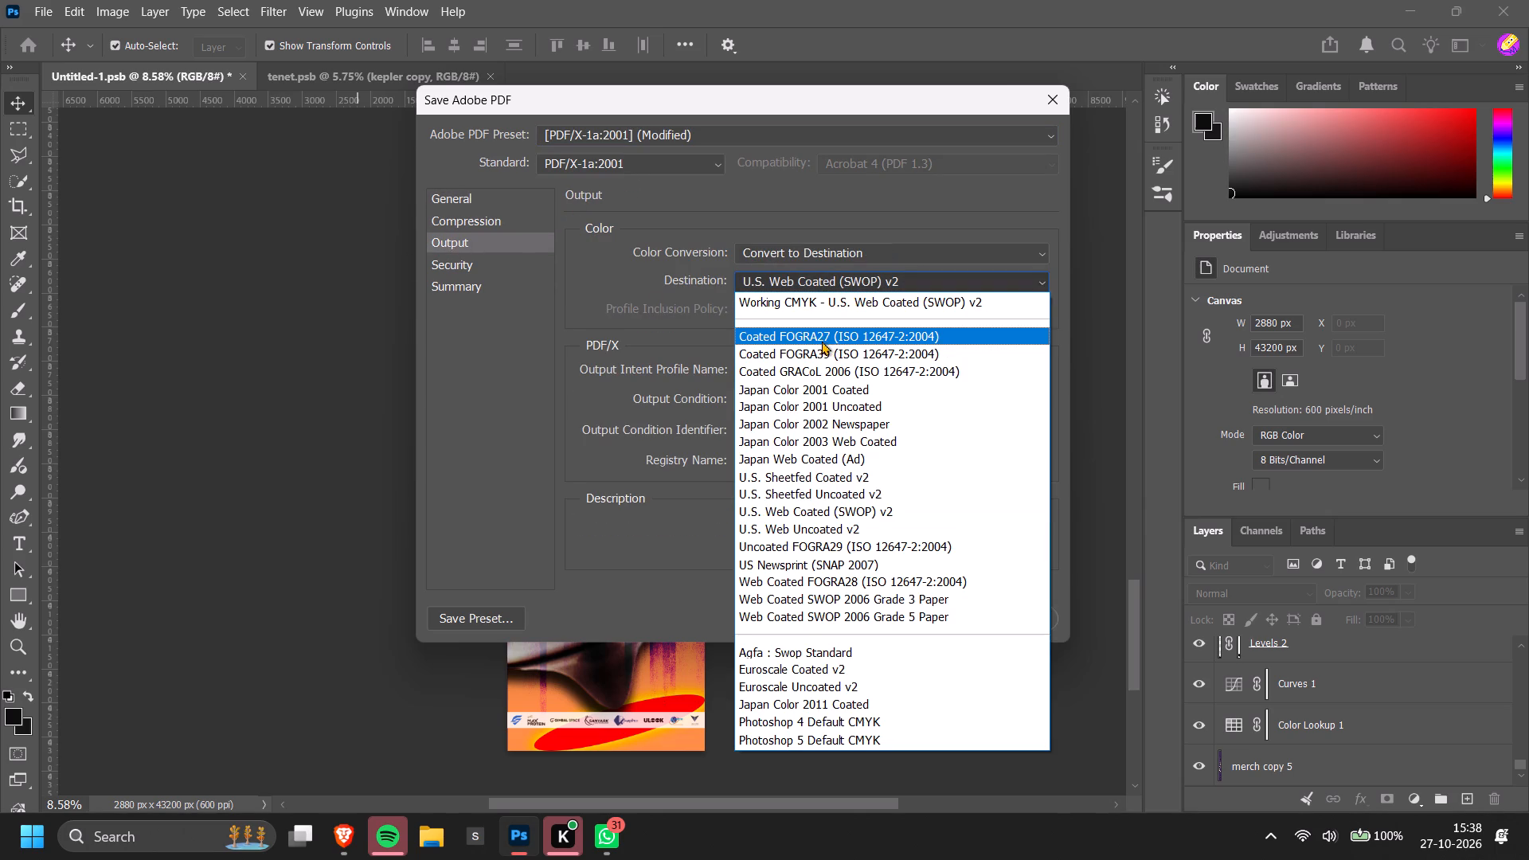
pyautogui.click(823, 347)
pyautogui.click(952, 616)
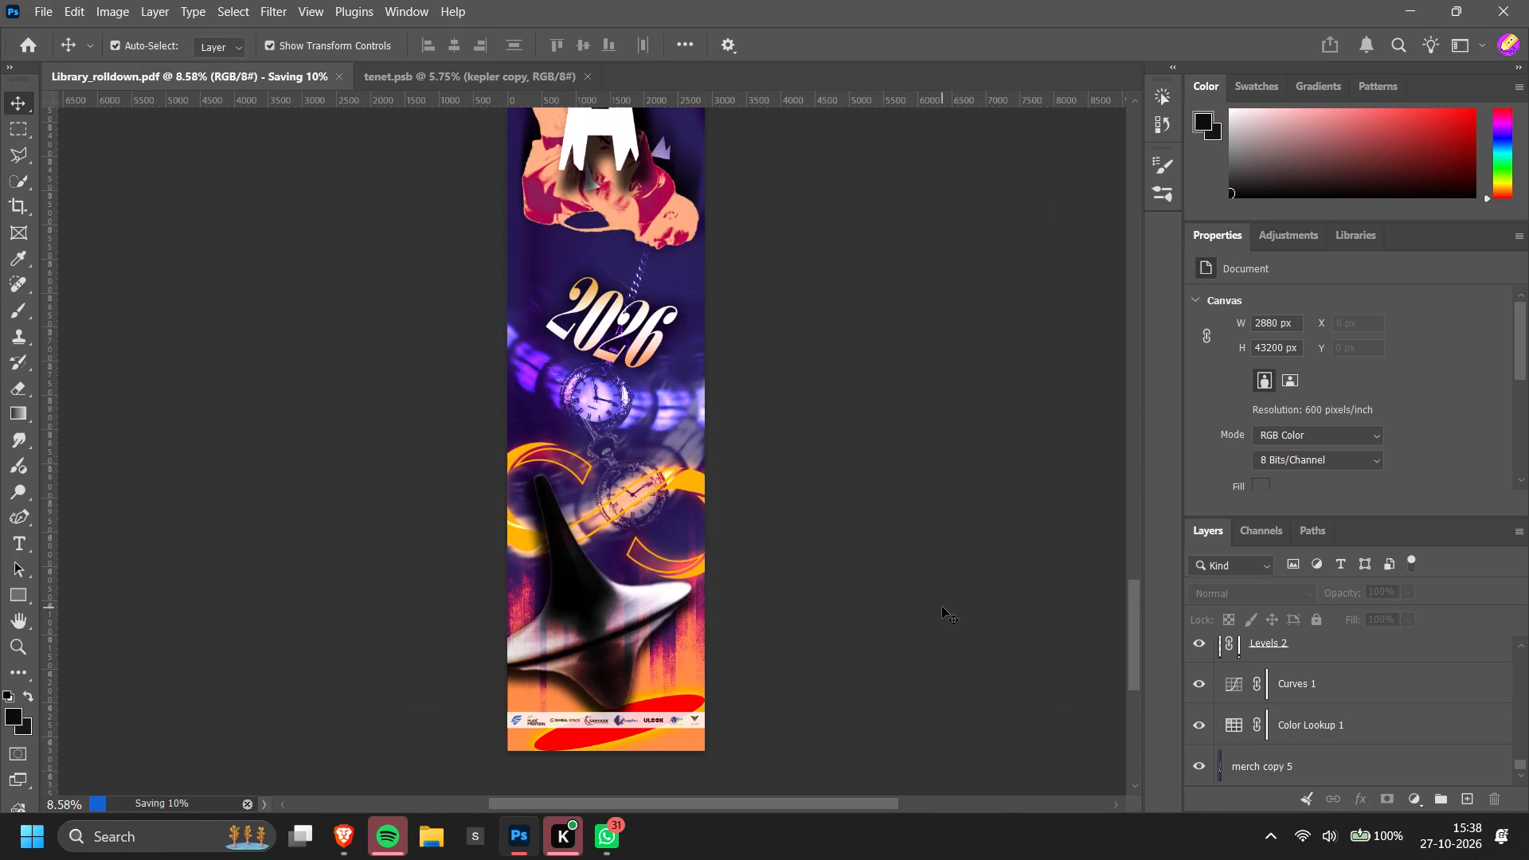
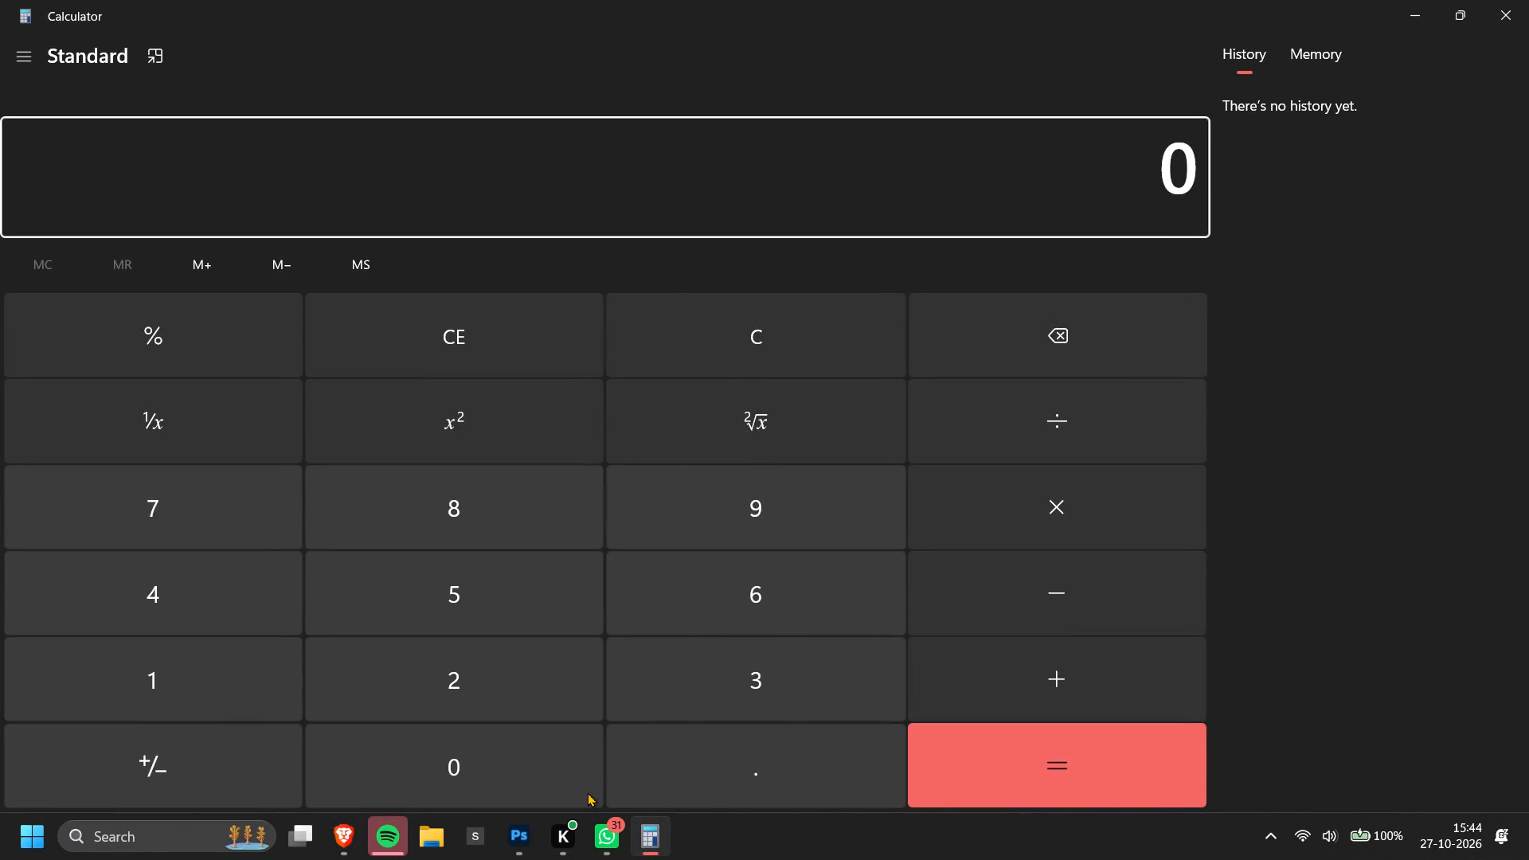
# Switch from Calculator to another open window.
pyautogui.hotkey('alt', 'Tab')
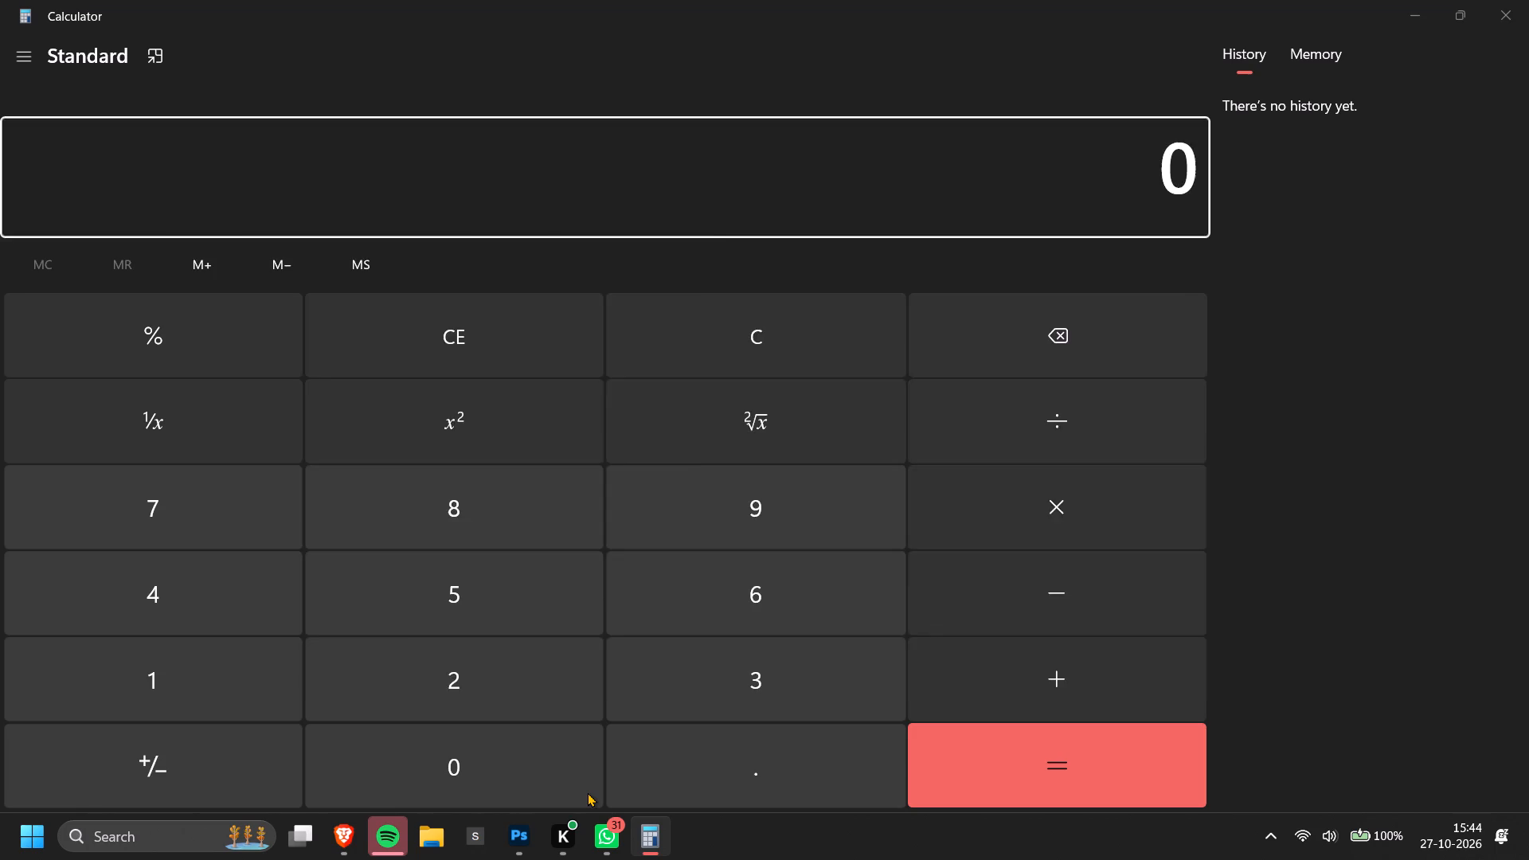
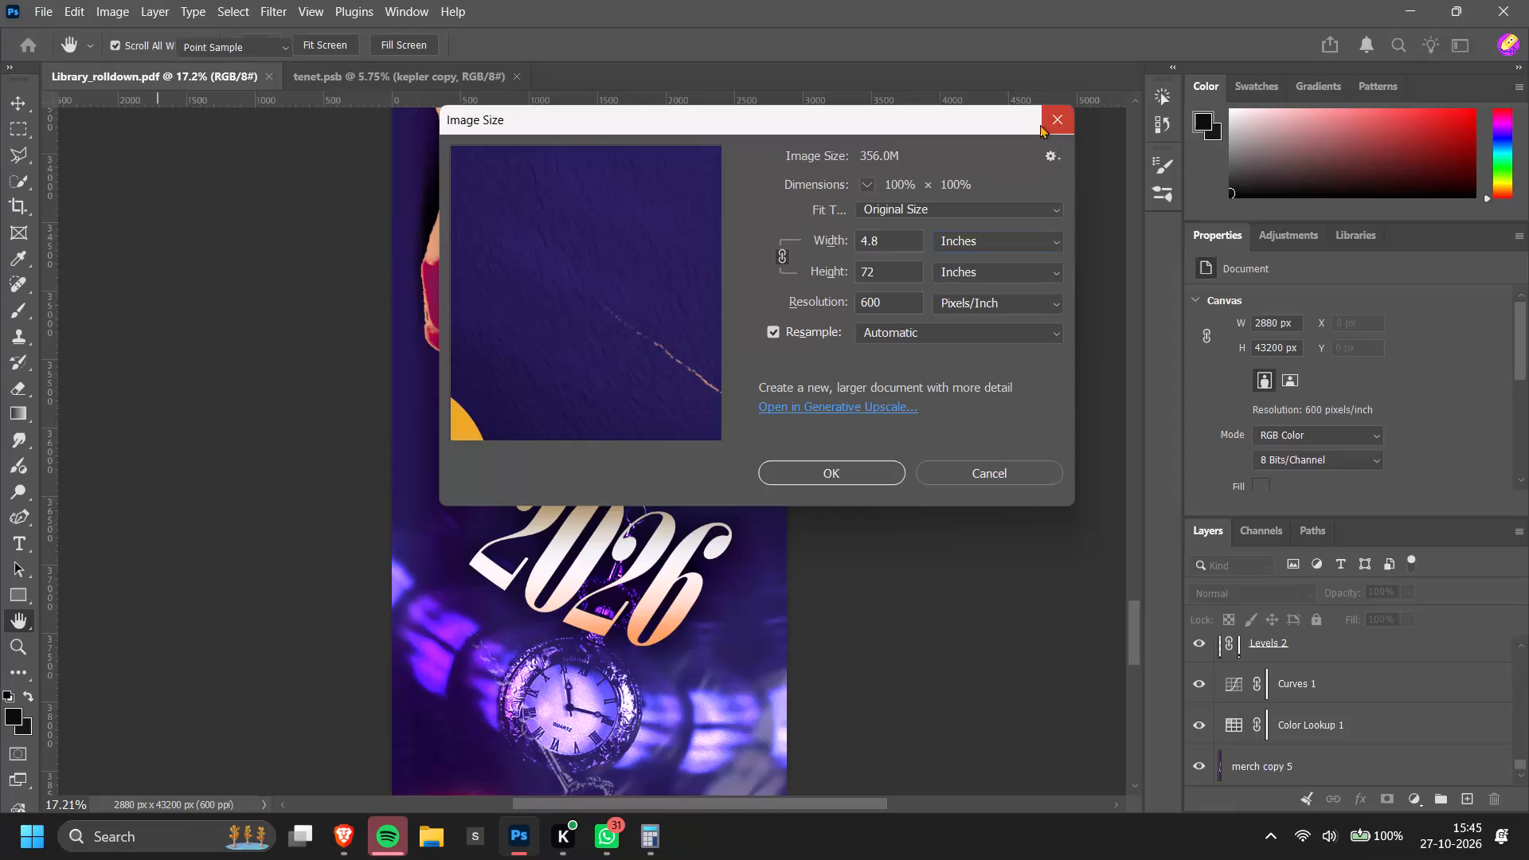
# Open the banner's Canvas Size settings and display its dimensions in inches.
pyautogui.keyDown('alt'); pyautogui.click(105, 12); pyautogui.keyUp('alt')
pyautogui.keyDown('alt'); pyautogui.click(188, 186); pyautogui.keyUp('alt')
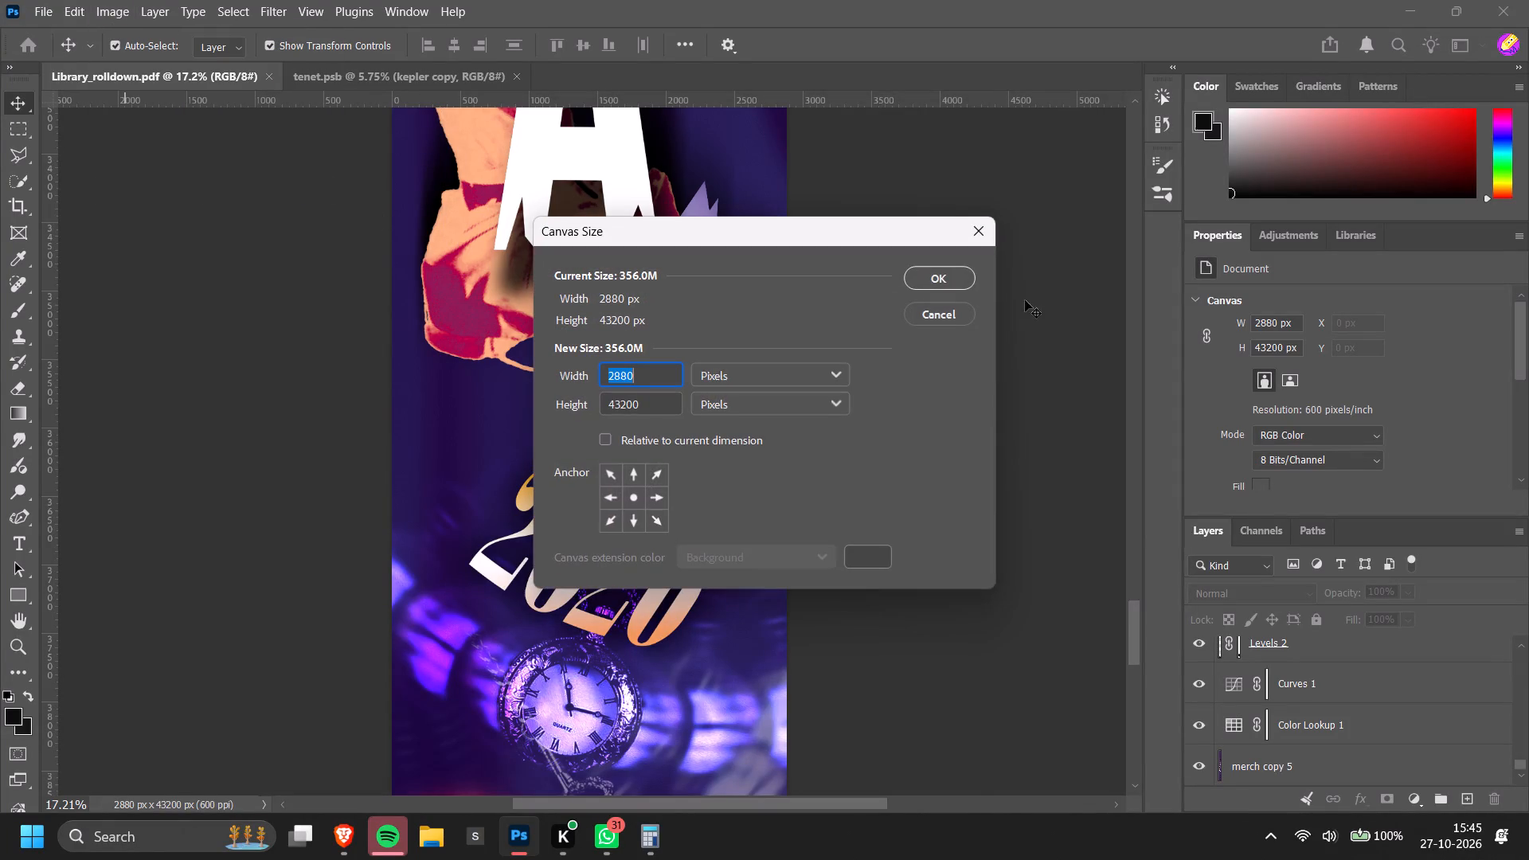
pyautogui.keyDown('alt'); pyautogui.click(775, 372); pyautogui.keyUp('alt')
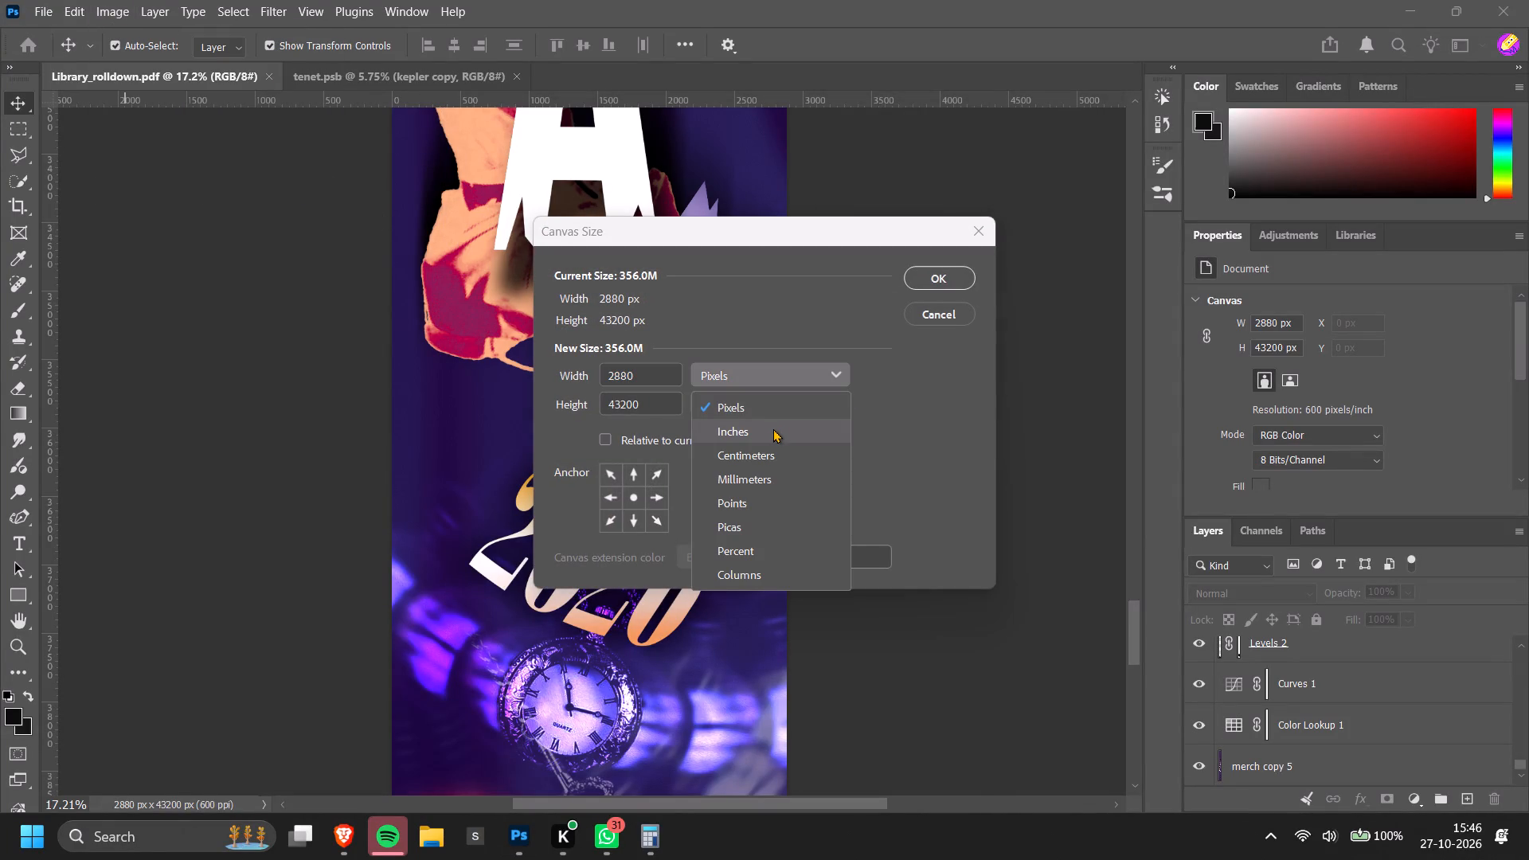
pyautogui.keyDown('alt'); pyautogui.click(773, 428); pyautogui.keyUp('alt')
pyautogui.keyDown('alt'); pyautogui.click(793, 360); pyautogui.keyUp('alt')
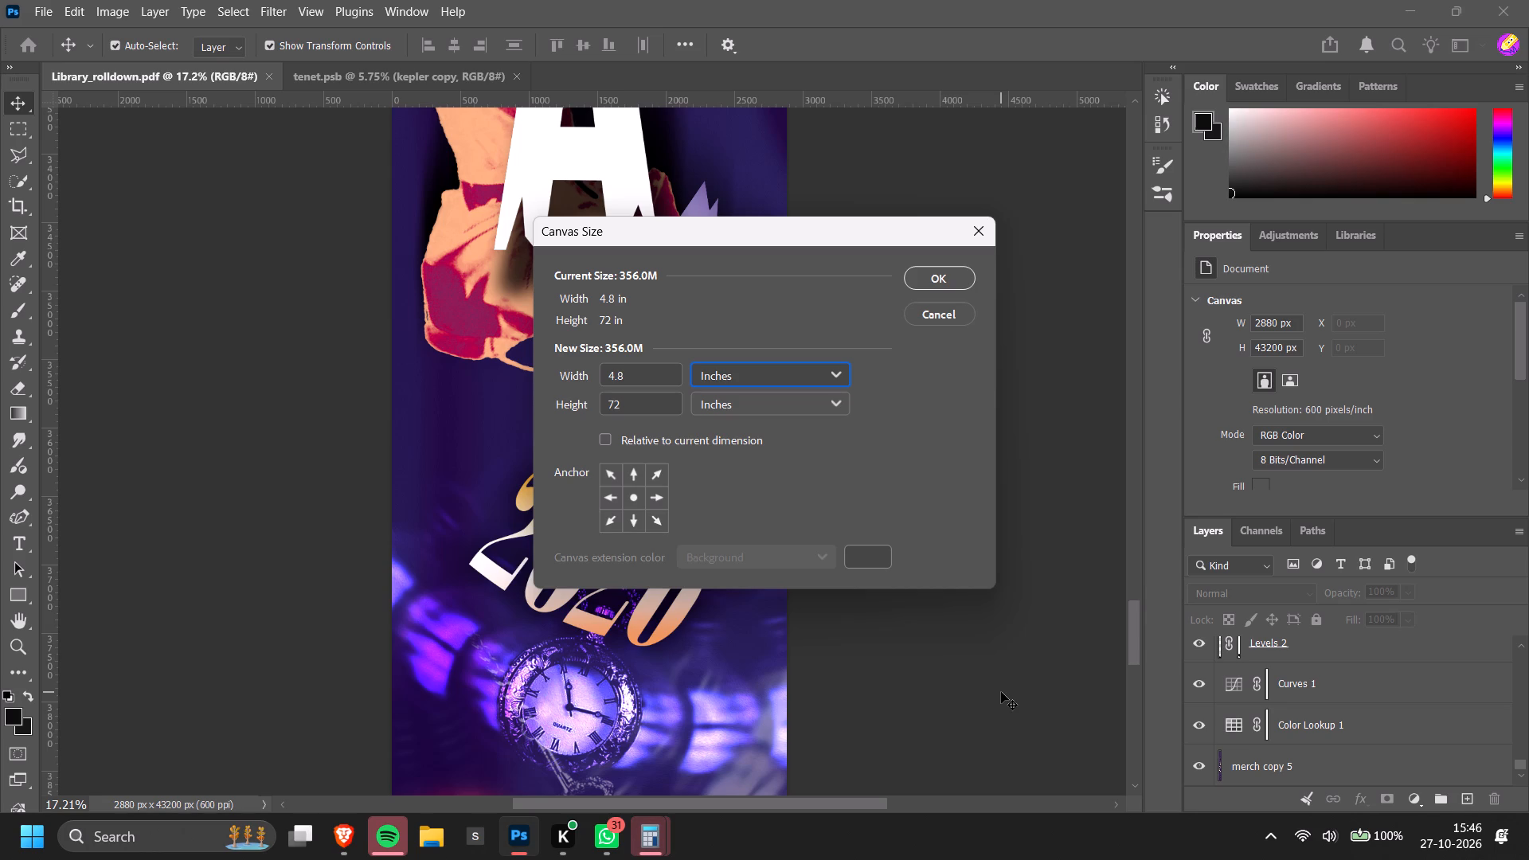
# Switch to Calculator.
pyautogui.keyDown('alt'); pyautogui.click(672, 828); pyautogui.keyUp('alt')
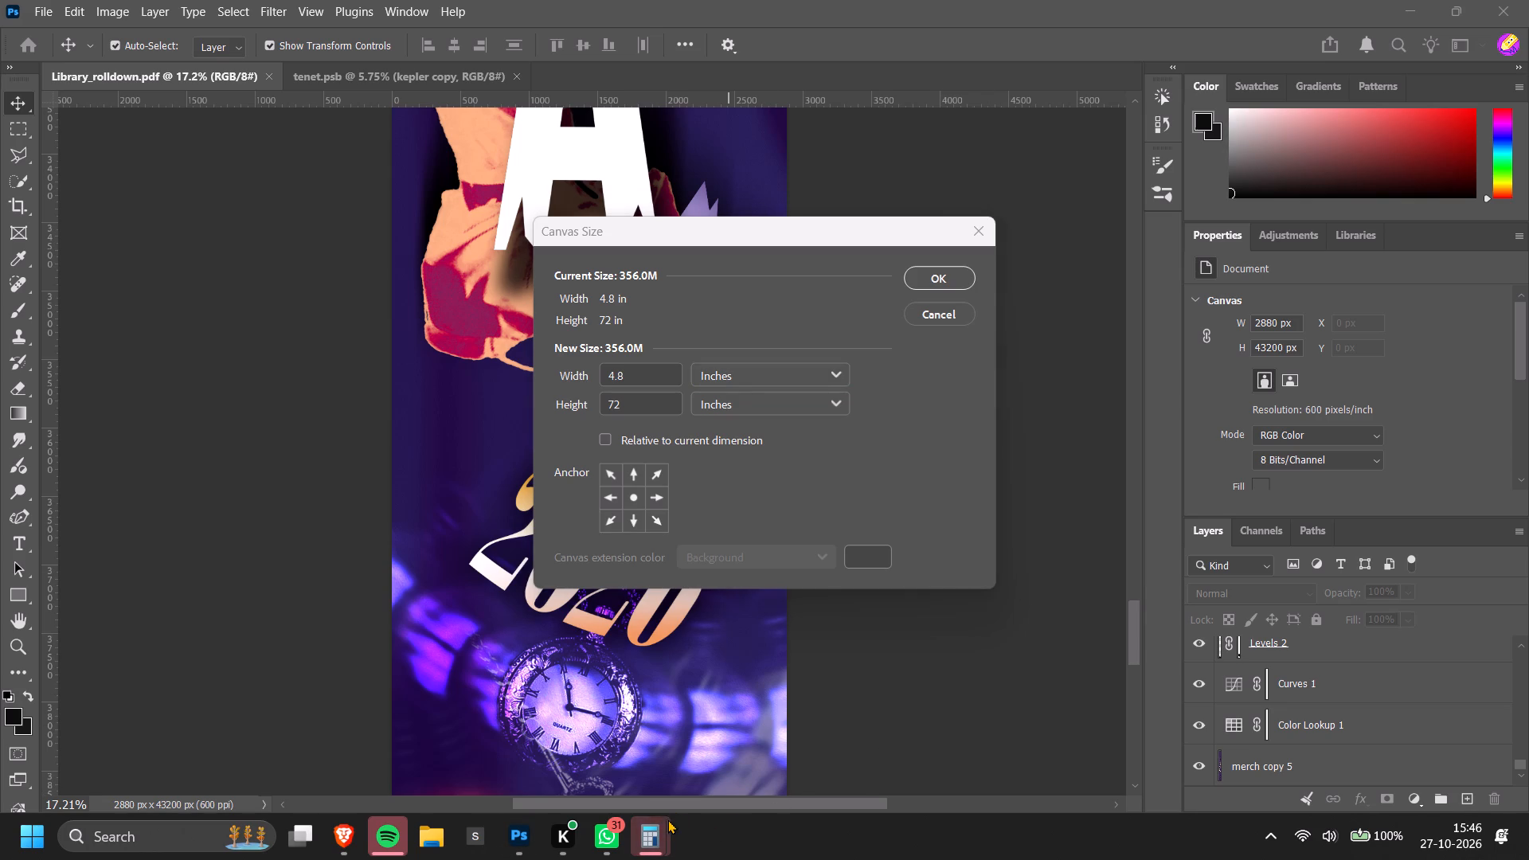
pyautogui.keyDown('alt'); pyautogui.click(668, 819); pyautogui.keyUp('alt')
pyautogui.keyDown('alt'); pyautogui.click(833, 655); pyautogui.keyUp('alt')
pyautogui.keyDown('alt'); pyautogui.click(687, 738); pyautogui.keyUp('alt')
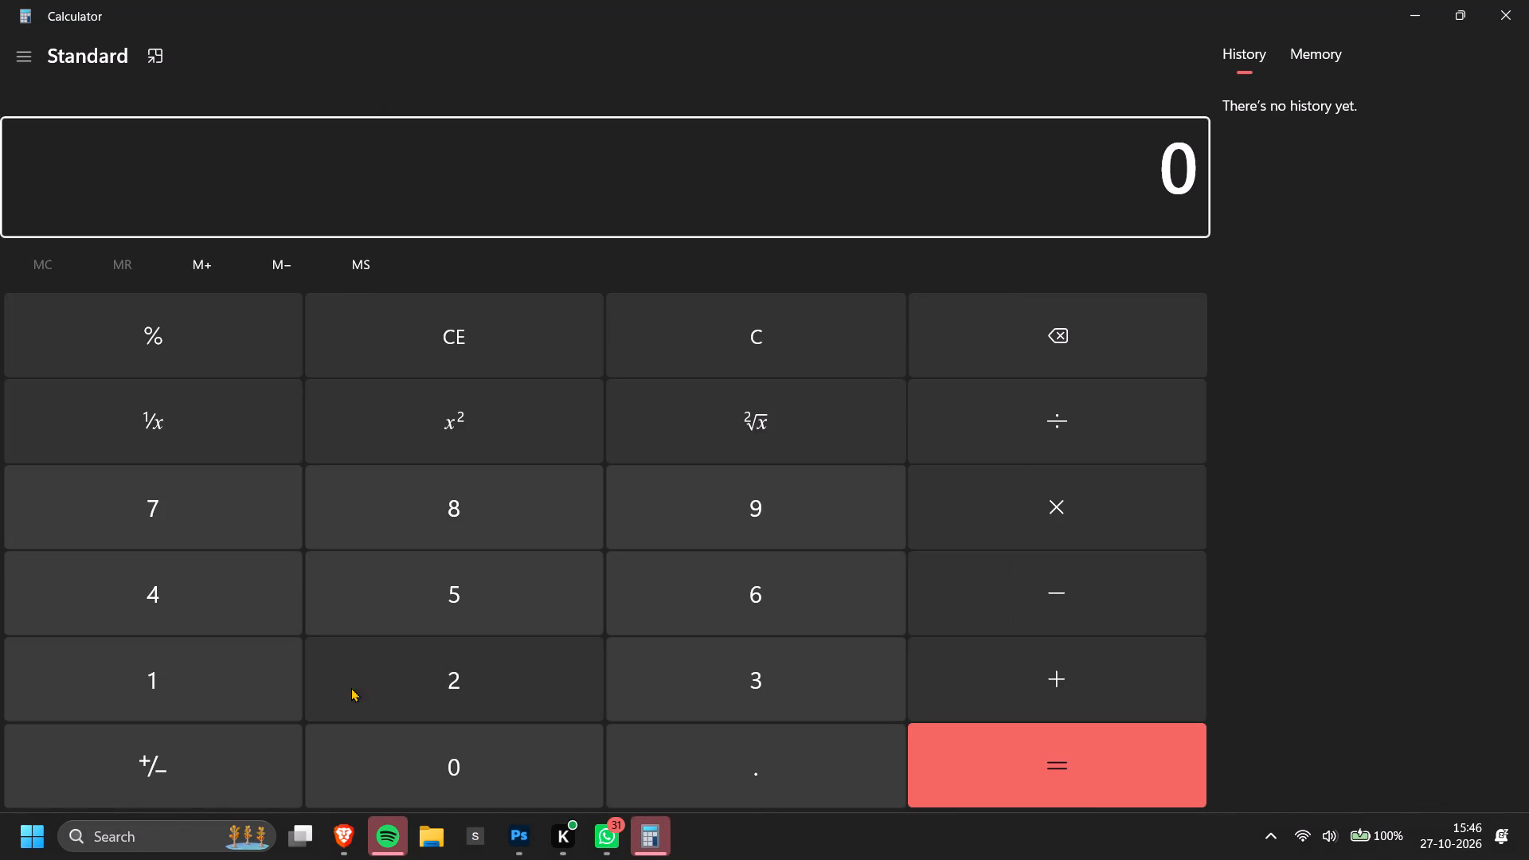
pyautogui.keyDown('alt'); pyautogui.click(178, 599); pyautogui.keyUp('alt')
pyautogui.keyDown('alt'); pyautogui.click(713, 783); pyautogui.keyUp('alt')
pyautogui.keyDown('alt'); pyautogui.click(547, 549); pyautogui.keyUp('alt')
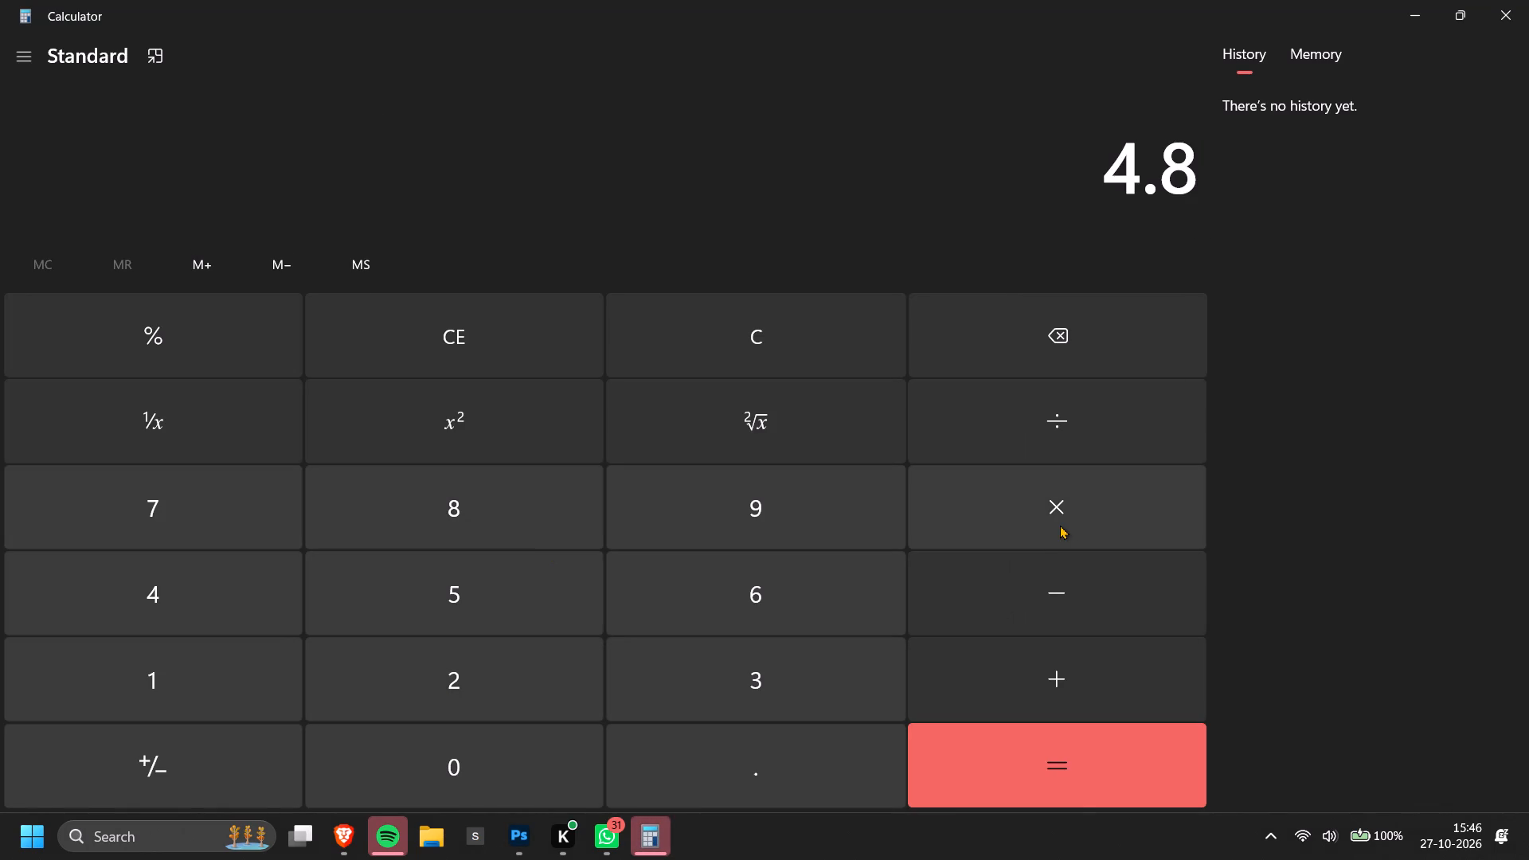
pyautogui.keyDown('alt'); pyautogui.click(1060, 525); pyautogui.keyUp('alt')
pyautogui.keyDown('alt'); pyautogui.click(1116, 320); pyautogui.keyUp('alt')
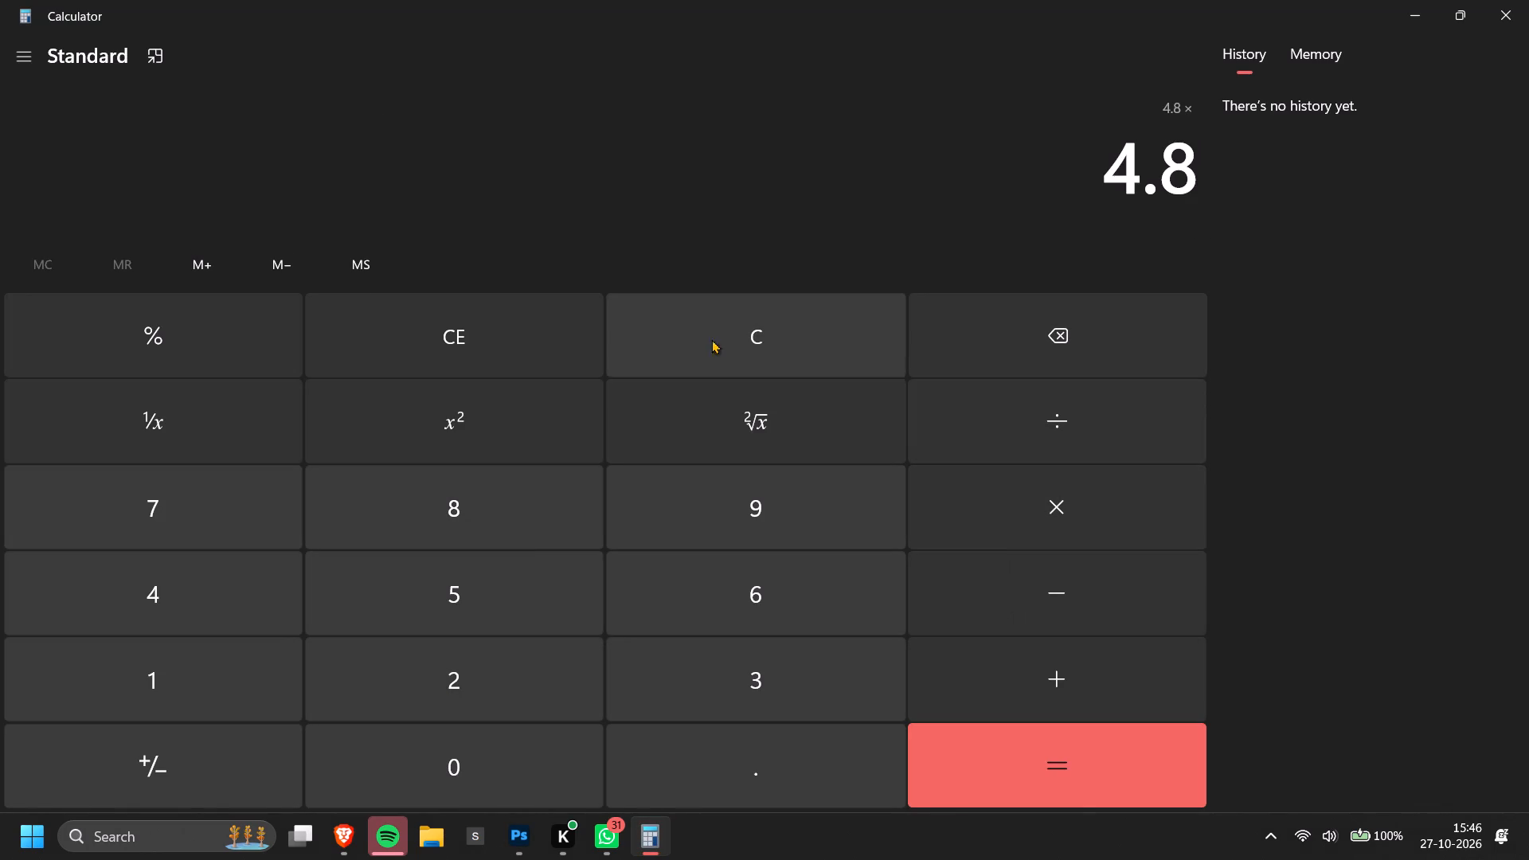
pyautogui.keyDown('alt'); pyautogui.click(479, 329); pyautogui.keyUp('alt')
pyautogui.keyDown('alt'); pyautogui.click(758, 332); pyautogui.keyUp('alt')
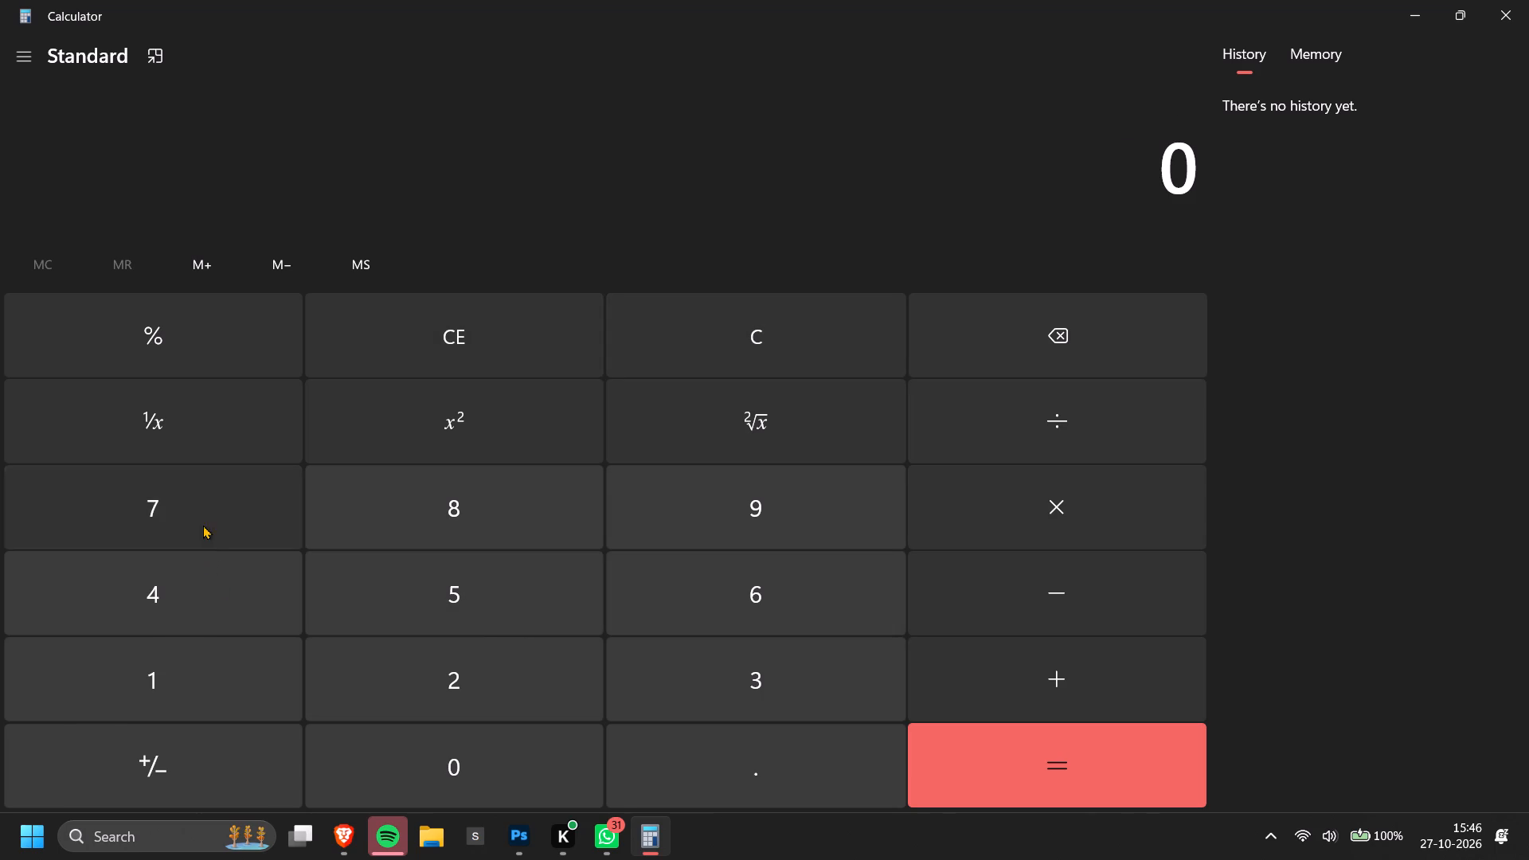
# Divide 72 by 4.8 to work out the banner's height-to-width ratio.
pyautogui.keyDown('alt'); pyautogui.click(203, 525); pyautogui.keyUp('alt')
pyautogui.keyDown('alt'); pyautogui.click(416, 676); pyautogui.keyUp('alt')
pyautogui.keyDown('alt'); pyautogui.click(1085, 439); pyautogui.keyUp('alt')
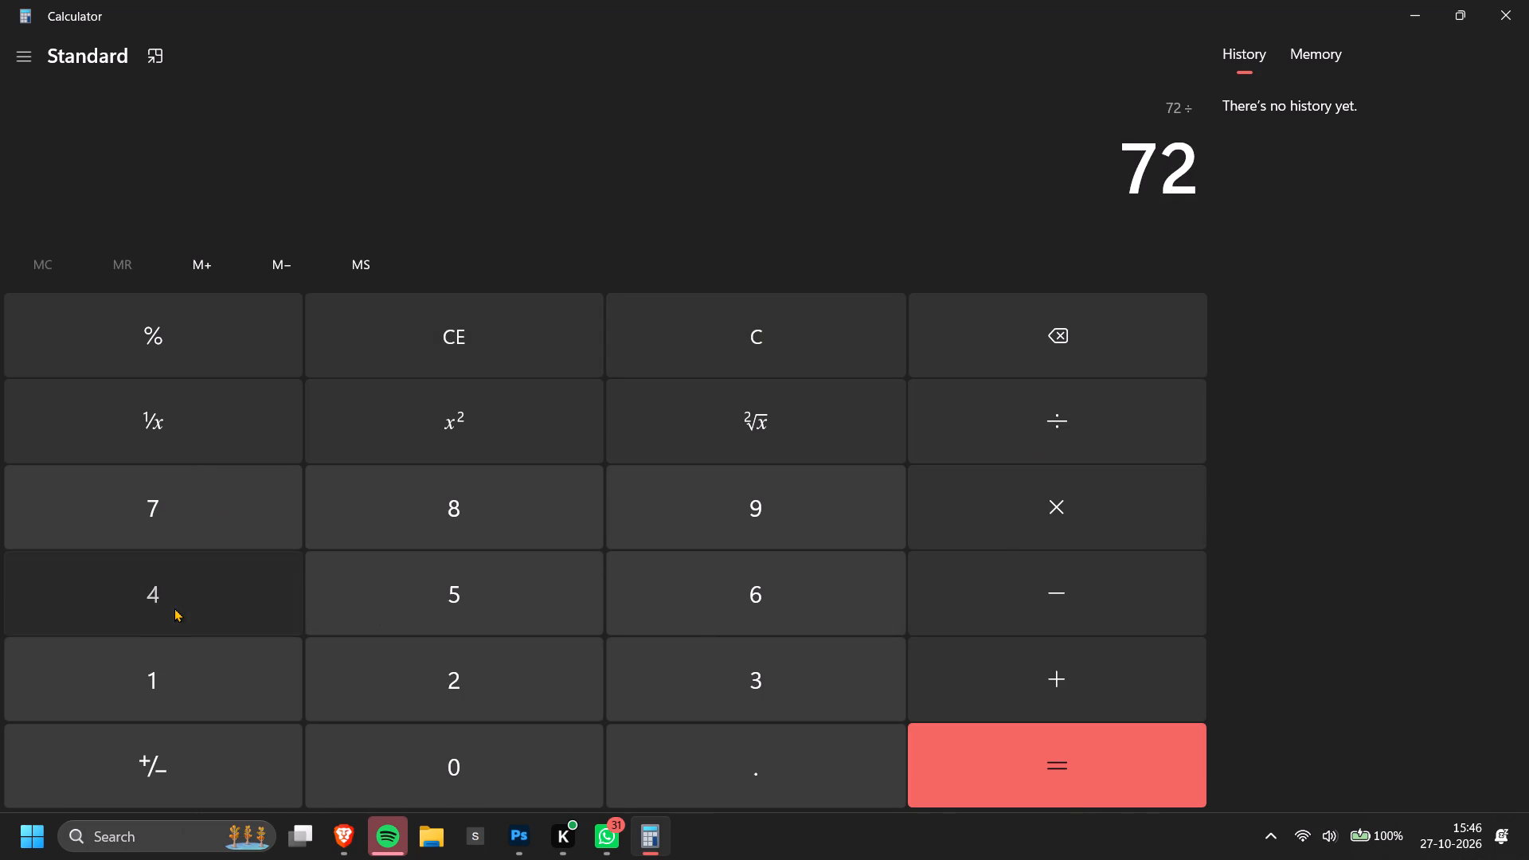
pyautogui.keyDown('alt'); pyautogui.click(174, 608); pyautogui.keyUp('alt')
pyautogui.keyDown('alt'); pyautogui.click(647, 763); pyautogui.keyUp('alt')
pyautogui.keyDown('alt'); pyautogui.click(526, 515); pyautogui.keyUp('alt')
pyautogui.keyDown('alt'); pyautogui.click(1058, 783); pyautogui.keyUp('alt')
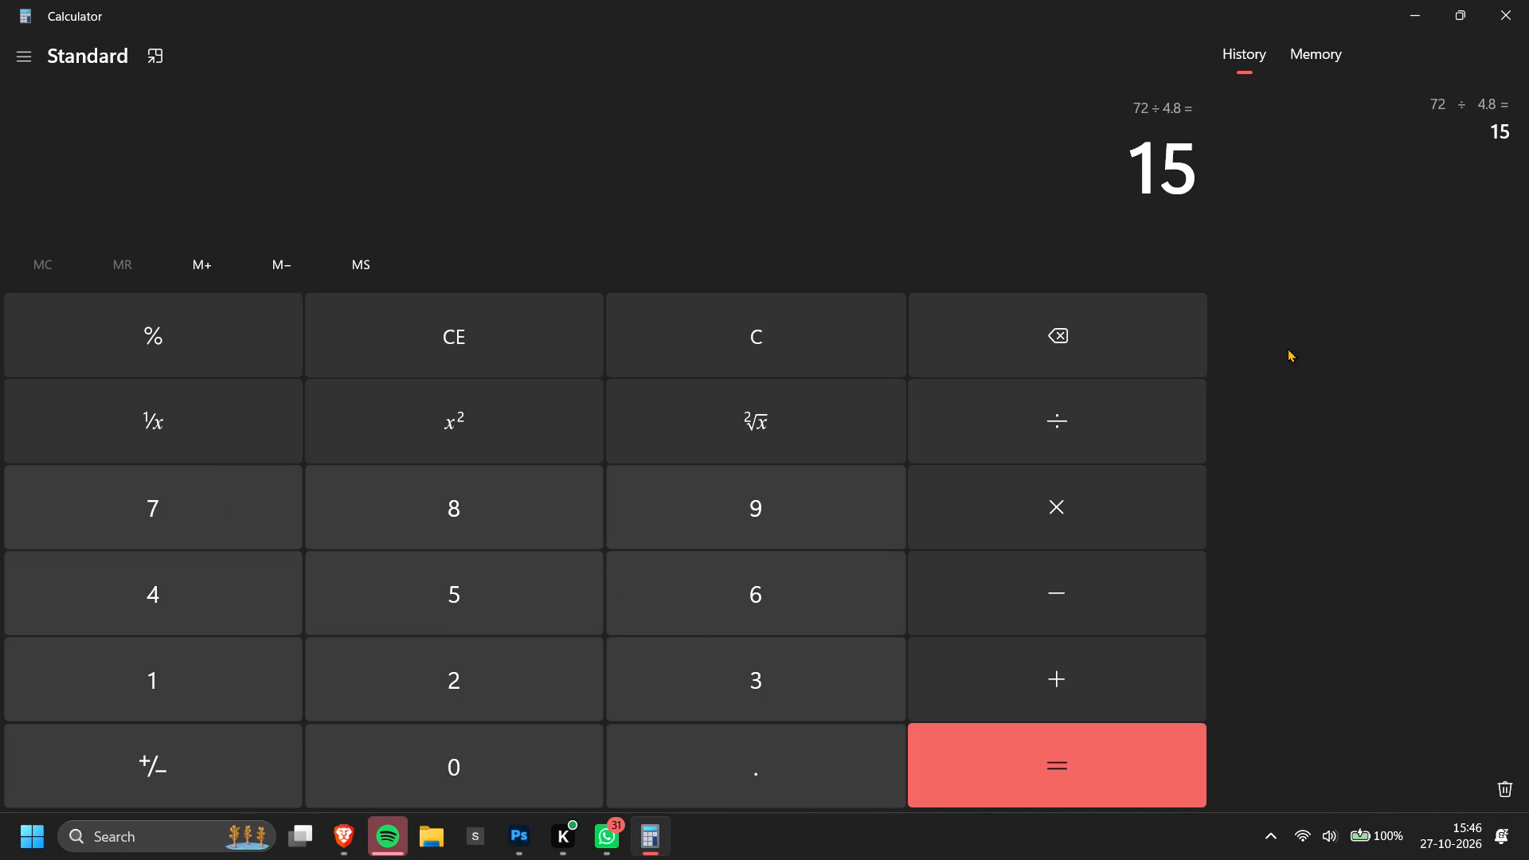
# Switch back to Photoshop and close the Canvas Size dialog without applying any change.
pyautogui.hotkey('alt', 'Tab')
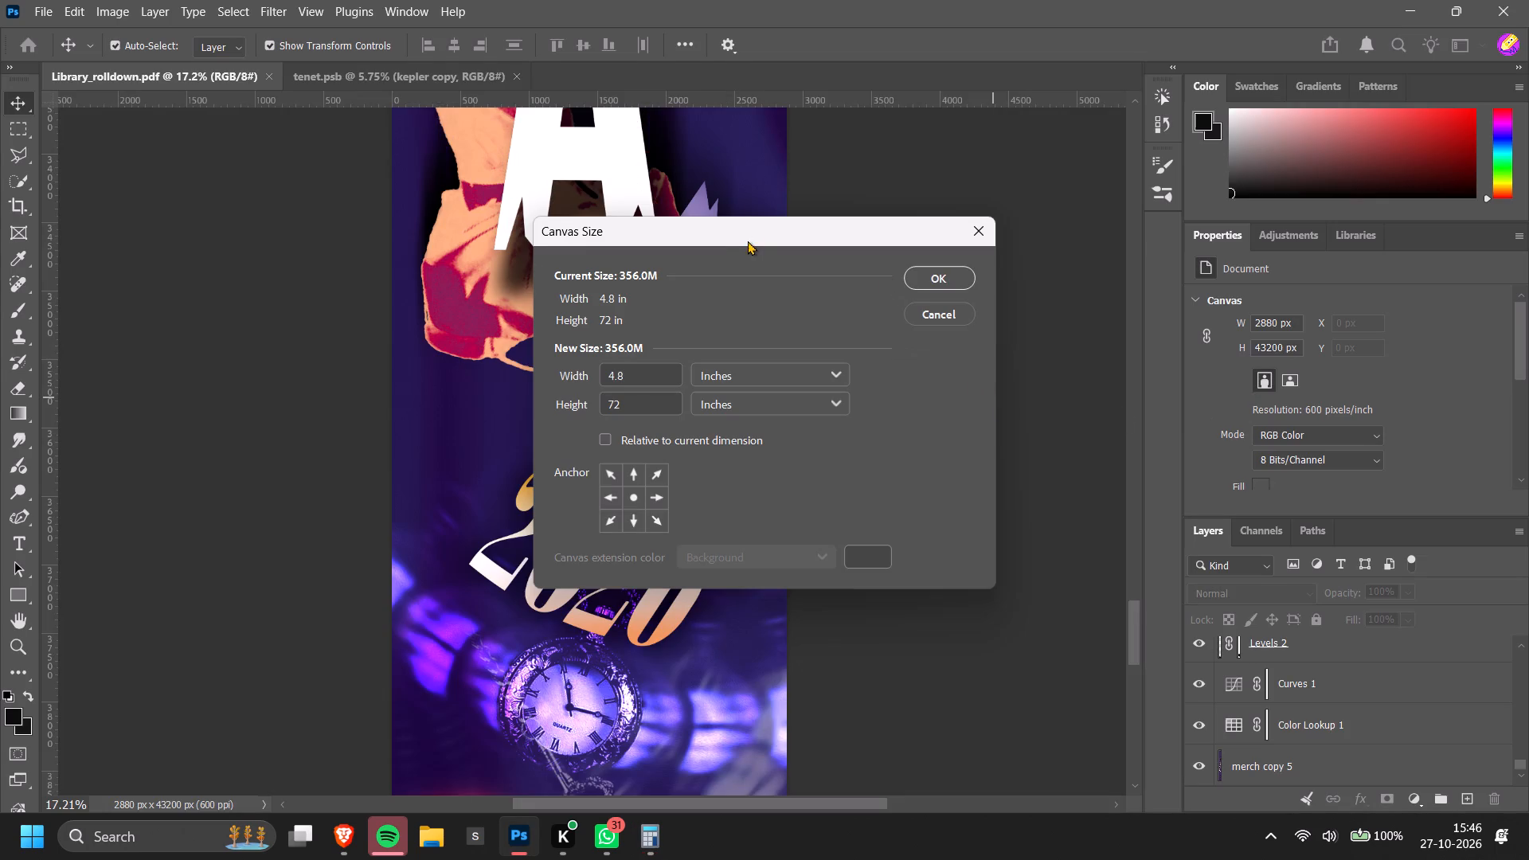
pyautogui.moveTo(750, 236); pyautogui.dragTo(709, 268)
pyautogui.moveTo(719, 261); pyautogui.dragTo(706, 262)
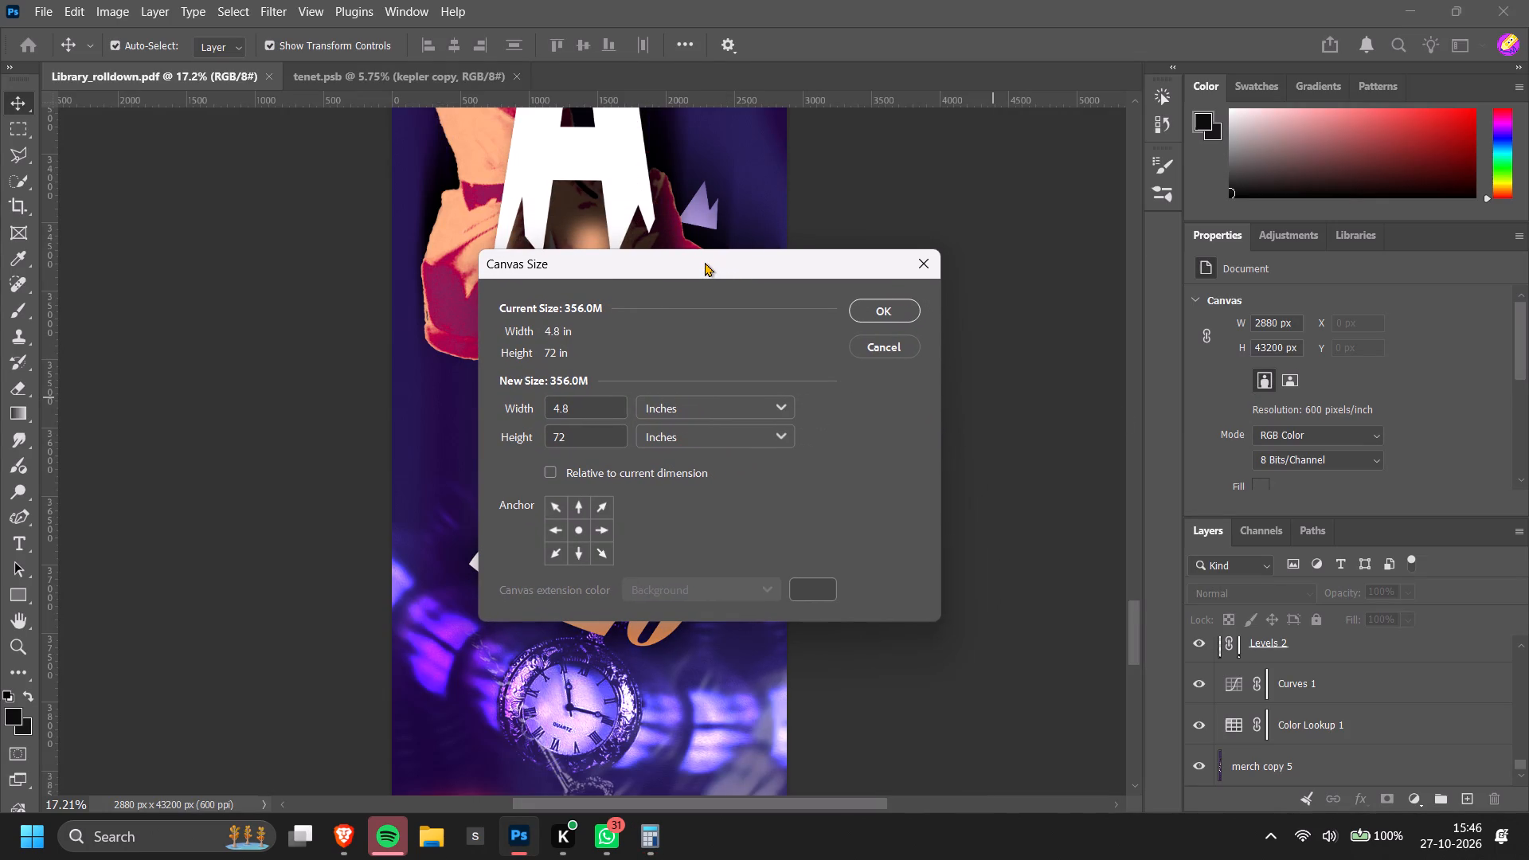
pyautogui.click(917, 349)
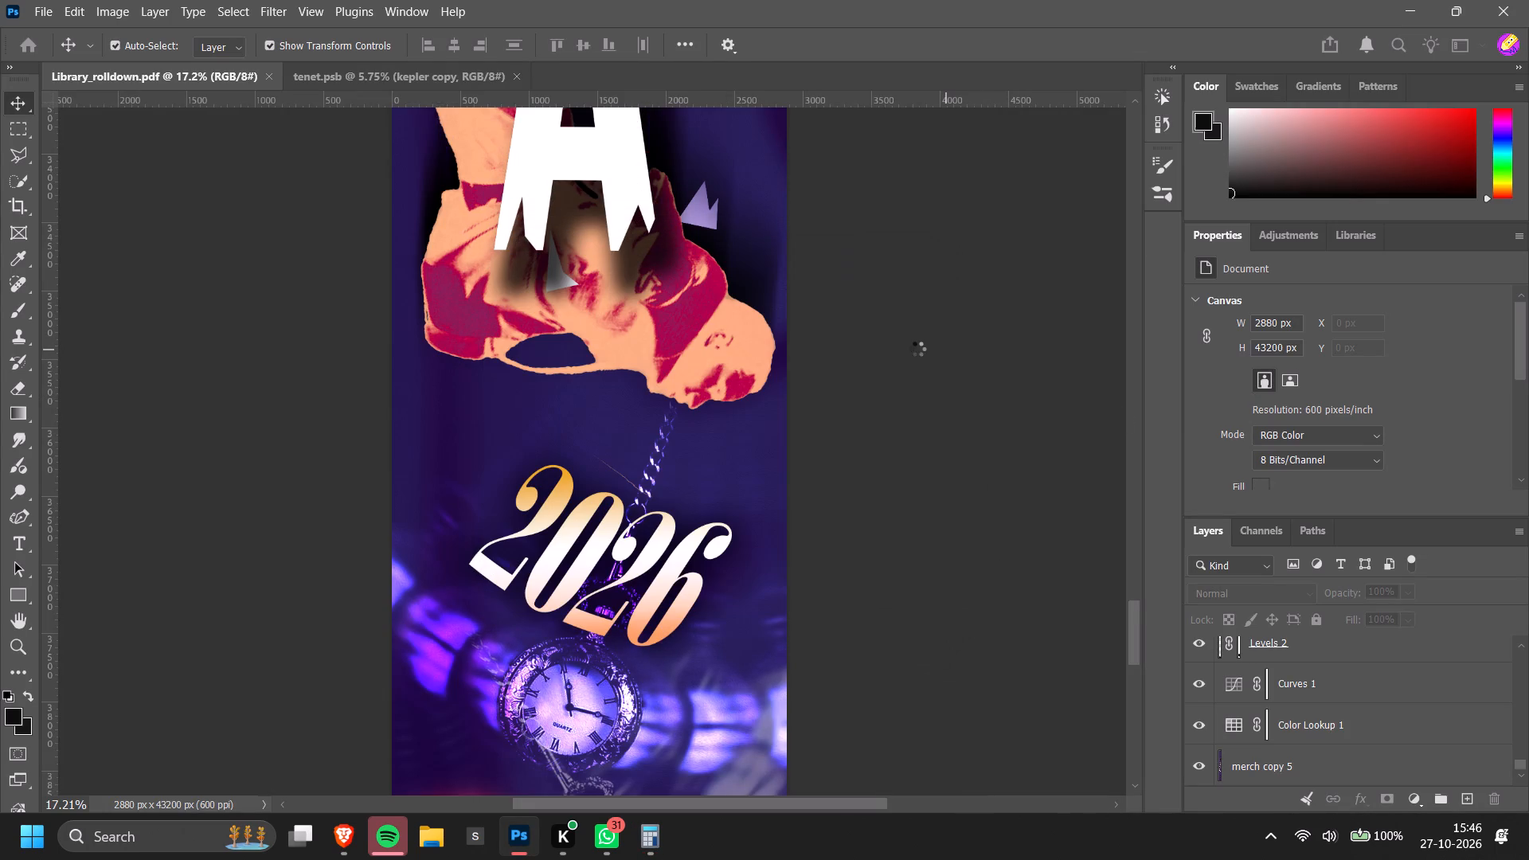
# Cancel the Smart Filters rendering and inspect the banner from its lower section up to the header logos.
pyautogui.scroll(5, 917, 349)
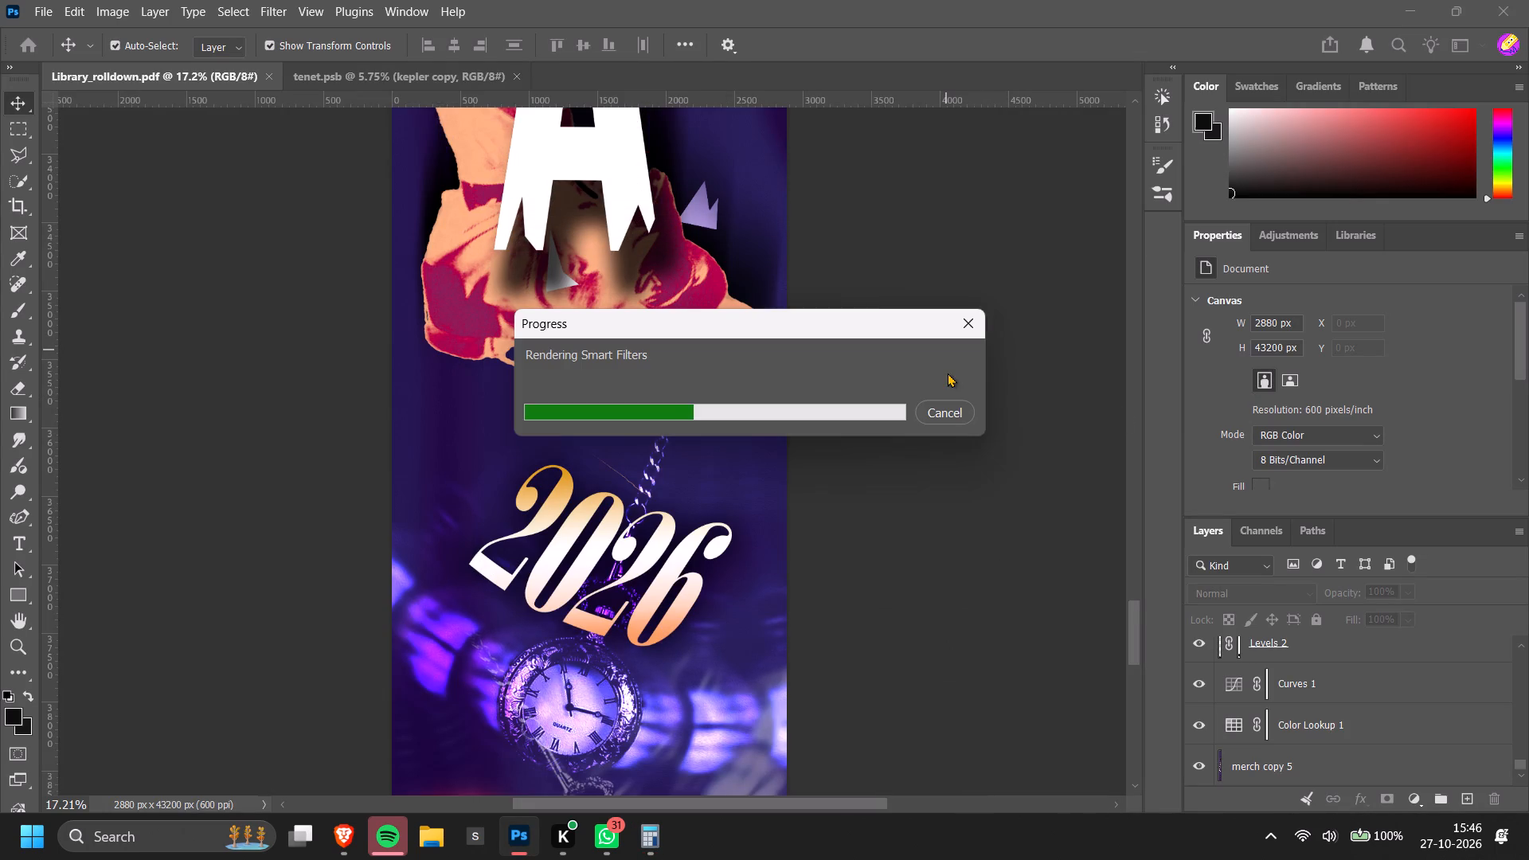
pyautogui.click(956, 413)
pyautogui.doubleClick(947, 407)
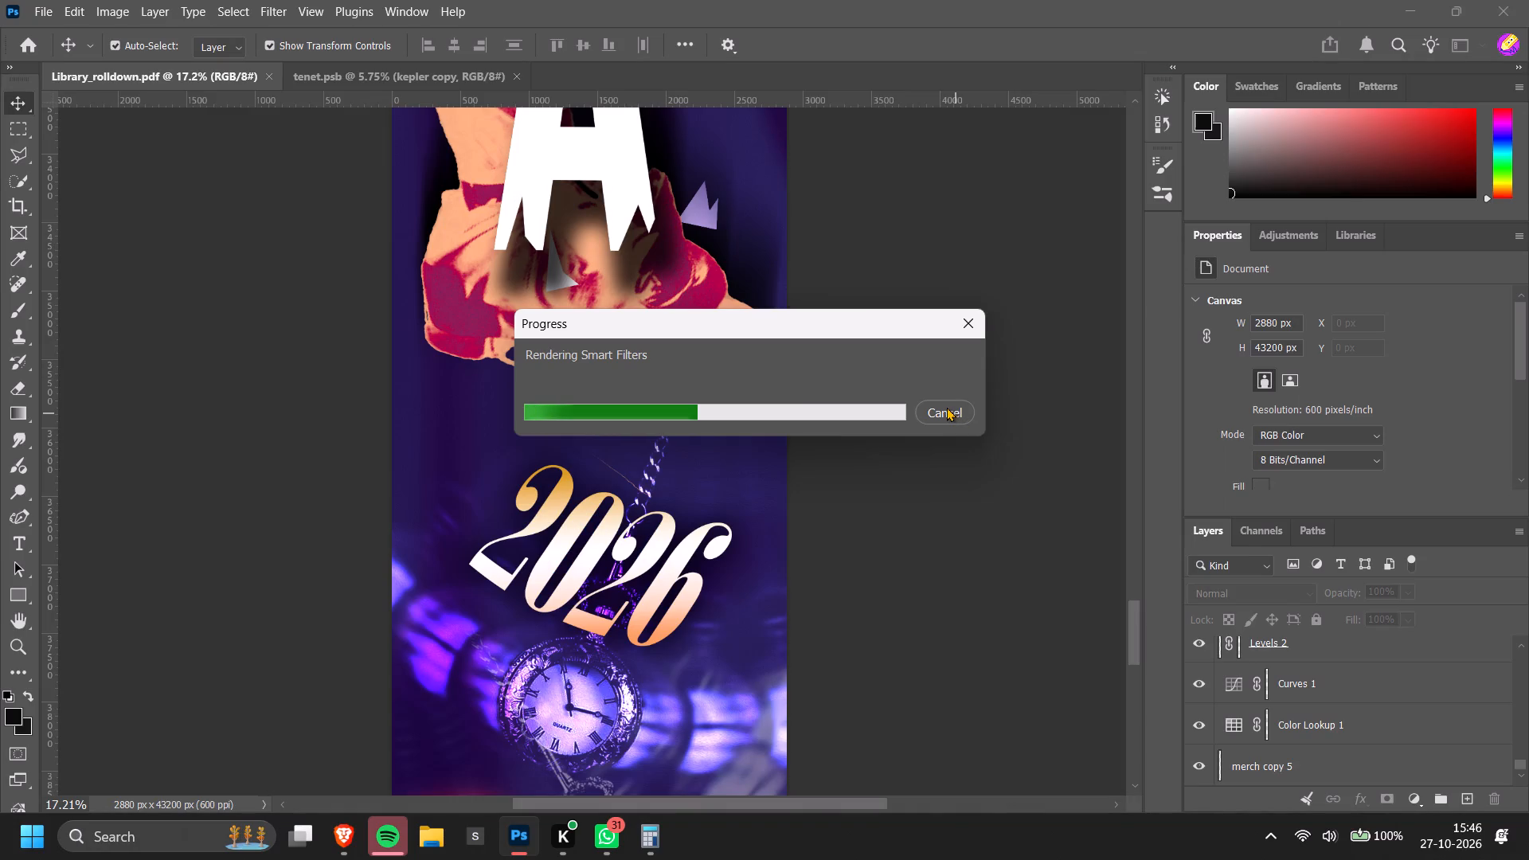
pyautogui.click(987, 440)
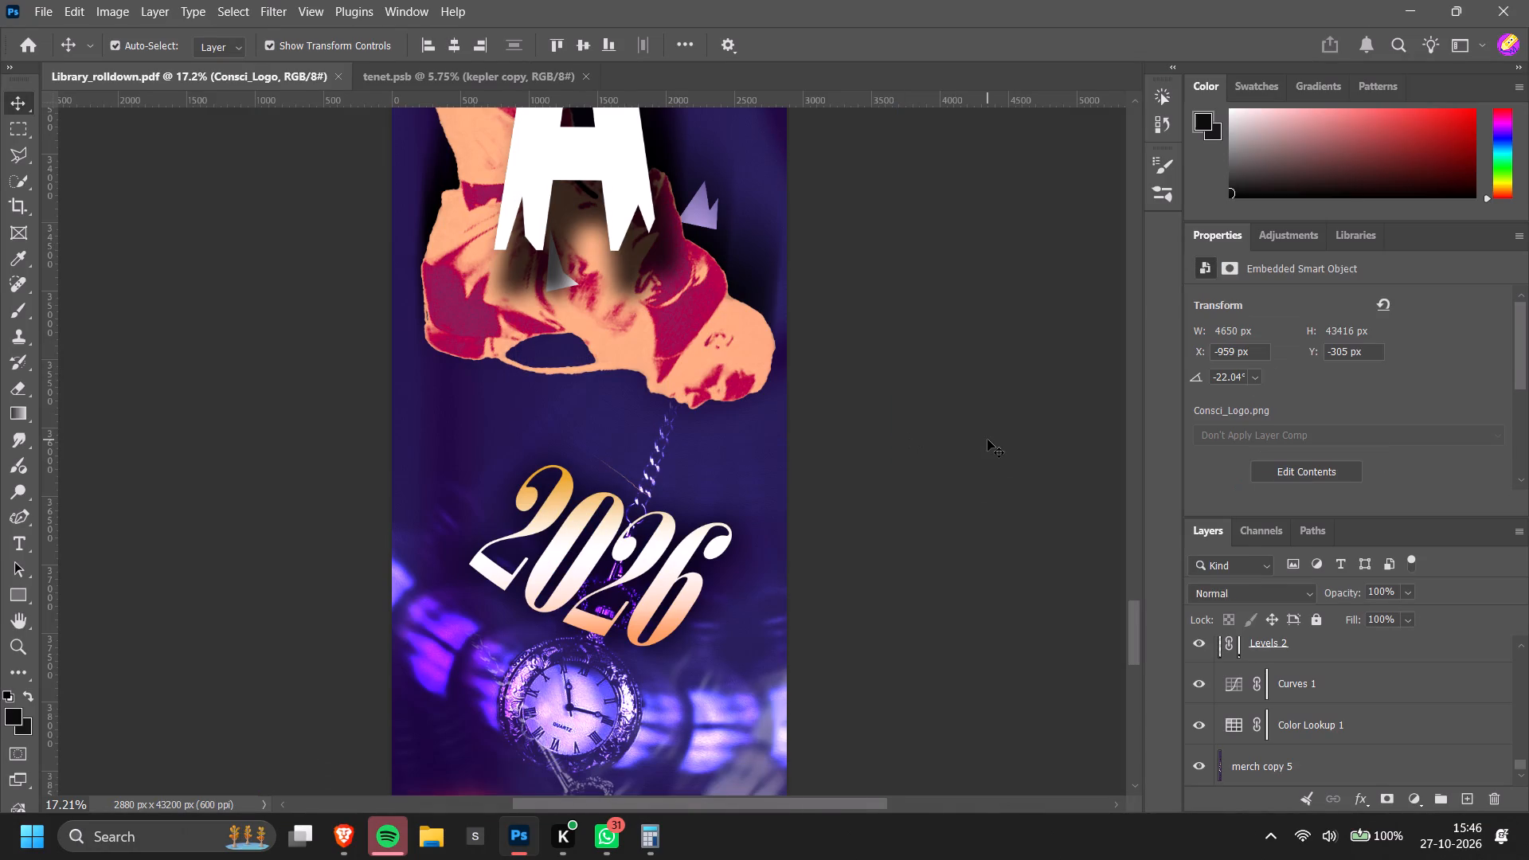
pyautogui.keyDown('alt'); pyautogui.scroll(-11, 990, 436); pyautogui.keyUp('alt')
pyautogui.scroll(5, 954, 451)
pyautogui.keyDown('alt'); pyautogui.scroll(-5, 954, 442); pyautogui.keyUp('alt')
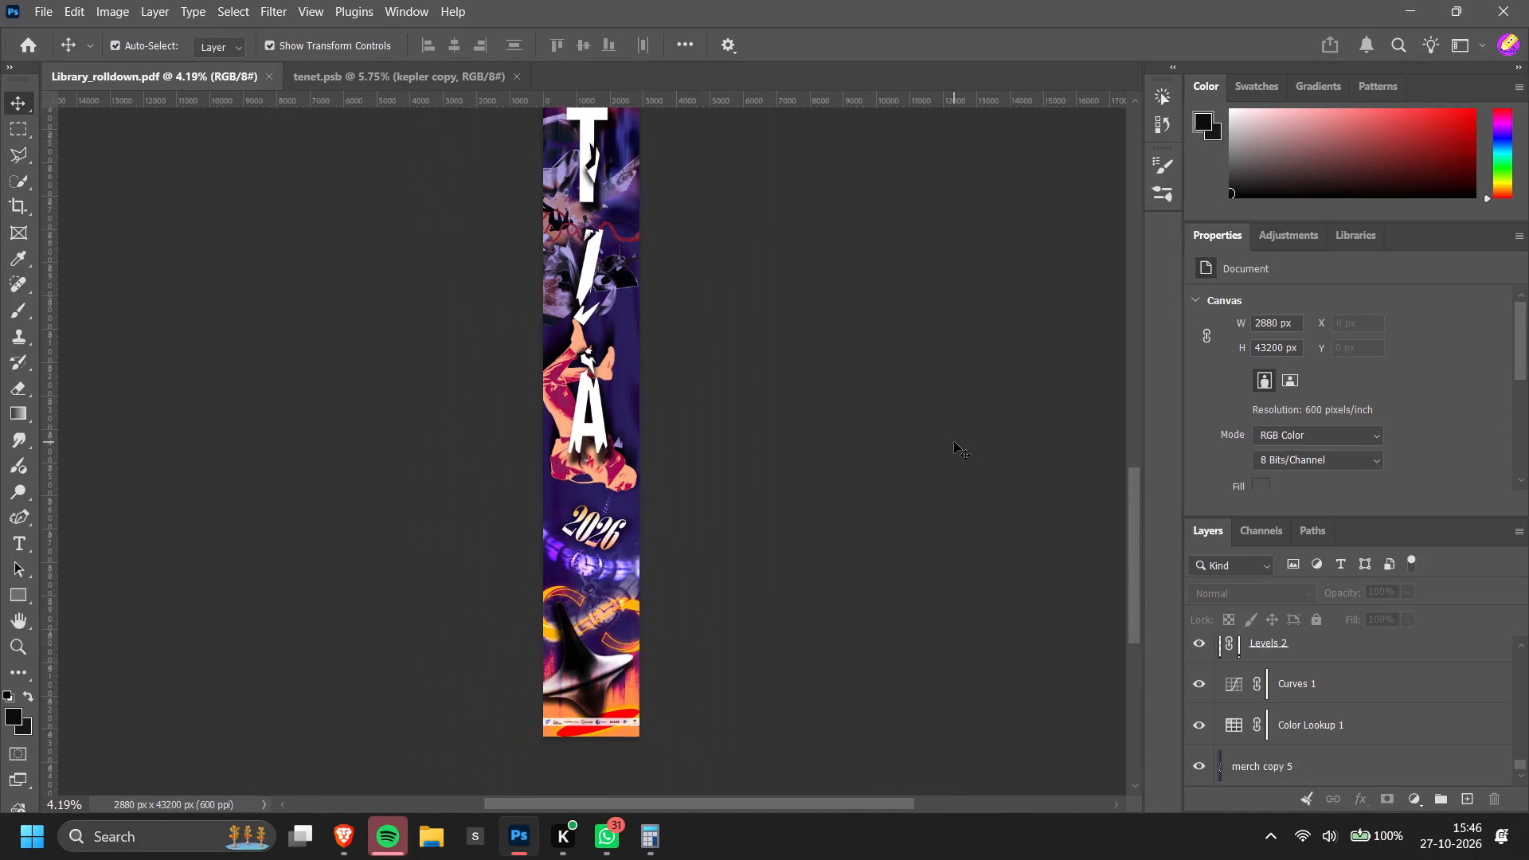
pyautogui.scroll(20, 926, 432)
pyautogui.scroll(15, 926, 432)
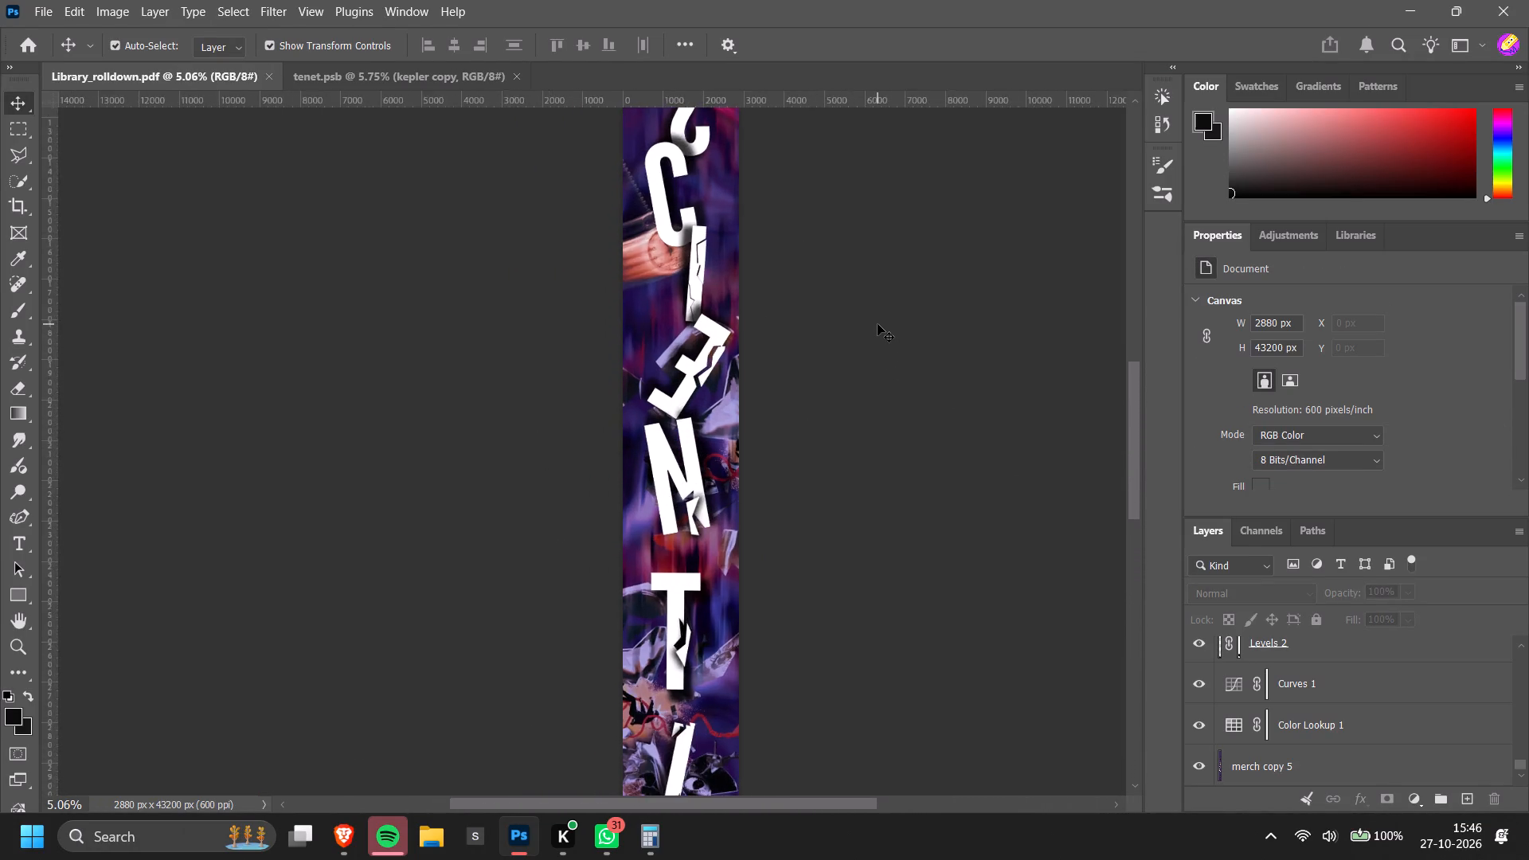
pyautogui.keyDown('alt'); pyautogui.scroll(-5, 878, 324); pyautogui.keyUp('alt')
pyautogui.scroll(8, 878, 324)
pyautogui.keyDown('ctrl'); pyautogui.scroll(-3, 883, 335); pyautogui.keyUp('ctrl')
pyautogui.scroll(7, 884, 345)
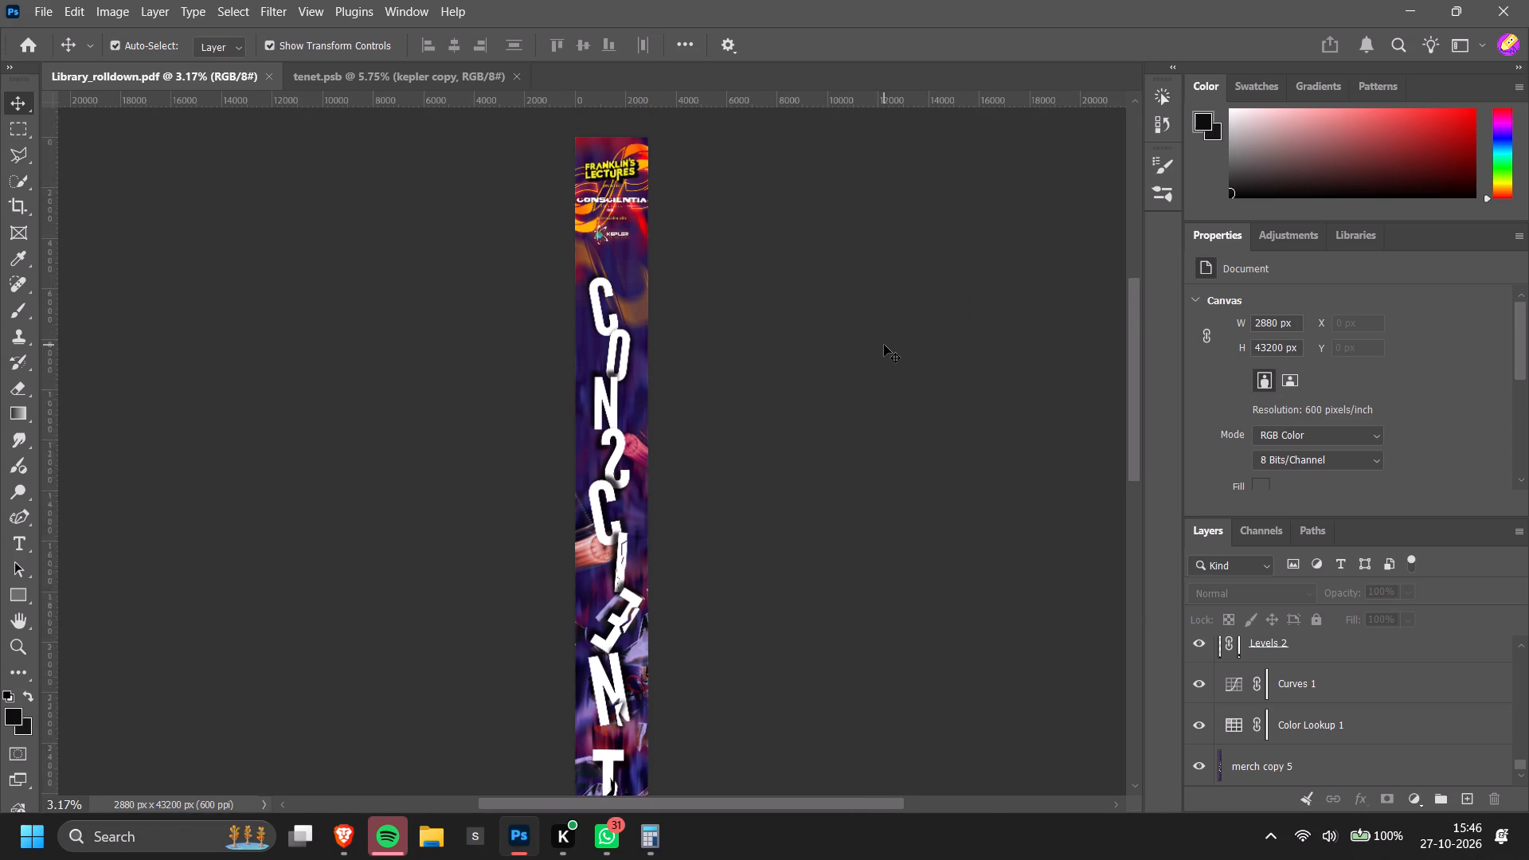
pyautogui.scroll(2, 884, 345)
pyautogui.keyDown('alt'); pyautogui.scroll(8, 826, 248); pyautogui.keyUp('alt')
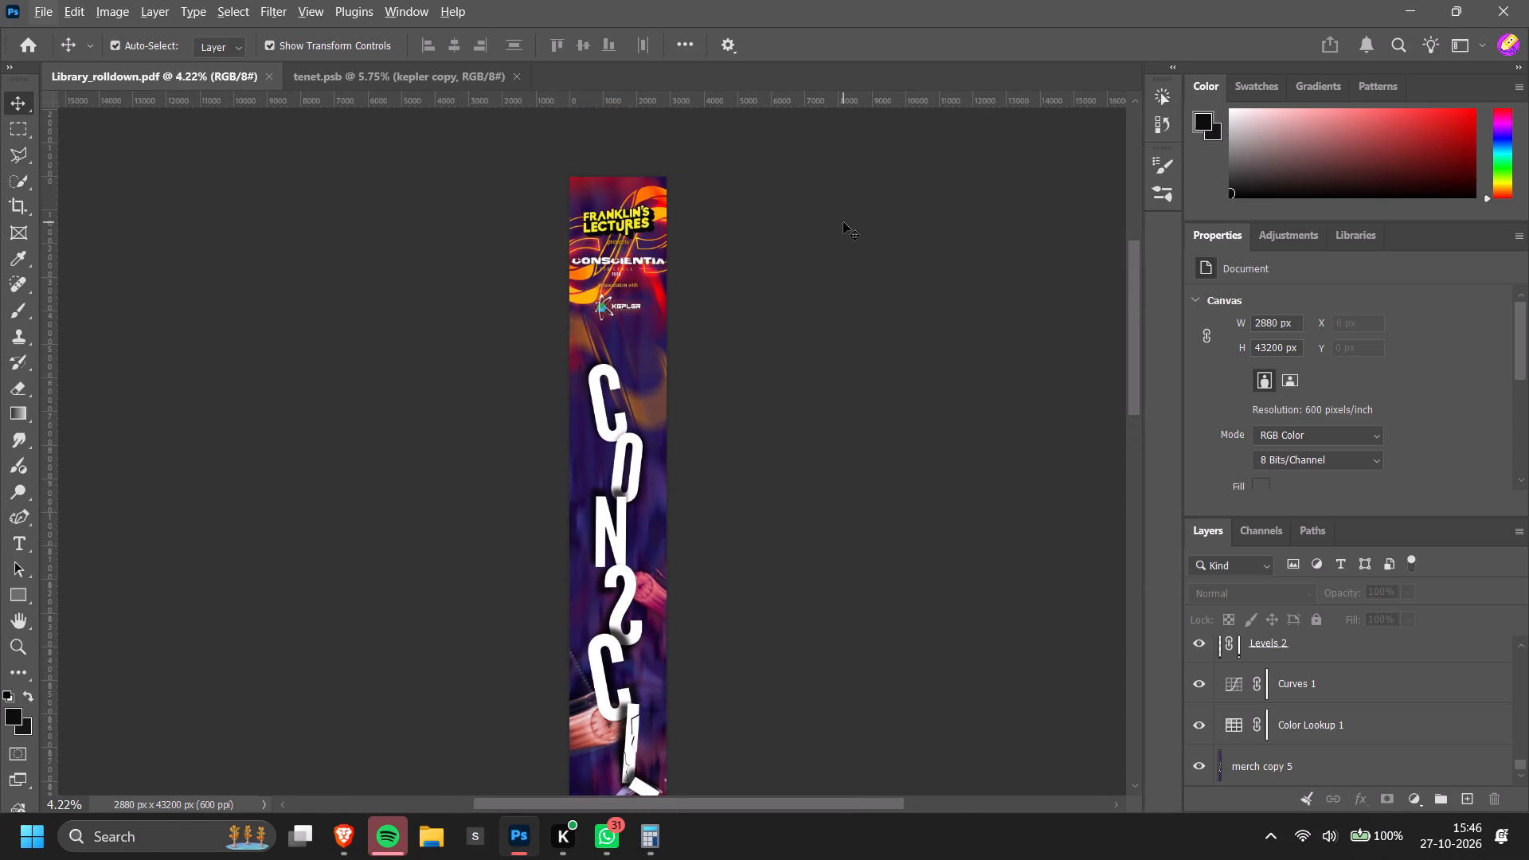
pyautogui.scroll(3, 867, 292)
pyautogui.keyDown('alt'); pyautogui.scroll(7, 807, 260); pyautogui.keyUp('alt')
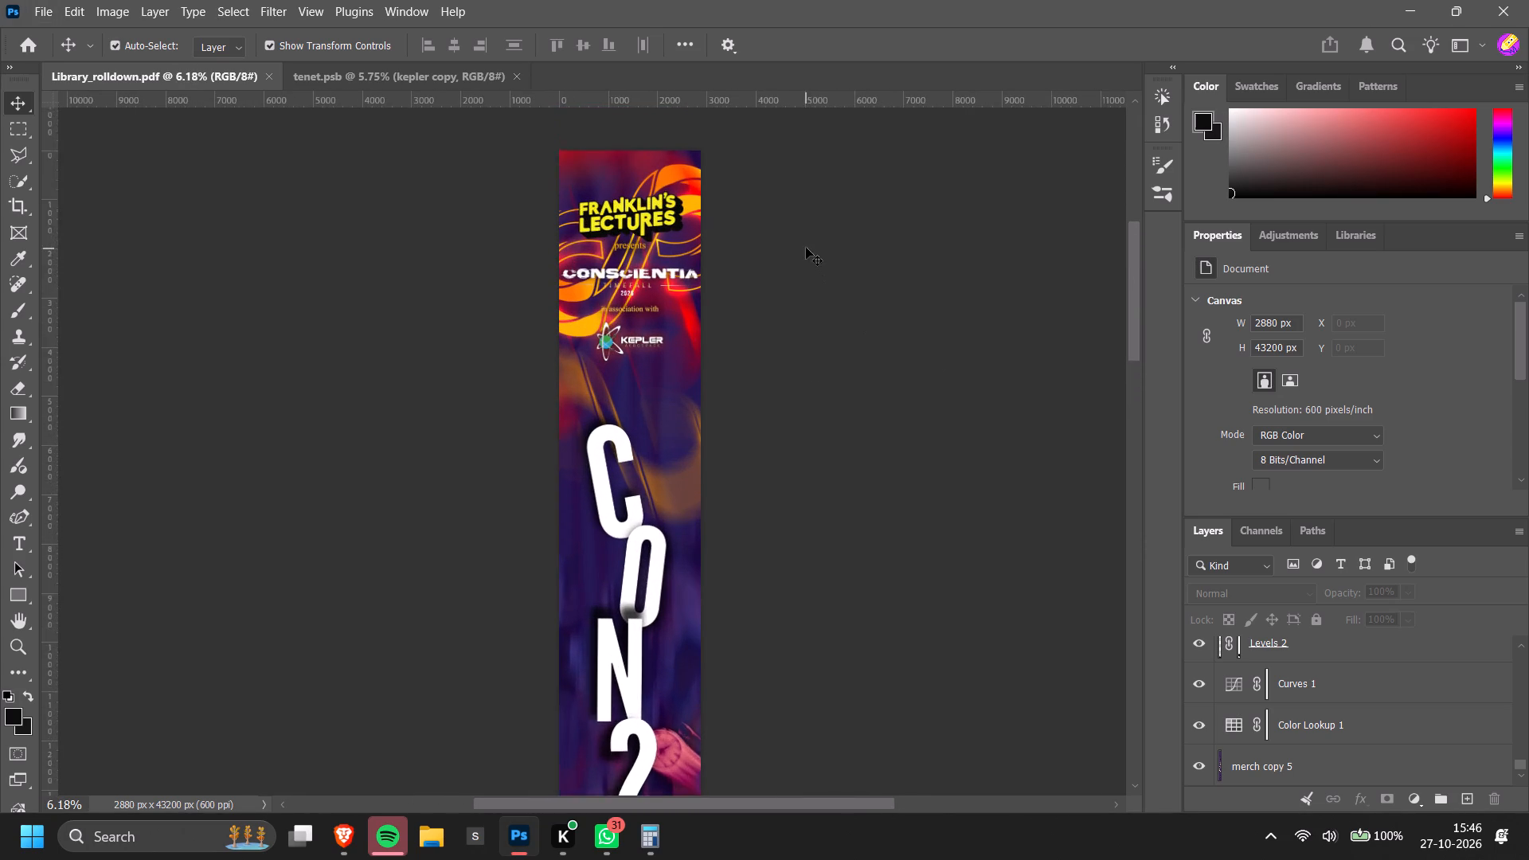
pyautogui.keyDown('alt'); pyautogui.scroll(14, 806, 248); pyautogui.keyUp('alt')
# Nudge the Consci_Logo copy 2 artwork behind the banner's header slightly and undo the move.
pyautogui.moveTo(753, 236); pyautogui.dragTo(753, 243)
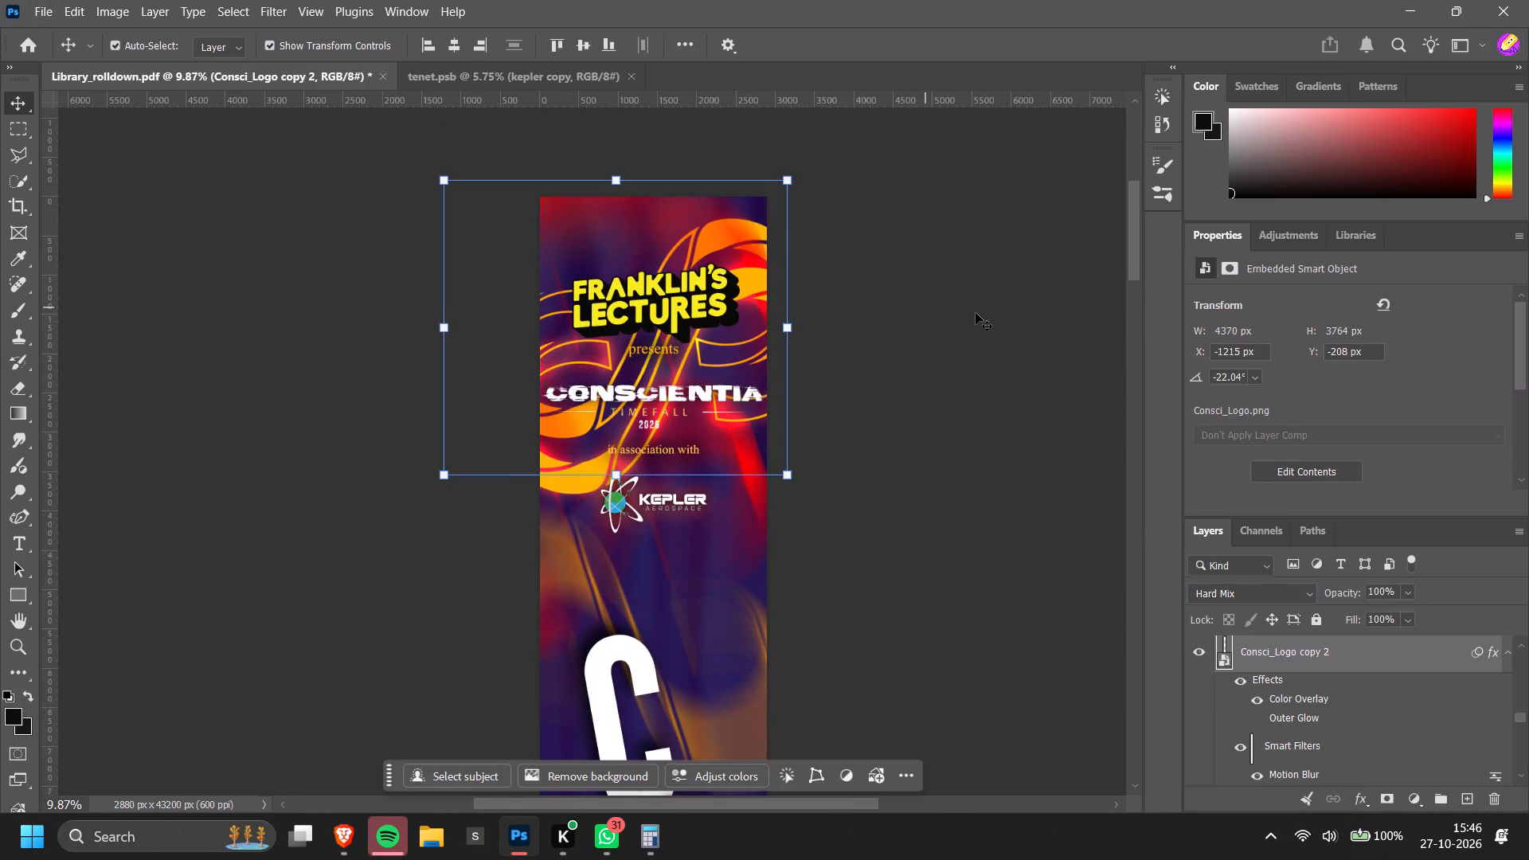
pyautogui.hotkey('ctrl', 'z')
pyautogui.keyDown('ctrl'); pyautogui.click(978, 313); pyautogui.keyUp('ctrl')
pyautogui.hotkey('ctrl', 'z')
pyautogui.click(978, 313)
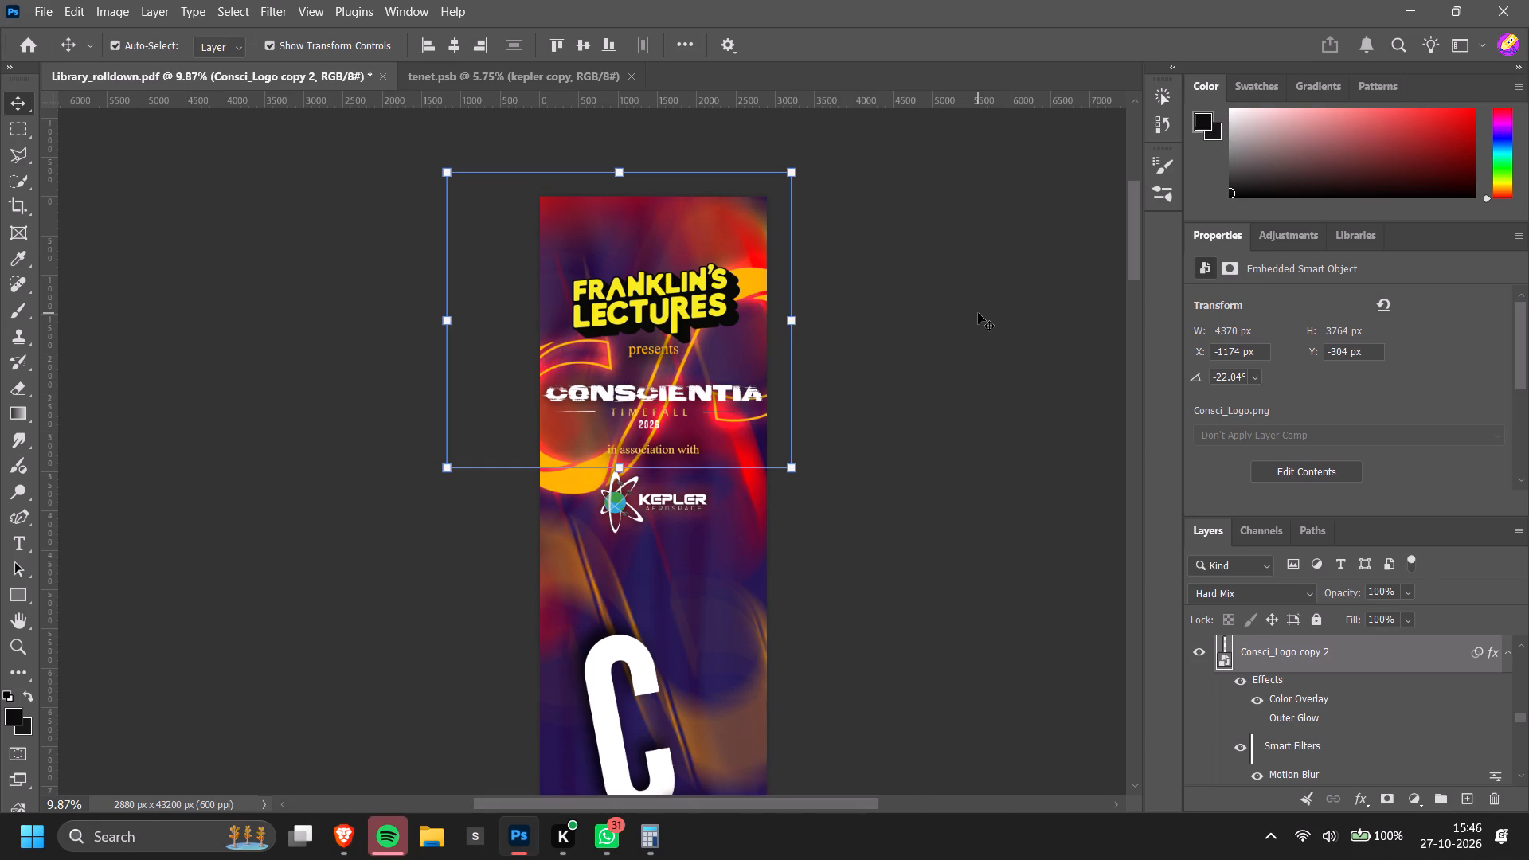
# Examine the full length of the banner, from the header logos through the vertical lettering to the 2026 section.
pyautogui.keyDown('alt'); pyautogui.scroll(-20, 980, 317); pyautogui.keyUp('alt')
pyautogui.scroll(-6, 977, 326)
pyautogui.keyDown('ctrl'); pyautogui.scroll(2, 977, 326); pyautogui.keyUp('ctrl')
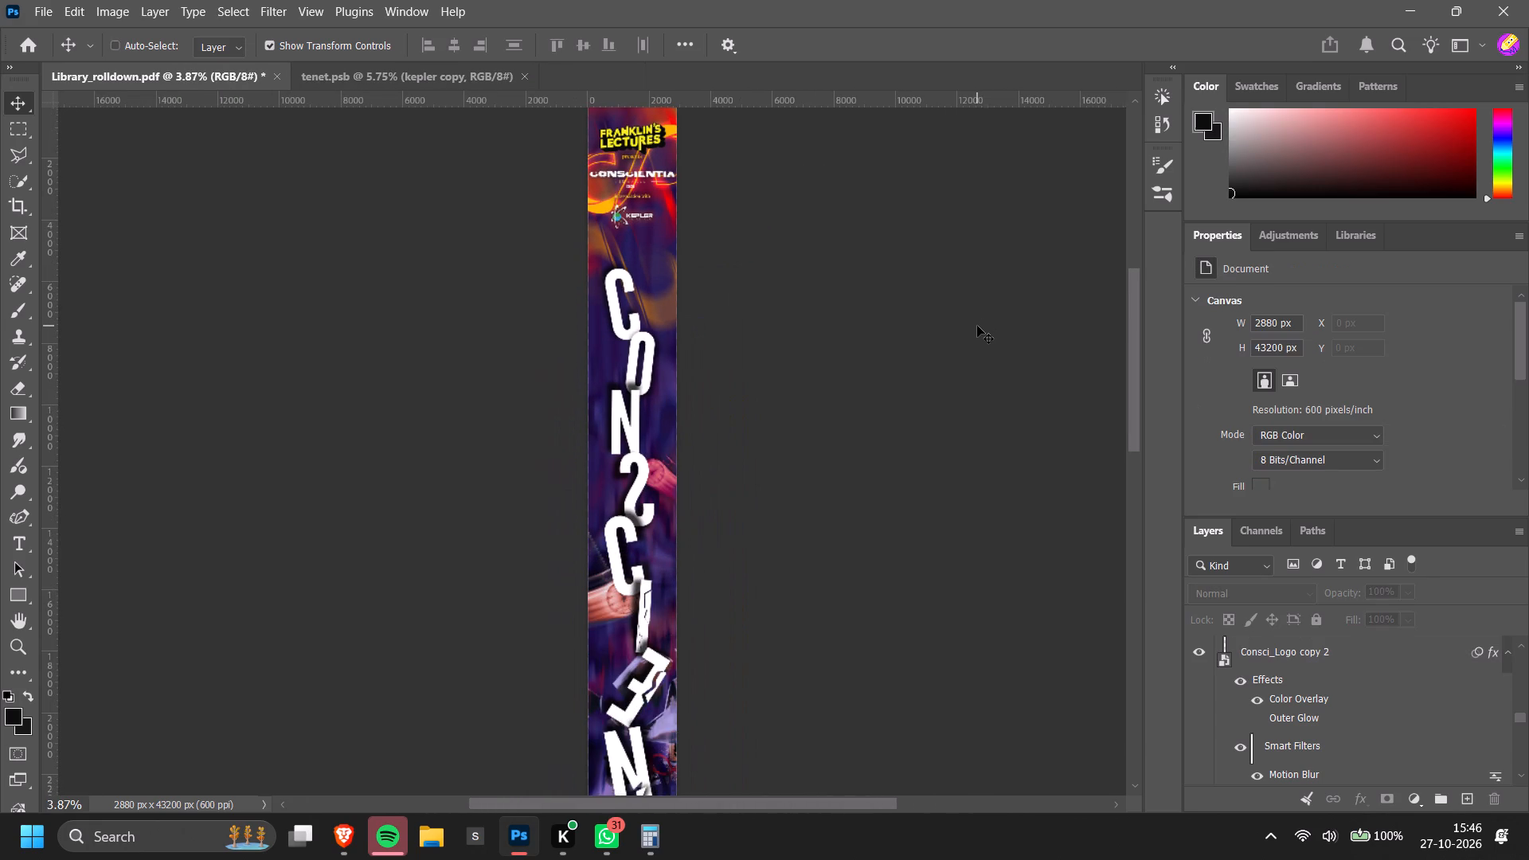
pyautogui.keyDown('ctrl'); pyautogui.scroll(6, 977, 326); pyautogui.keyUp('ctrl')
pyautogui.scroll(-14, 977, 326)
pyautogui.scroll(15, 976, 323)
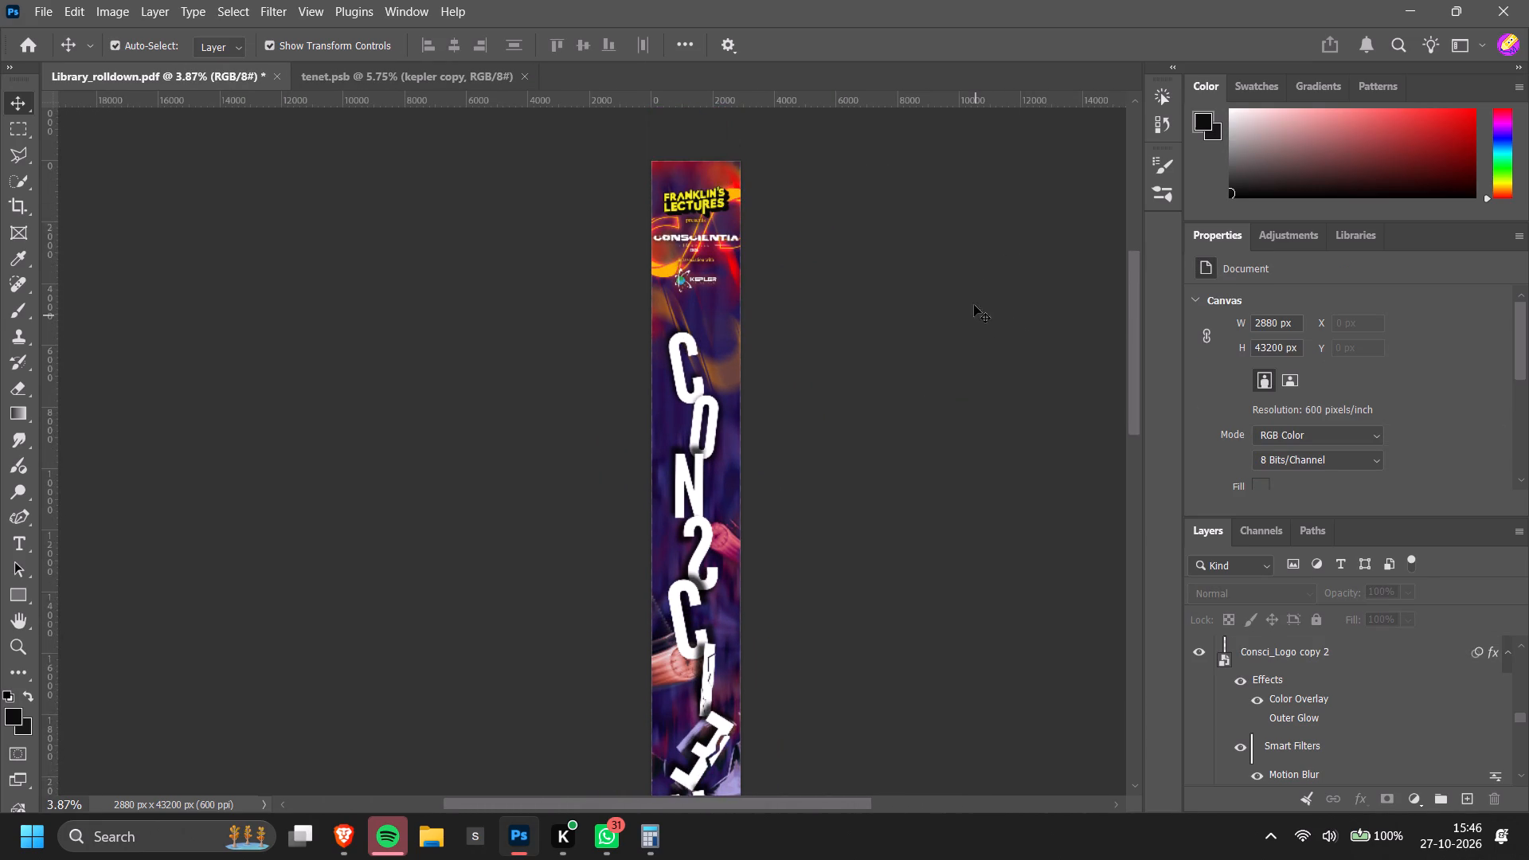
pyautogui.keyDown('alt'); pyautogui.scroll(1, 968, 272); pyautogui.keyUp('alt')
pyautogui.scroll(-11, 968, 272)
pyautogui.keyDown('alt'); pyautogui.scroll(-18, 968, 272); pyautogui.keyUp('alt')
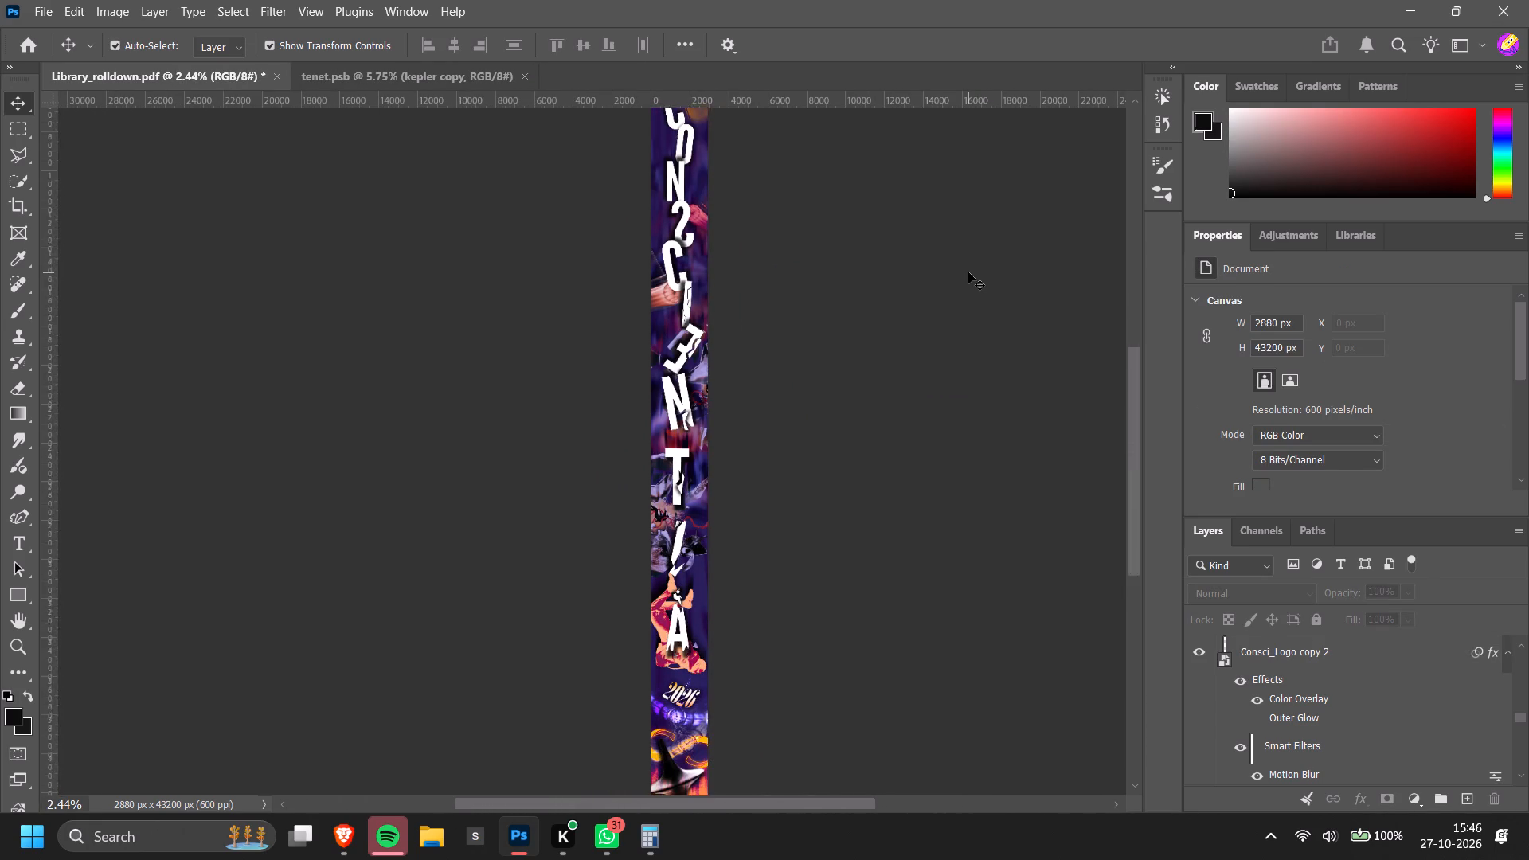
pyautogui.keyDown('alt'); pyautogui.scroll(-5, 968, 272); pyautogui.keyUp('alt')
pyautogui.keyDown('ctrl'); pyautogui.scroll(4, 968, 272); pyautogui.keyUp('ctrl')
pyautogui.keyDown('alt'); pyautogui.scroll(6, 842, 662); pyautogui.keyUp('alt')
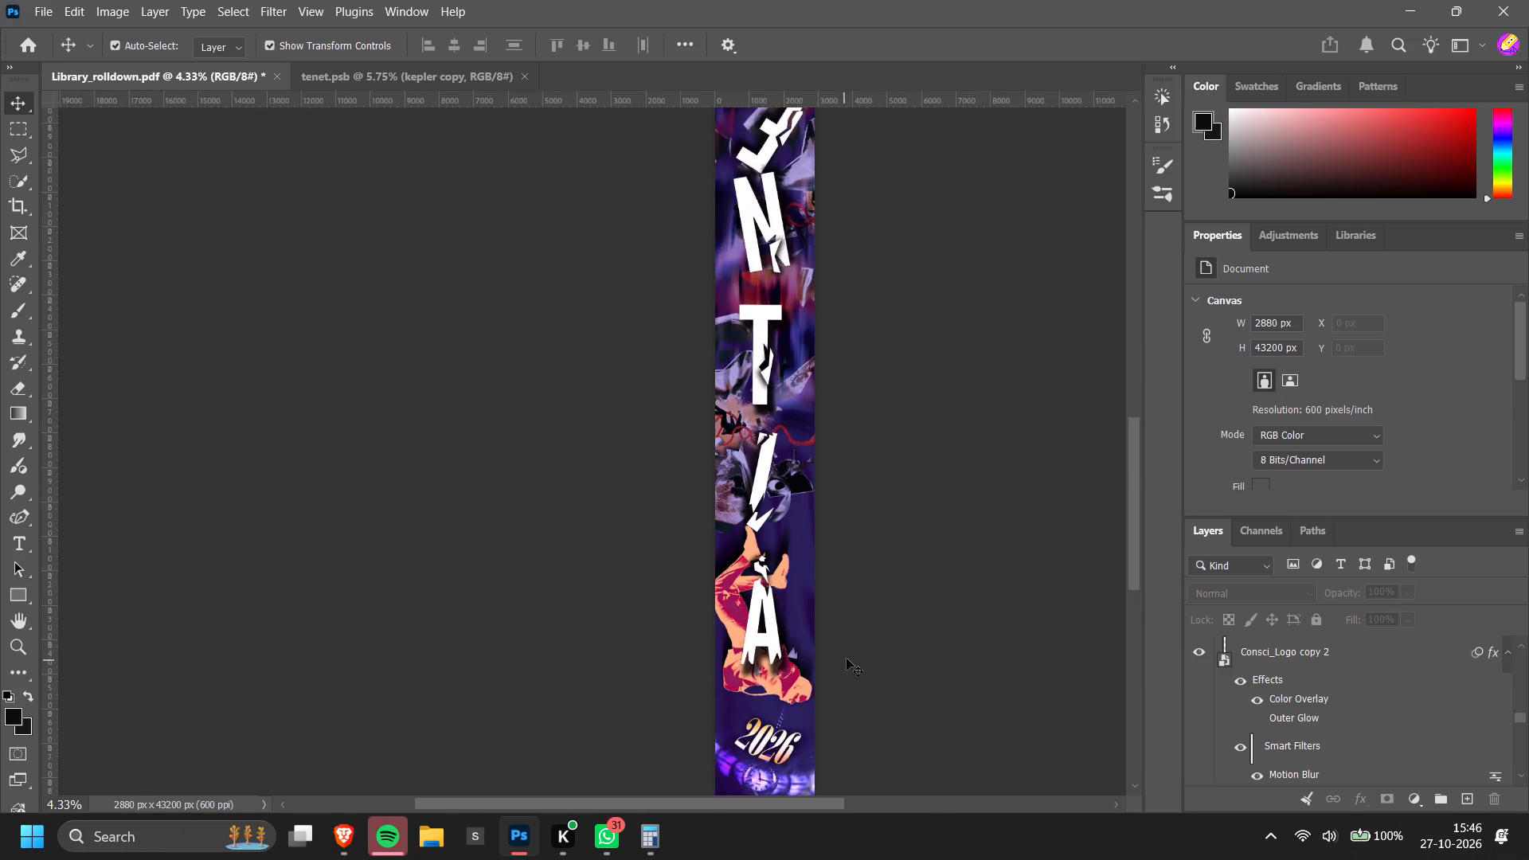
# Turn off the Drop Shadow effect on Layer 1 copy, the spinning top near the banner's bottom.
pyautogui.scroll(-18, 857, 655)
pyautogui.keyDown('alt'); pyautogui.scroll(5, 816, 623); pyautogui.keyUp('alt')
pyautogui.click(766, 613)
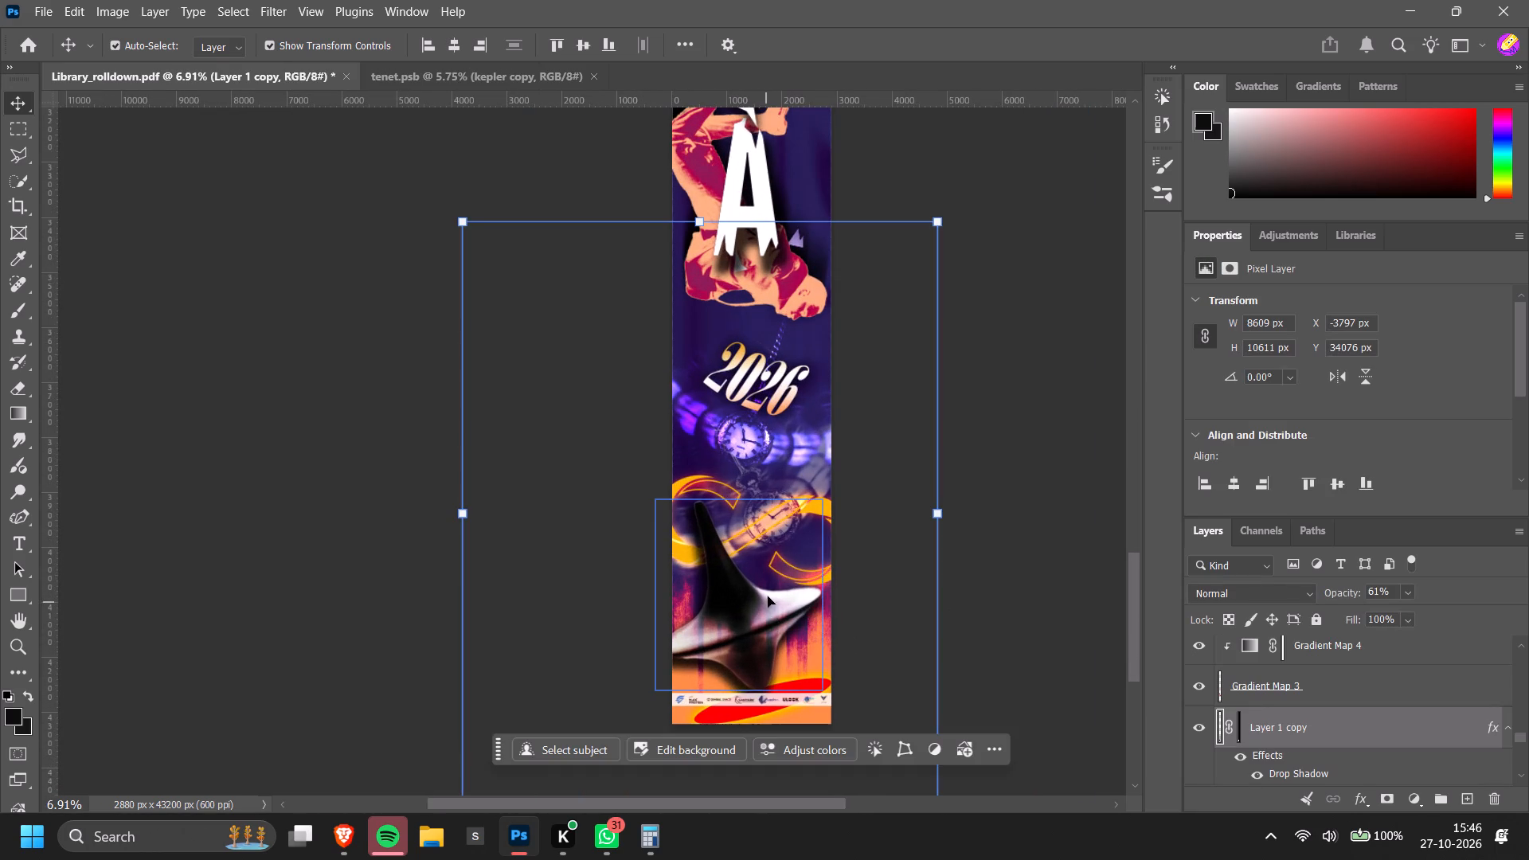
pyautogui.doubleClick(1283, 774)
pyautogui.click(768, 703)
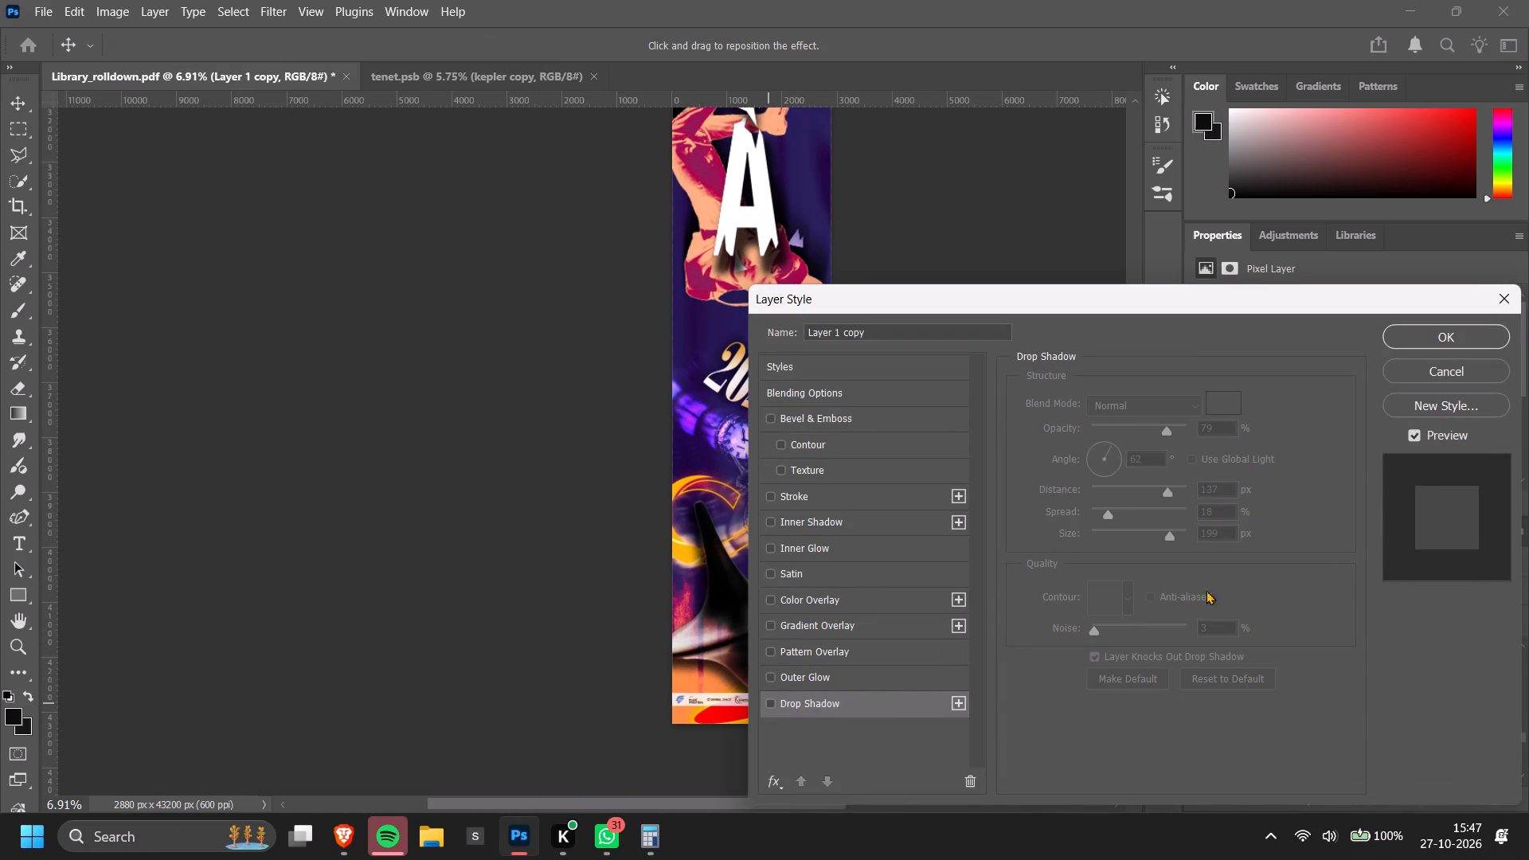
pyautogui.click(1483, 344)
# Hide Layer 1 and show it again to compare its effect on the spinning top.
pyautogui.scroll(-2, 1269, 689)
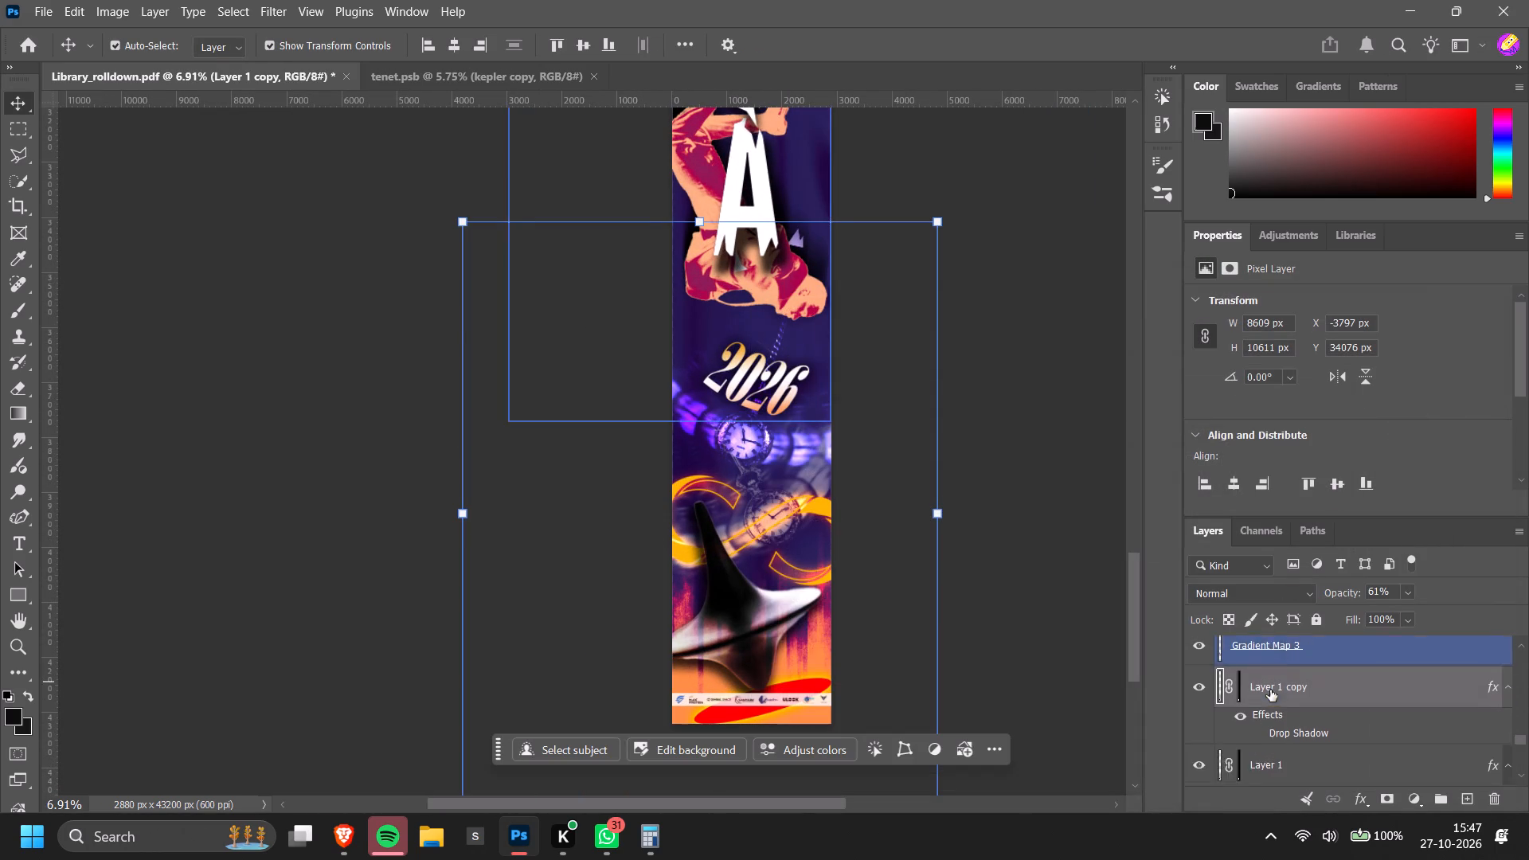
pyautogui.click(1202, 721)
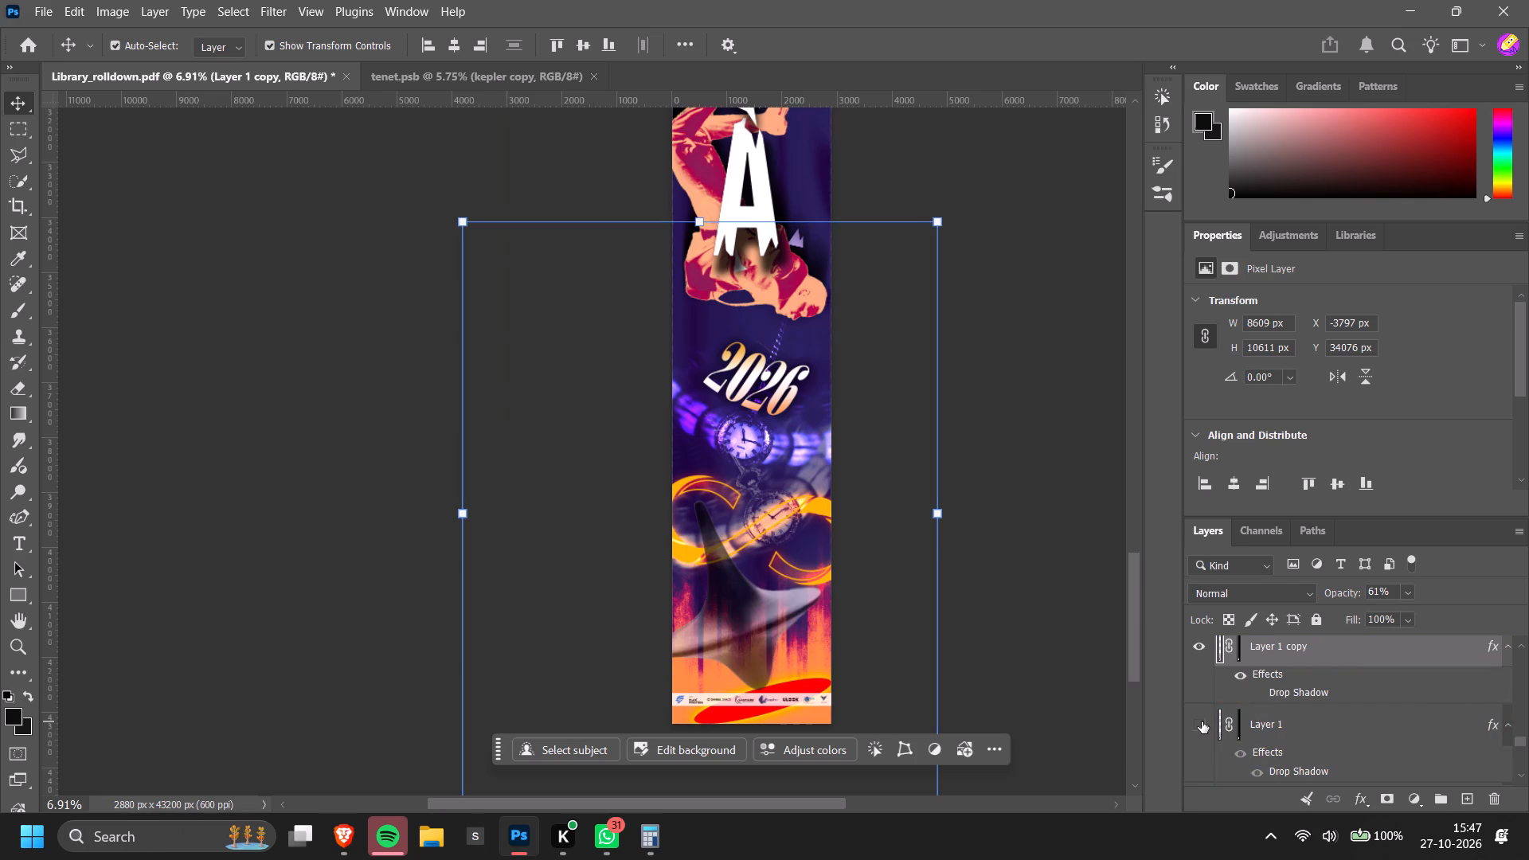
pyautogui.click(1202, 721)
# Lower the opacity of Layer 1 copy to 45%, raise it again, and deselect the layer.
pyautogui.click(1346, 645)
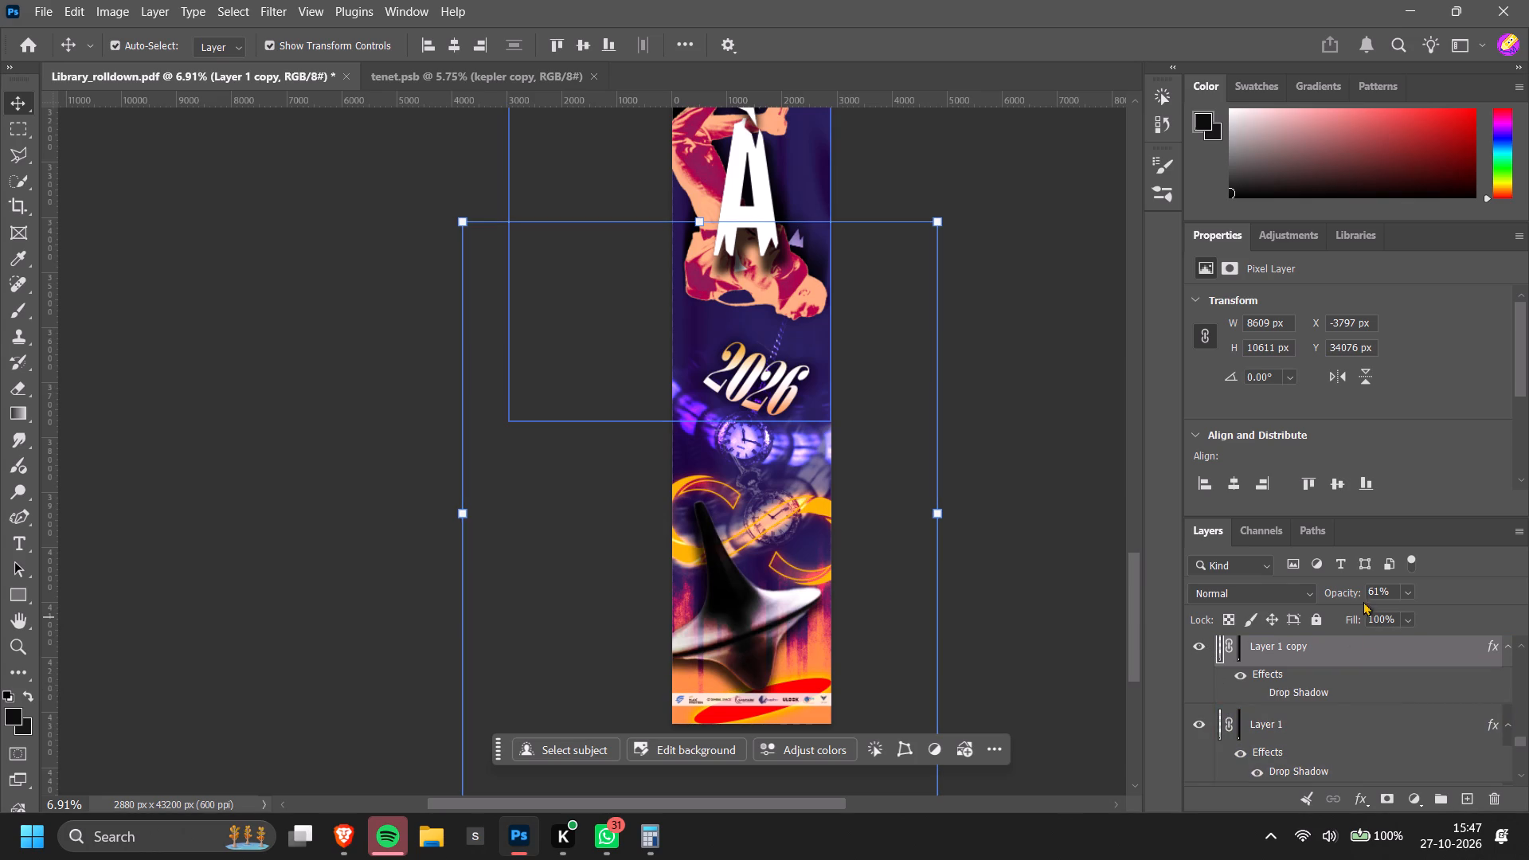
pyautogui.moveTo(1345, 592); pyautogui.dragTo(1329, 592)
pyautogui.moveTo(1350, 595); pyautogui.dragTo(1371, 598)
pyautogui.click(1111, 589)
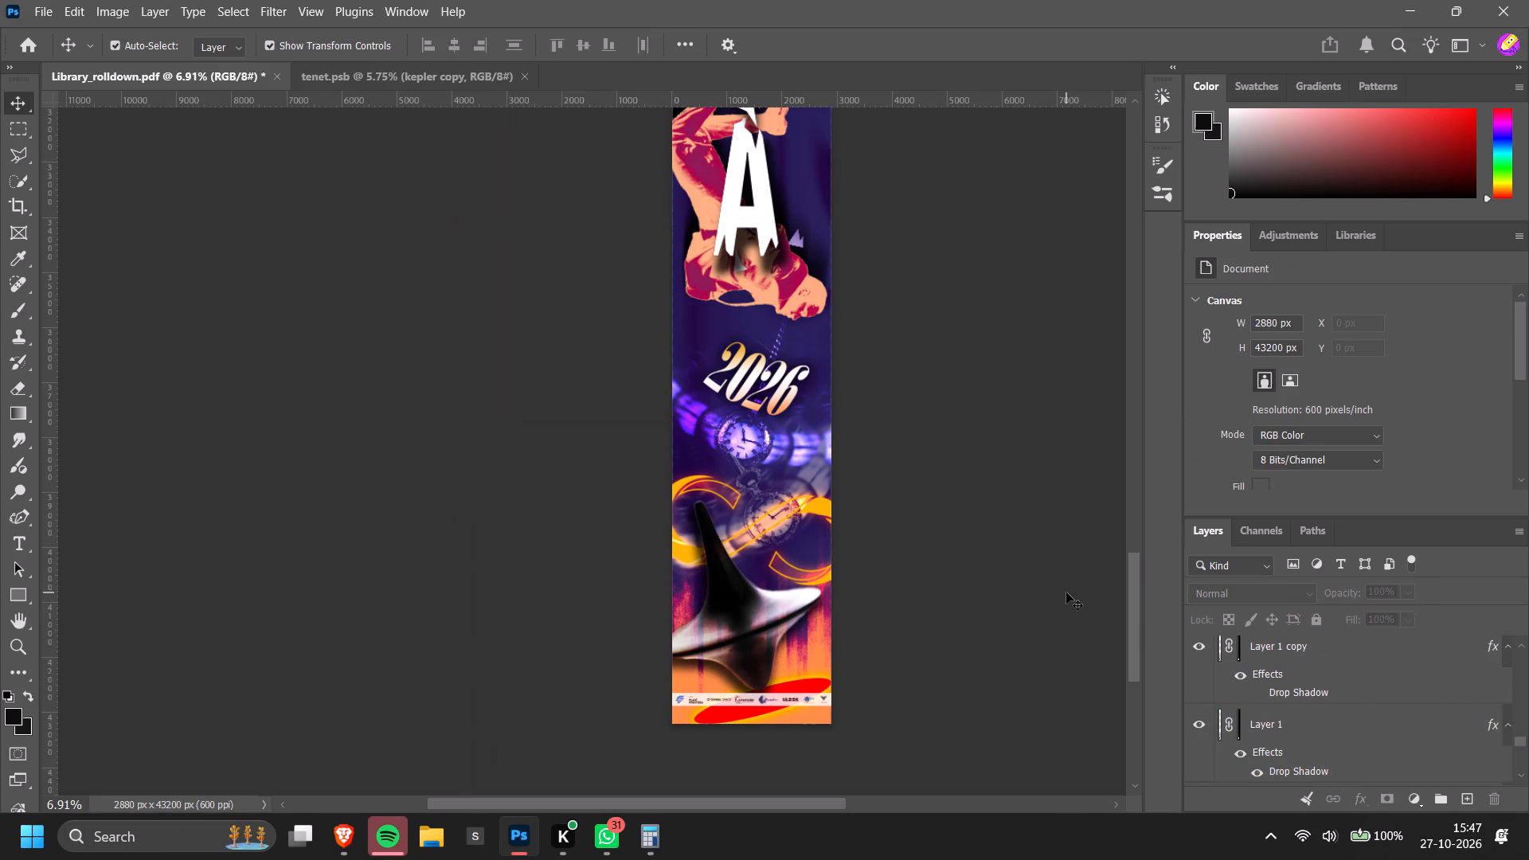
# Check the whole banner's width and height in inches in the Image Size settings, and open the width unit choices again.
pyautogui.keyDown('alt'); pyautogui.scroll(-13, 960, 584); pyautogui.keyUp('alt')
pyautogui.scroll(11, 960, 584)
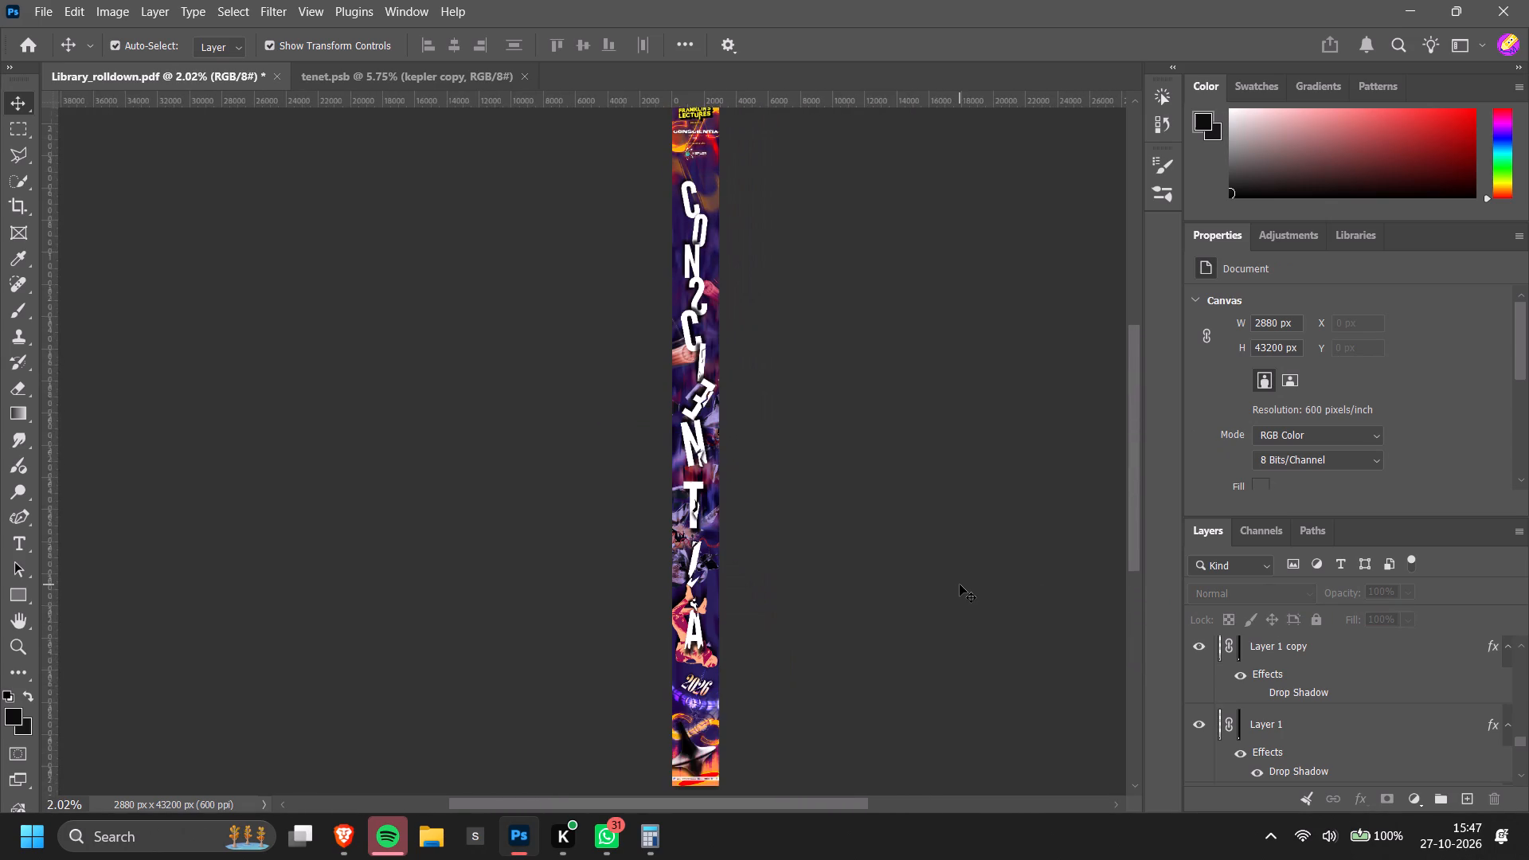
pyautogui.scroll(7, 960, 584)
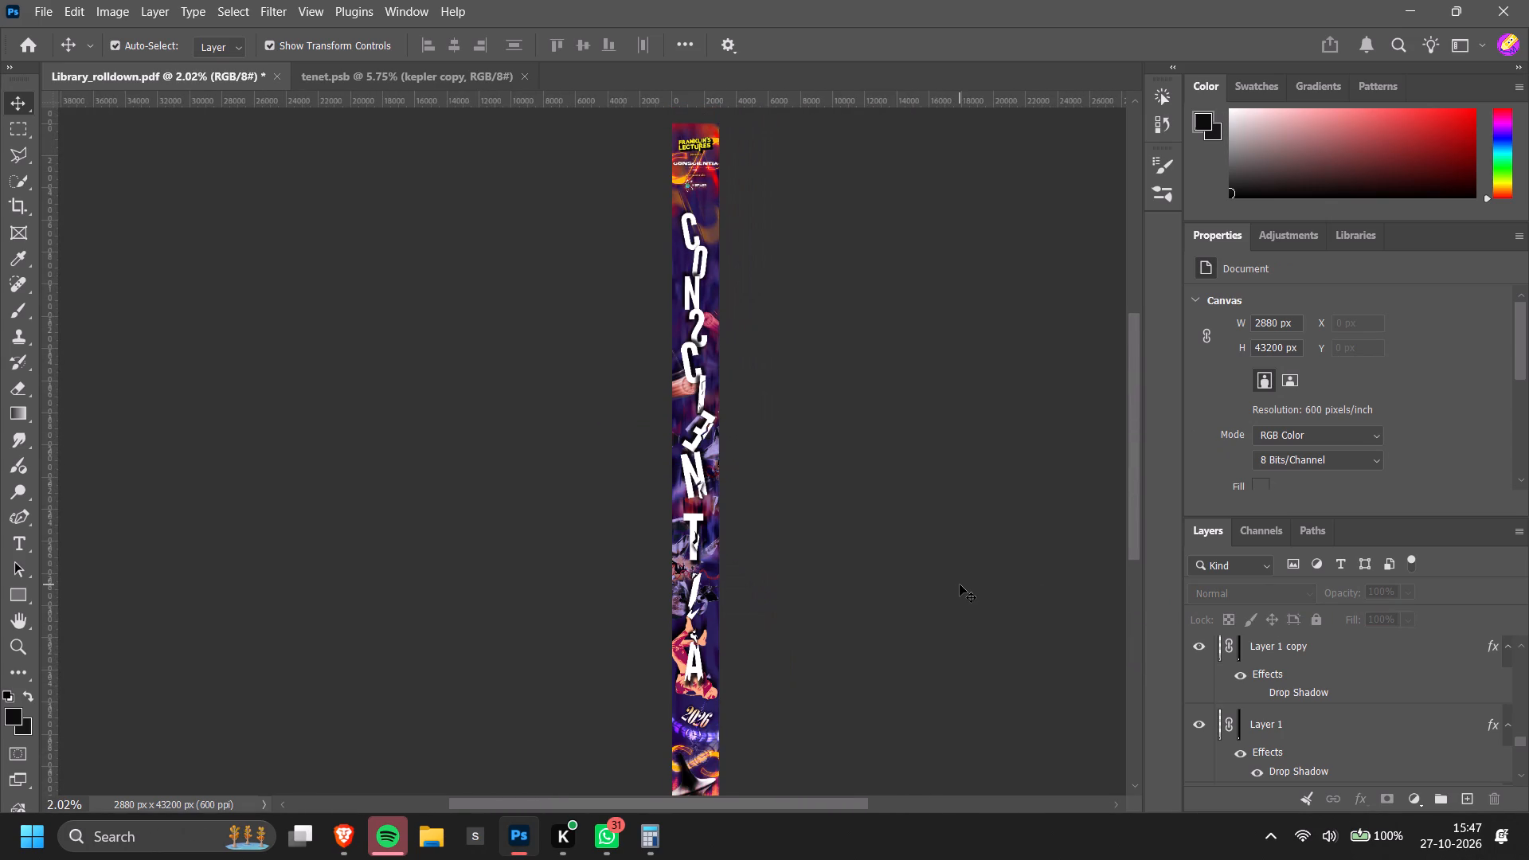
pyautogui.scroll(-2, 960, 584)
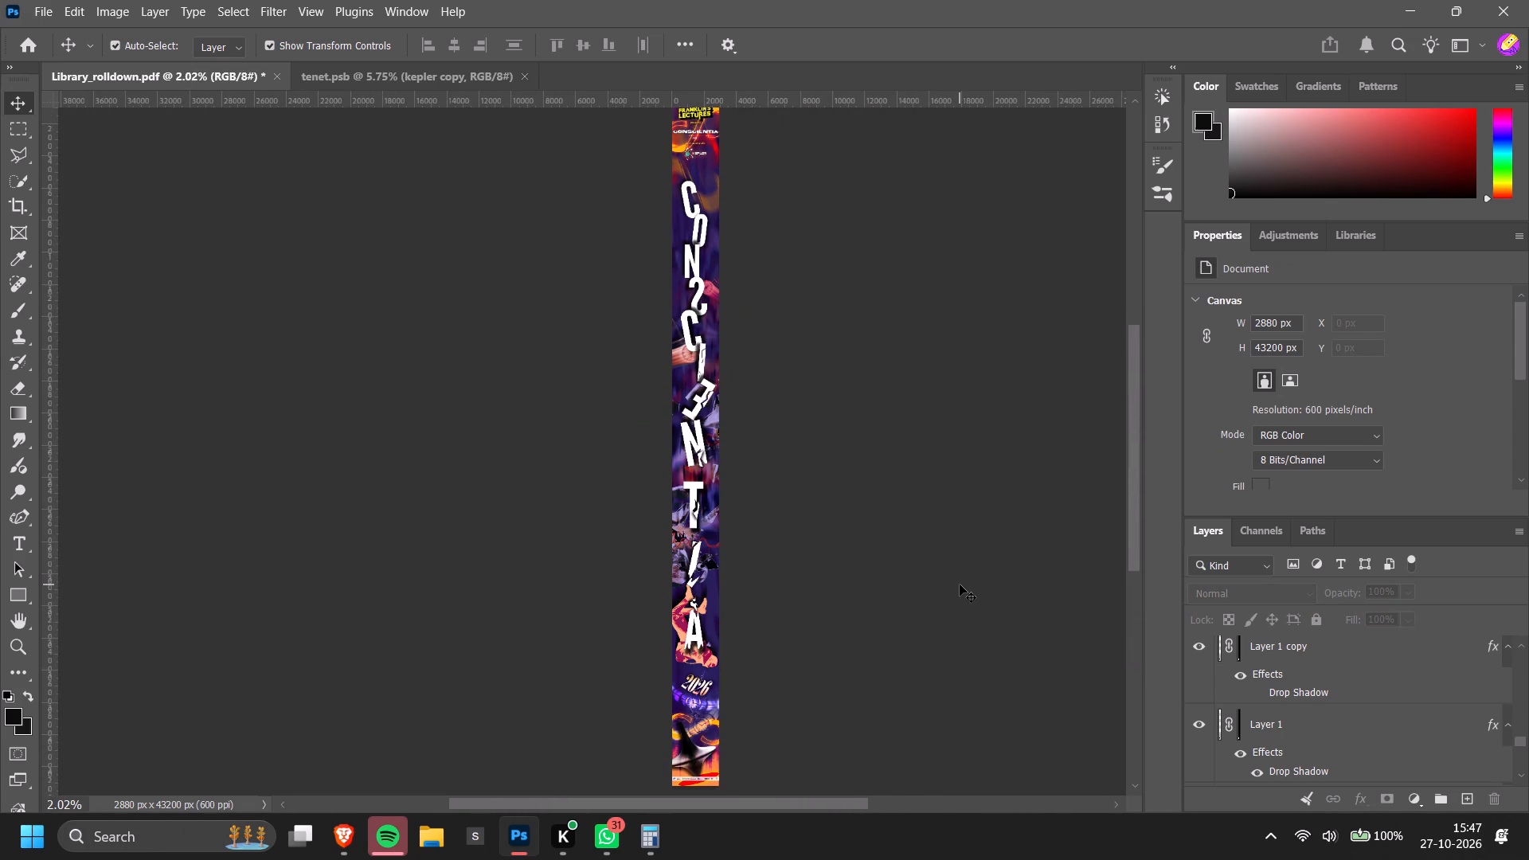
pyautogui.click(78, 0)
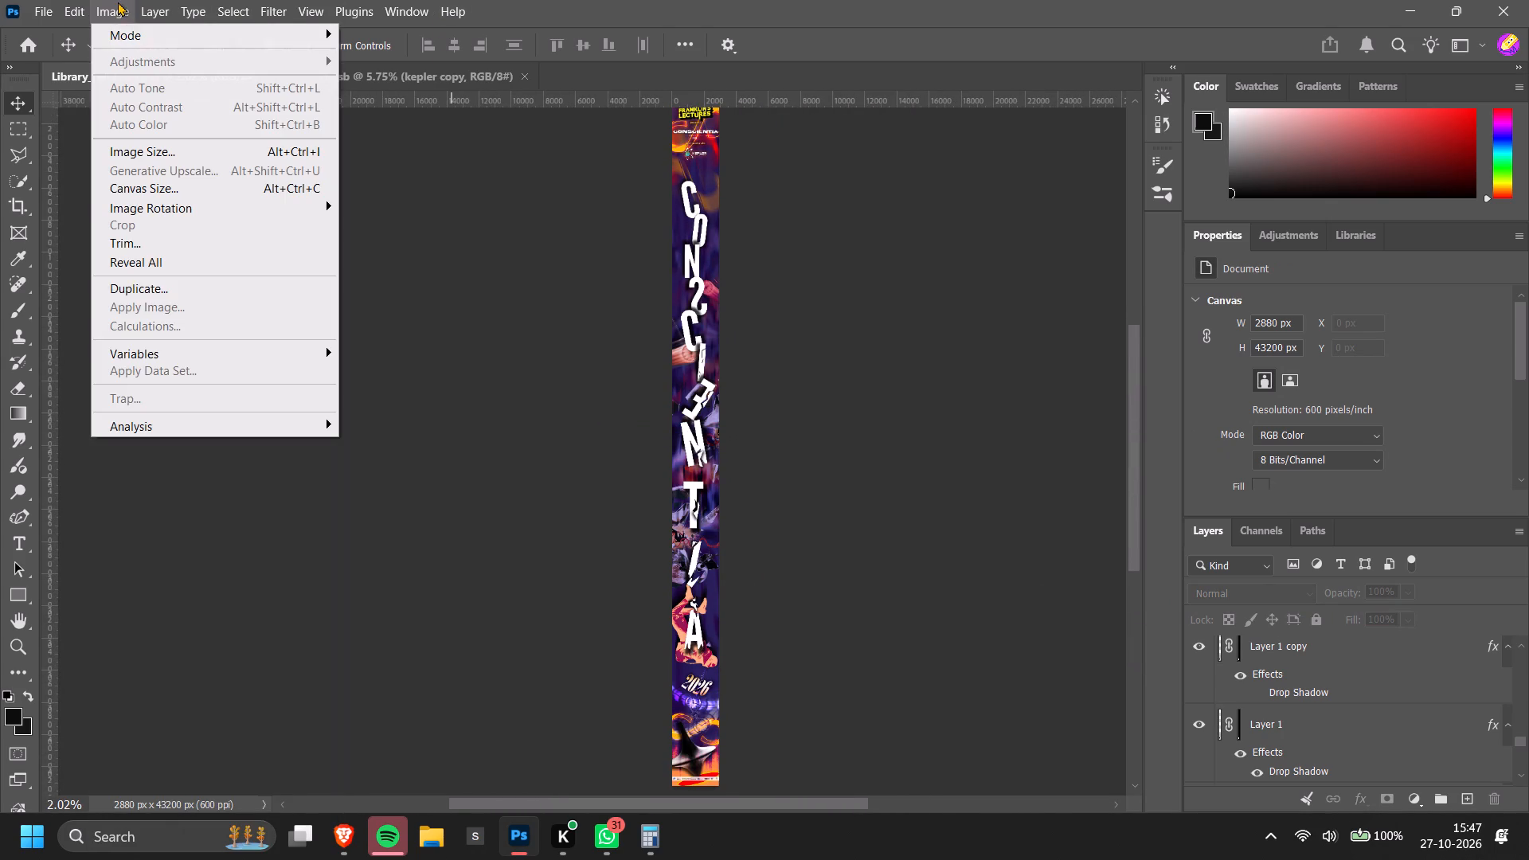
pyautogui.click(195, 156)
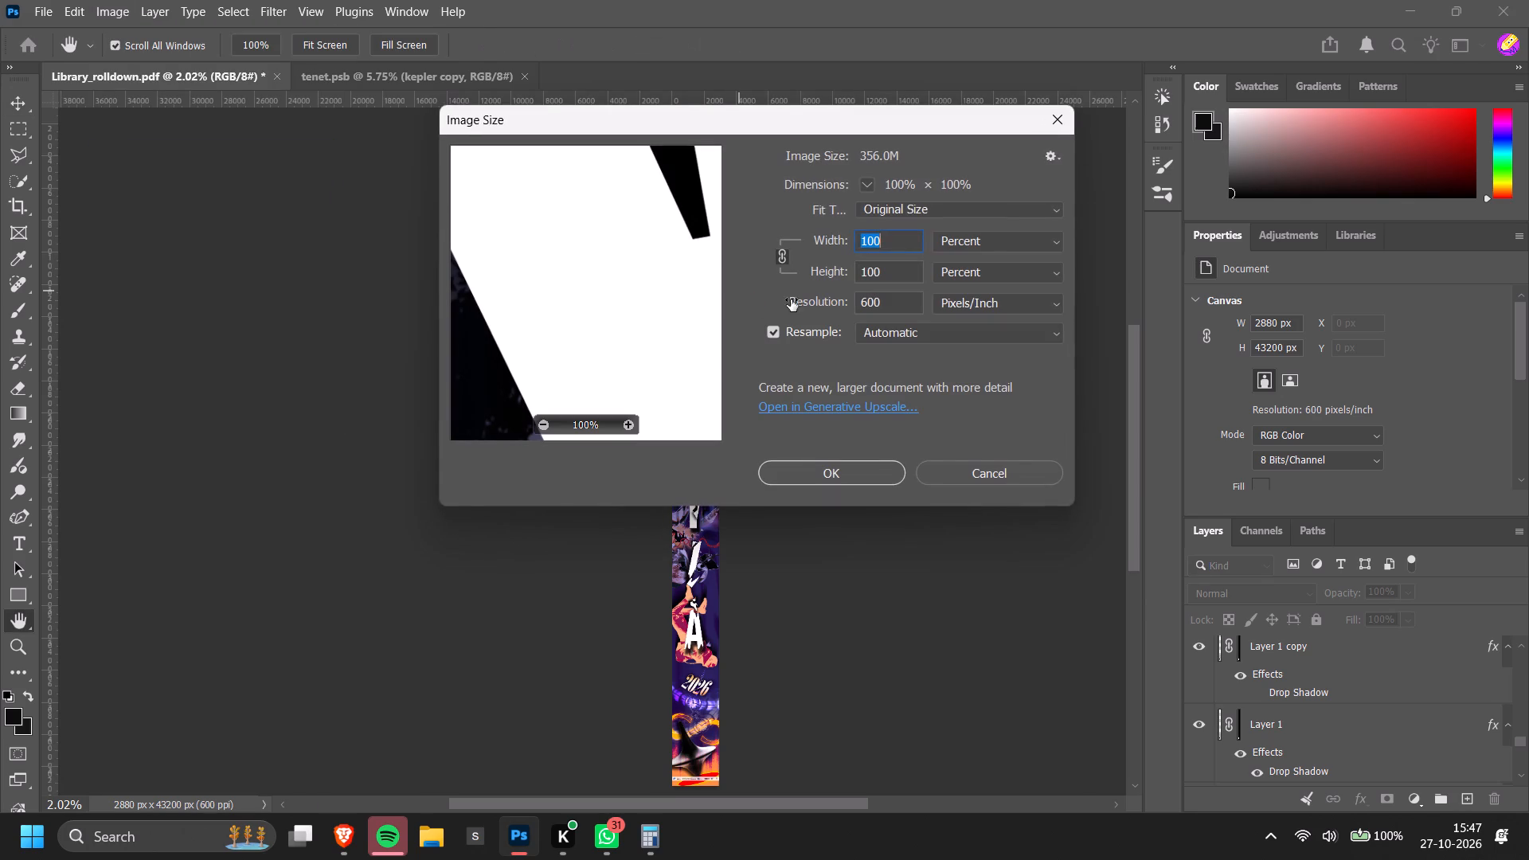
pyautogui.click(992, 241)
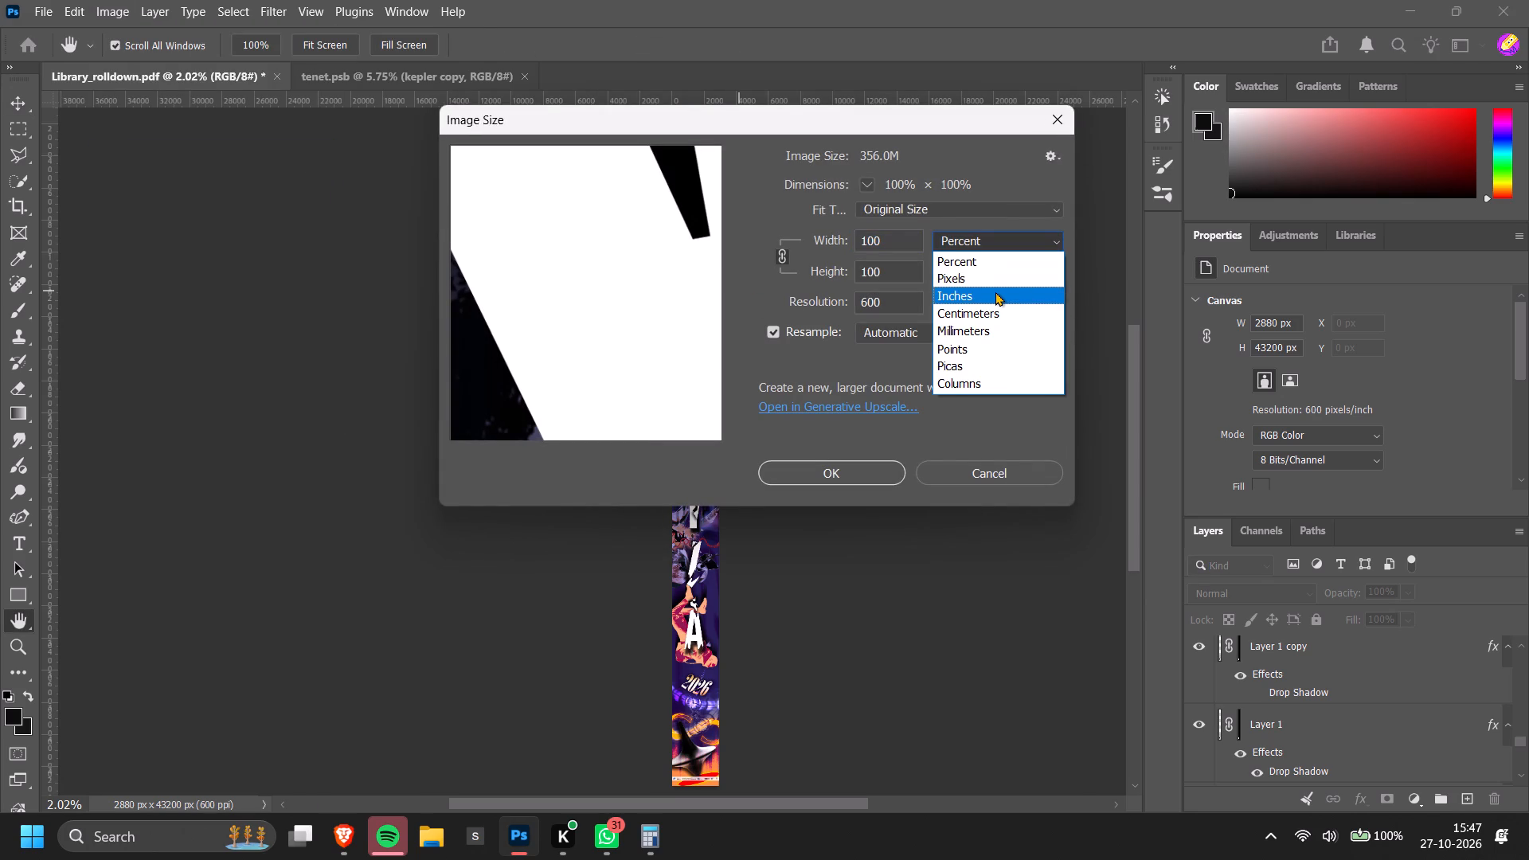
pyautogui.click(995, 291)
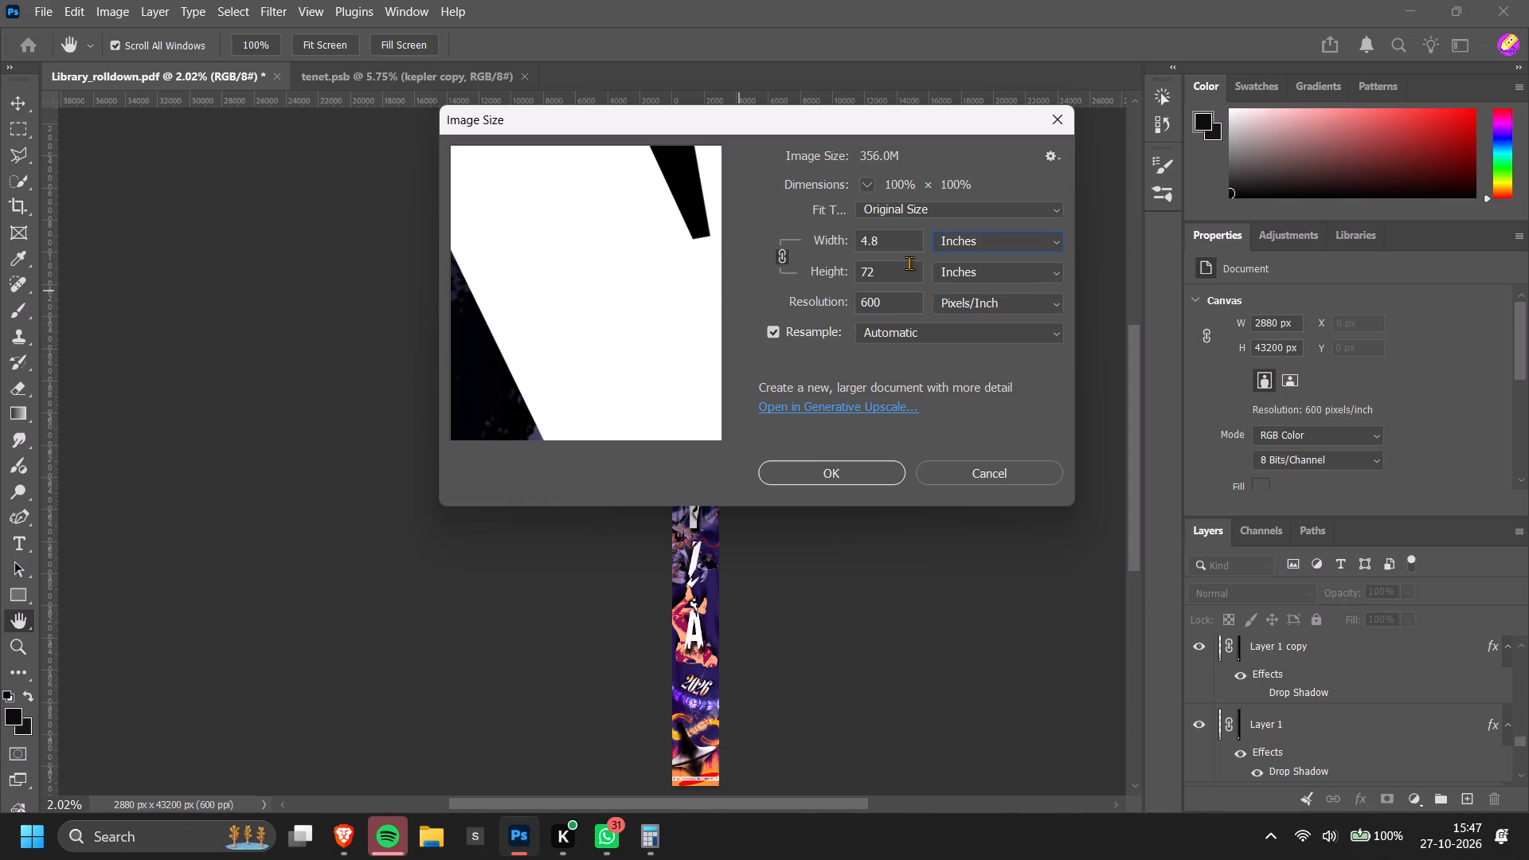
pyautogui.click(1023, 245)
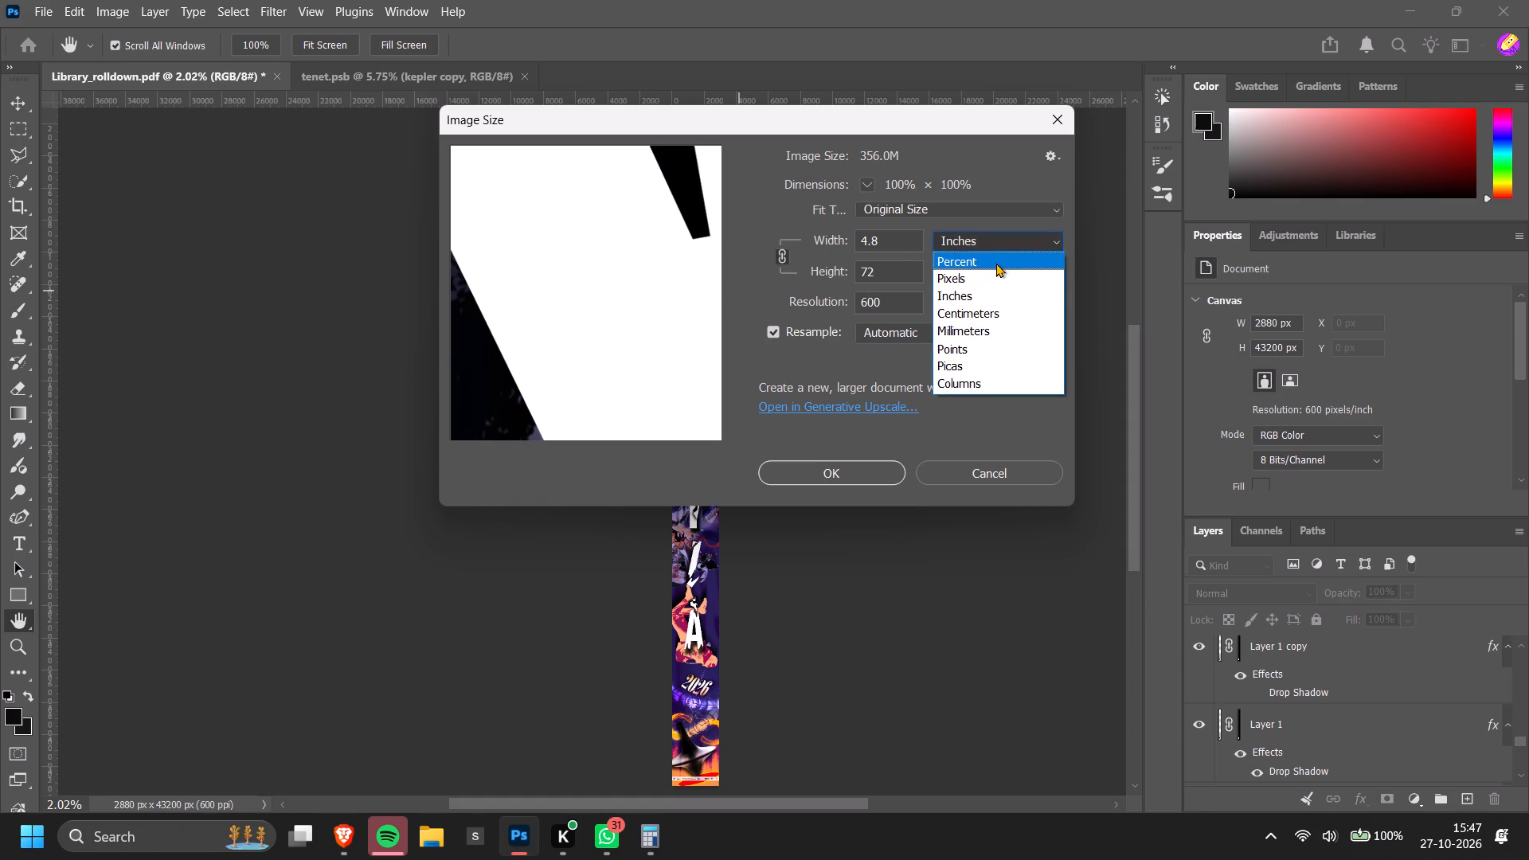
# Resize the whole banner to 150 percent in width and height, keeping 600 pixels/inch with automatic resampling.
pyautogui.click(993, 264)
pyautogui.click(900, 240)
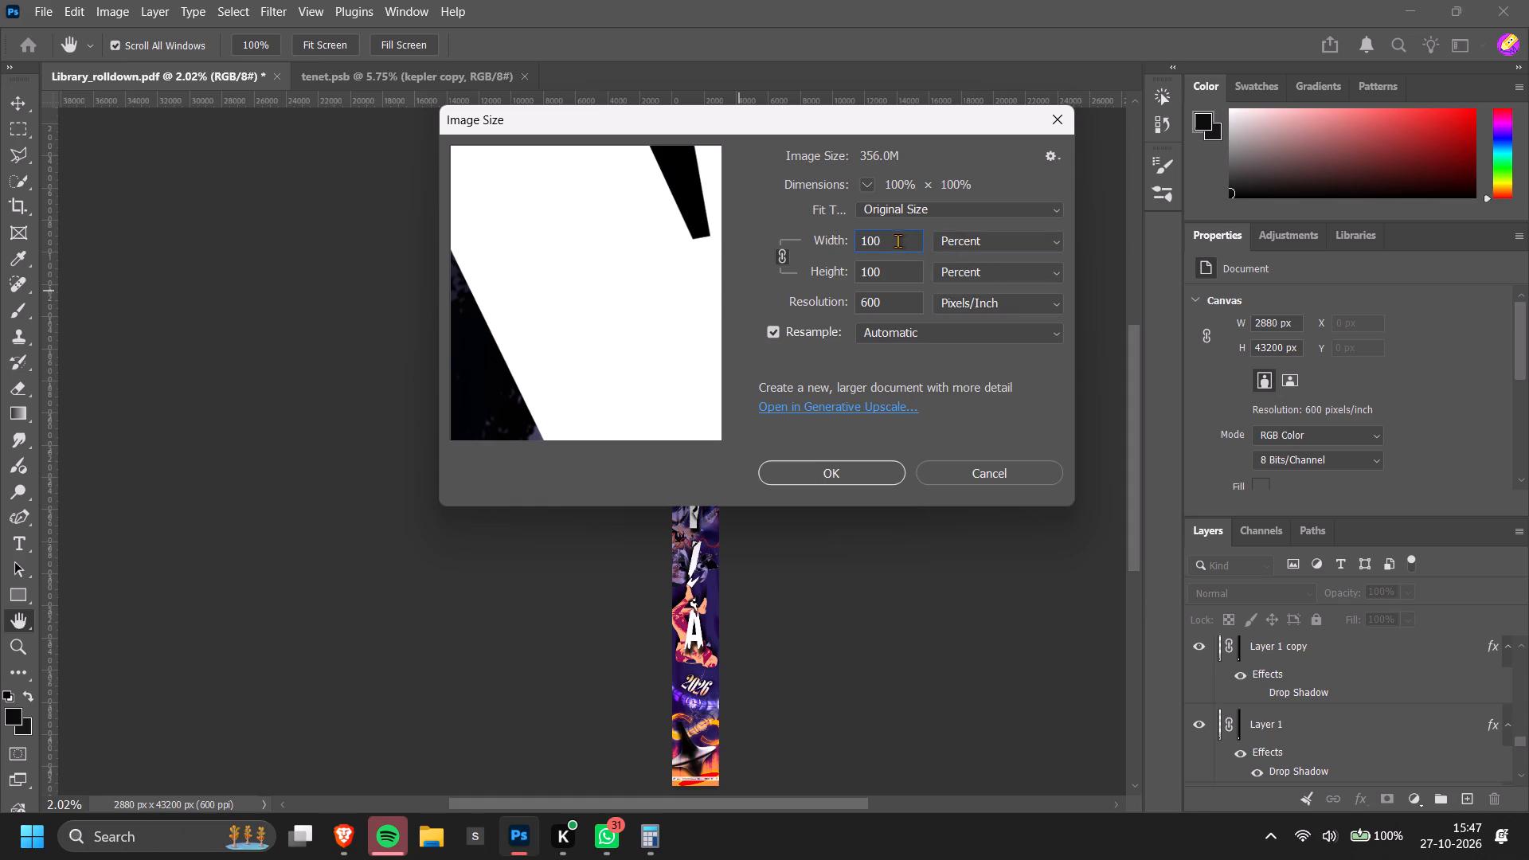
pyautogui.press('BackSpace')
pyautogui.press('BackSpace')
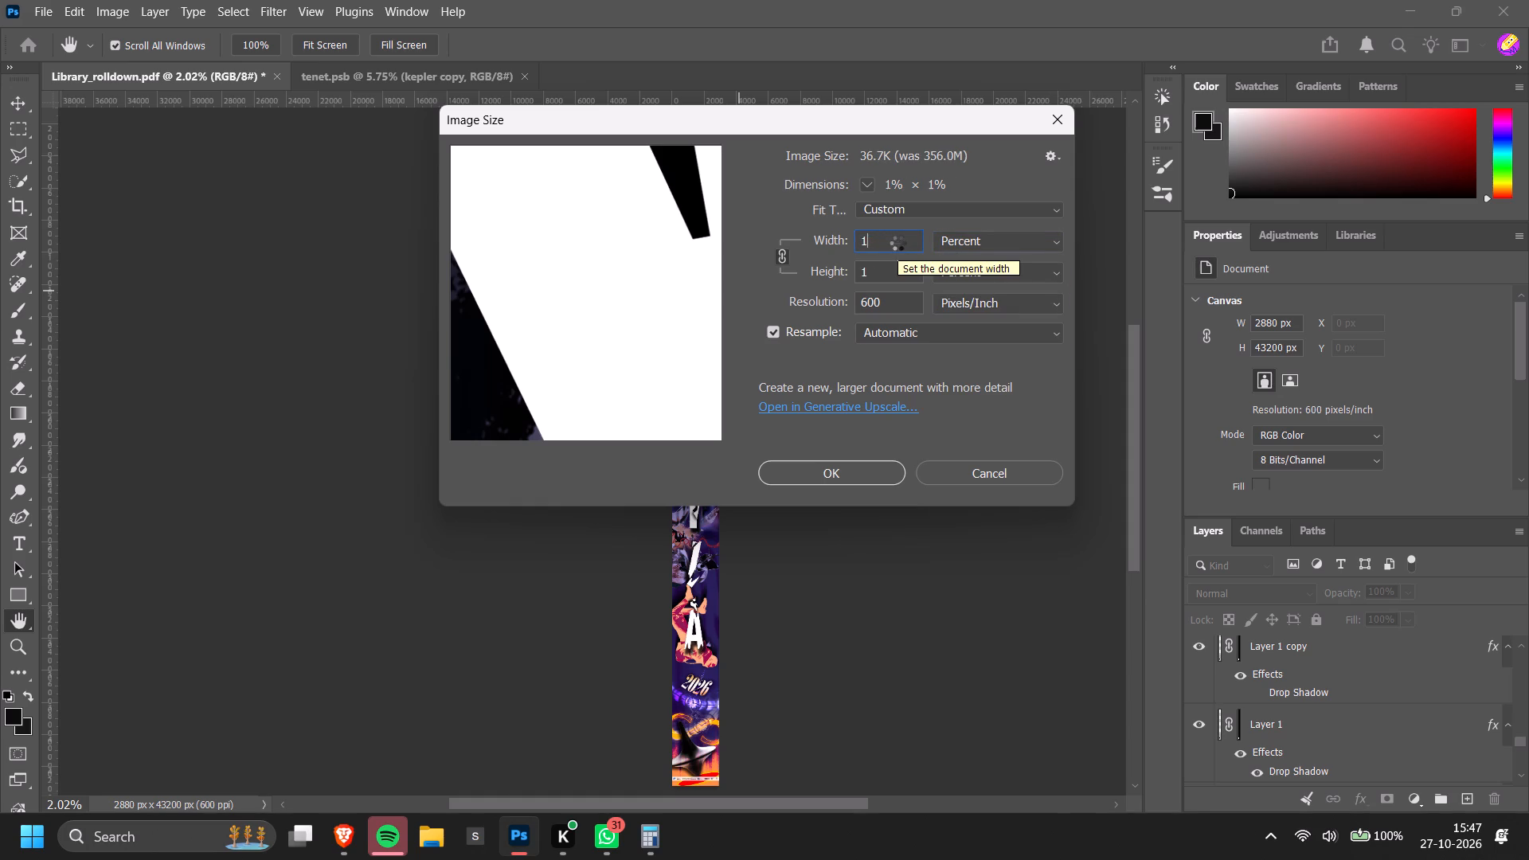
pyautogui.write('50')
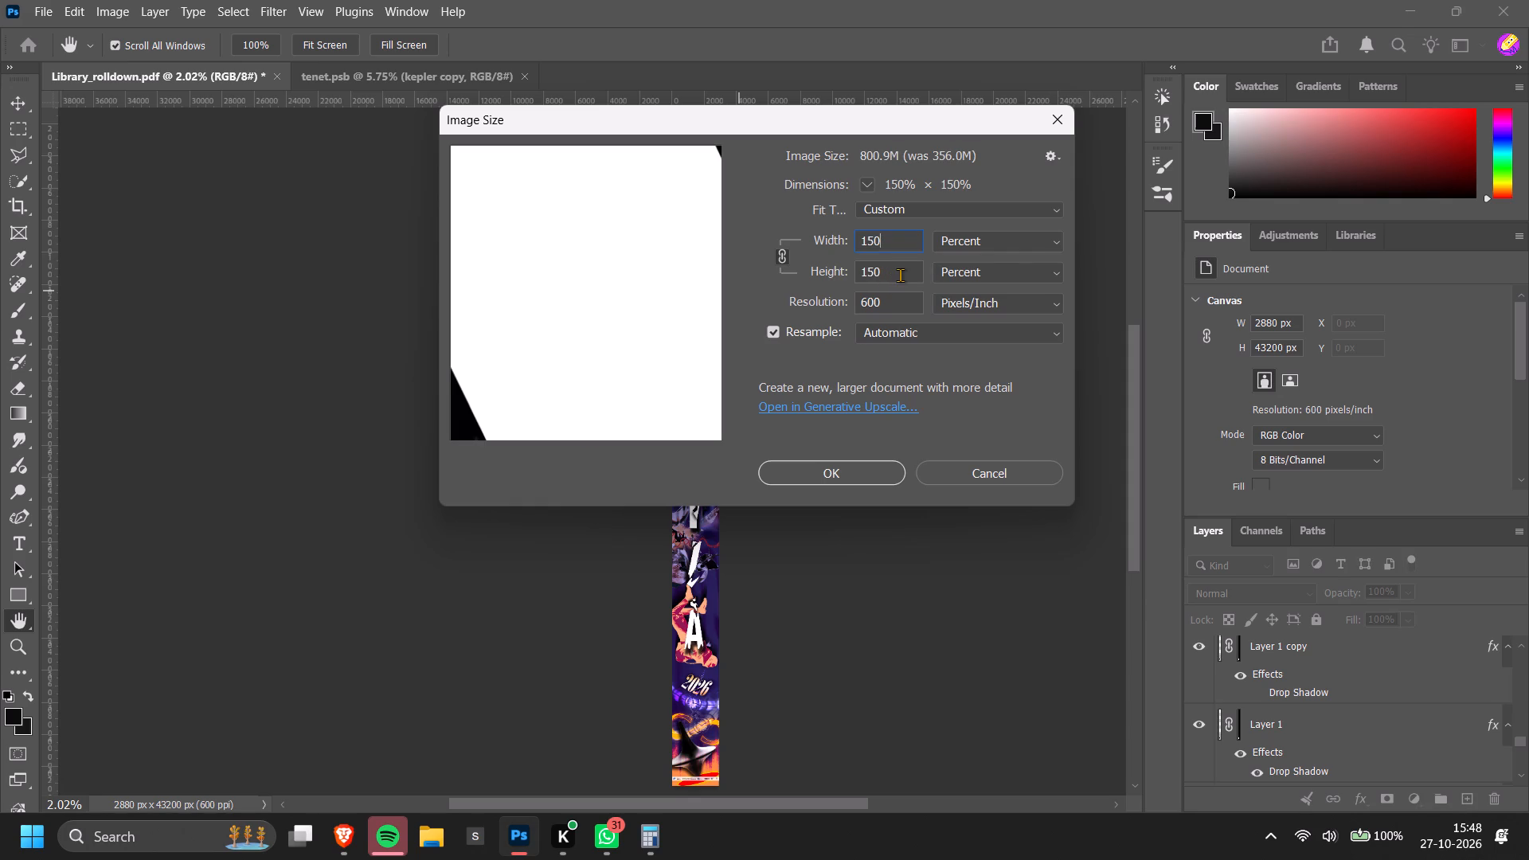
pyautogui.click(858, 475)
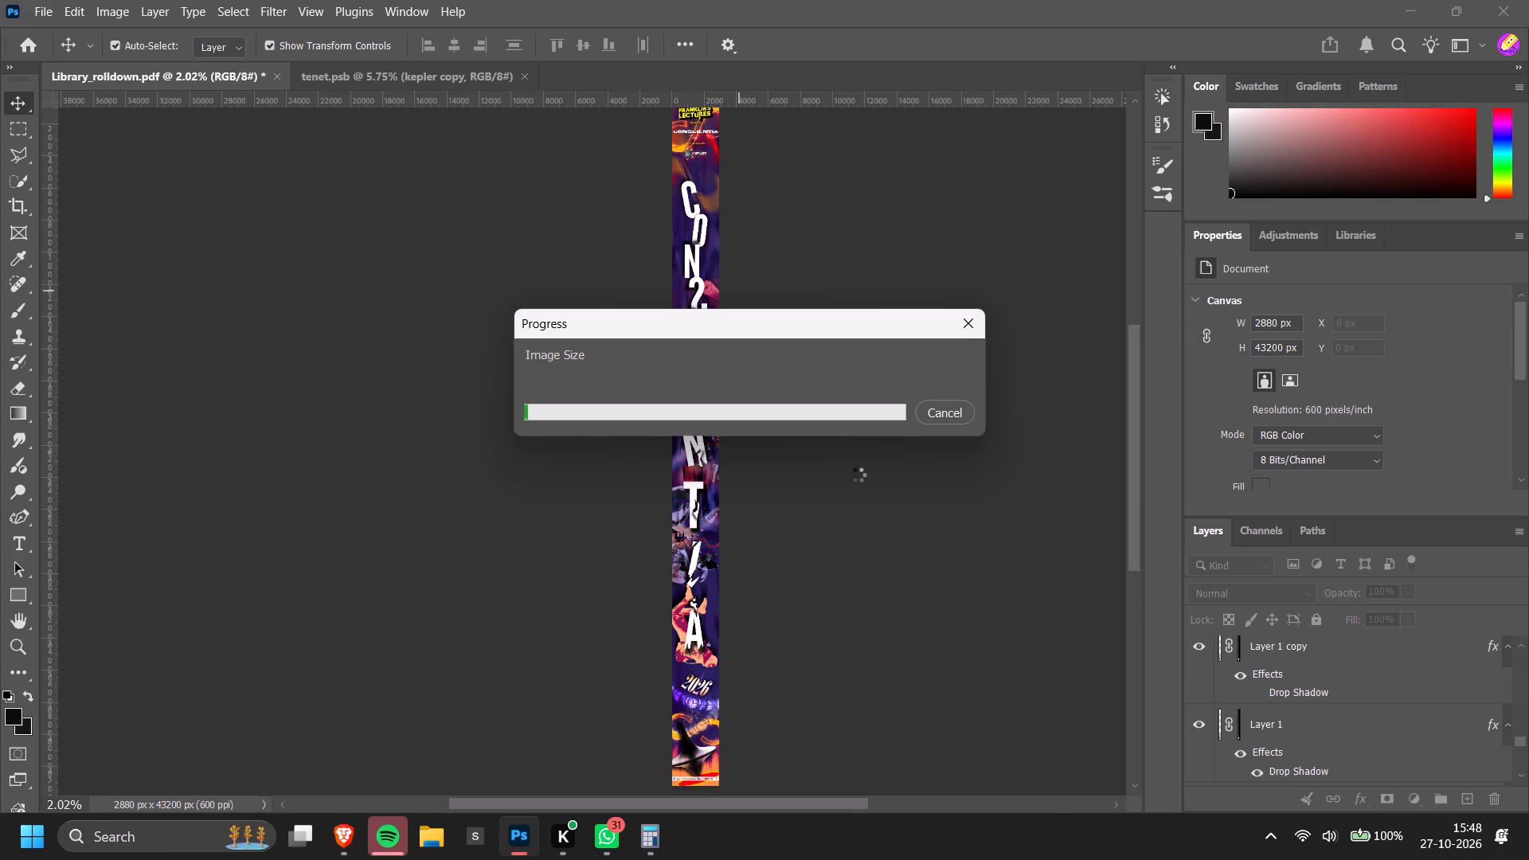
# Switch to the Calculator window.
pyautogui.hotkey('alt', 'Tab')
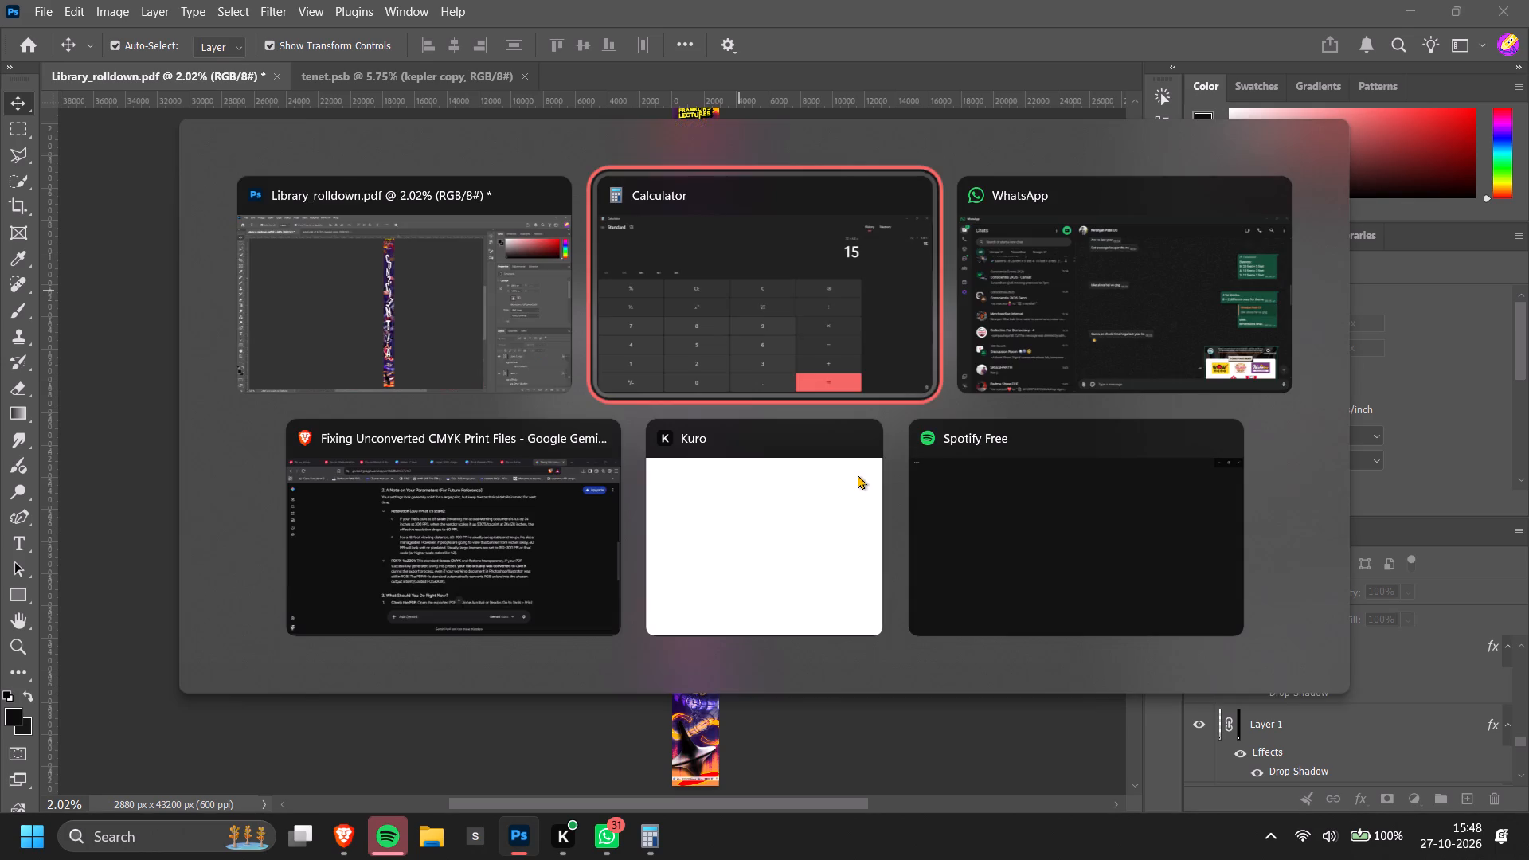